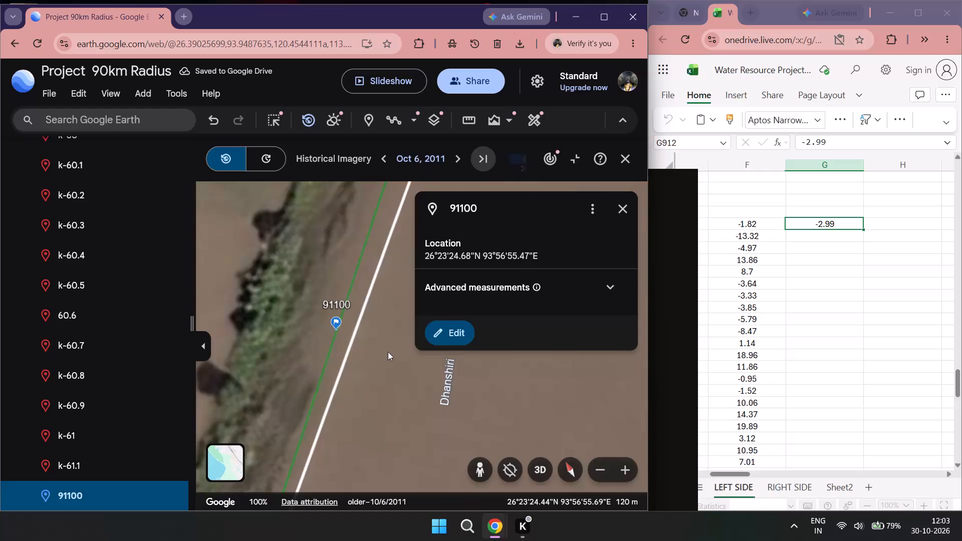
# Measure the distance from the green line to the white line at placemark 91100 and enter 2.87 in cell G913.
pyautogui.click(464, 118)
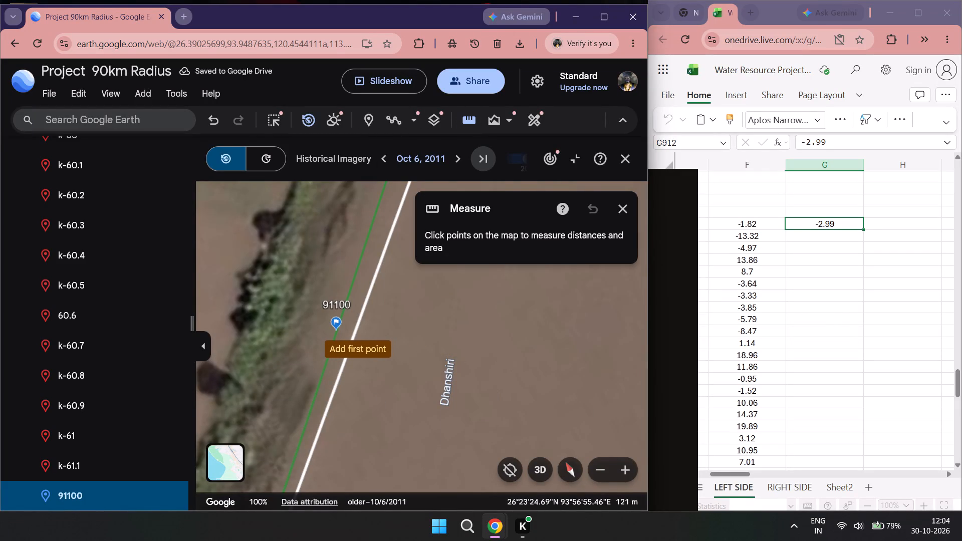
pyautogui.scroll(4, 335, 330)
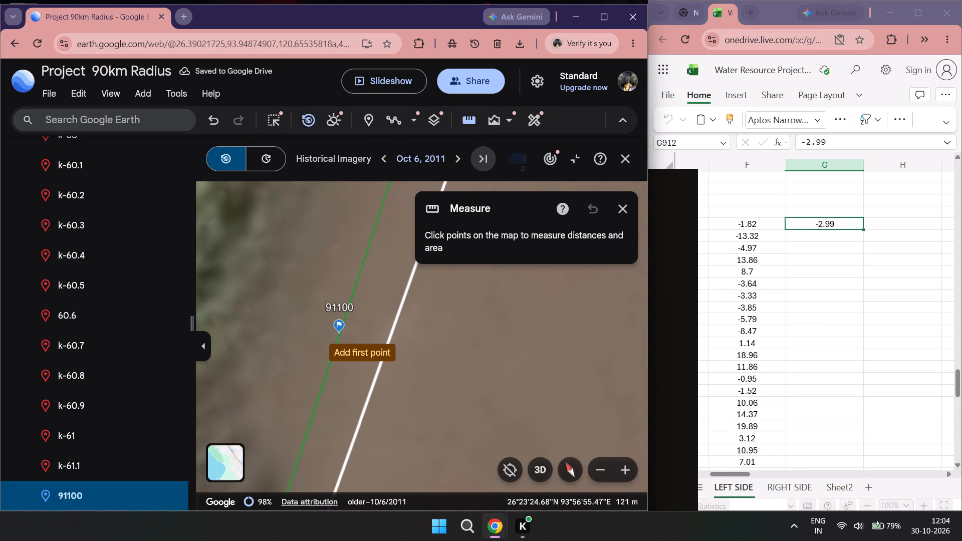
pyautogui.click(340, 333)
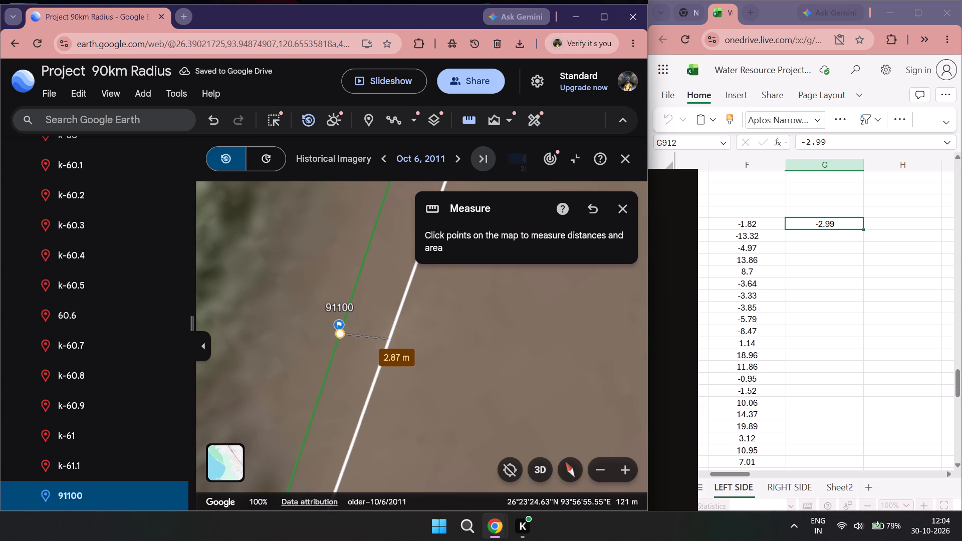
pyautogui.doubleClick(822, 241)
pyautogui.write('23.')
pyautogui.press('BackSpace')
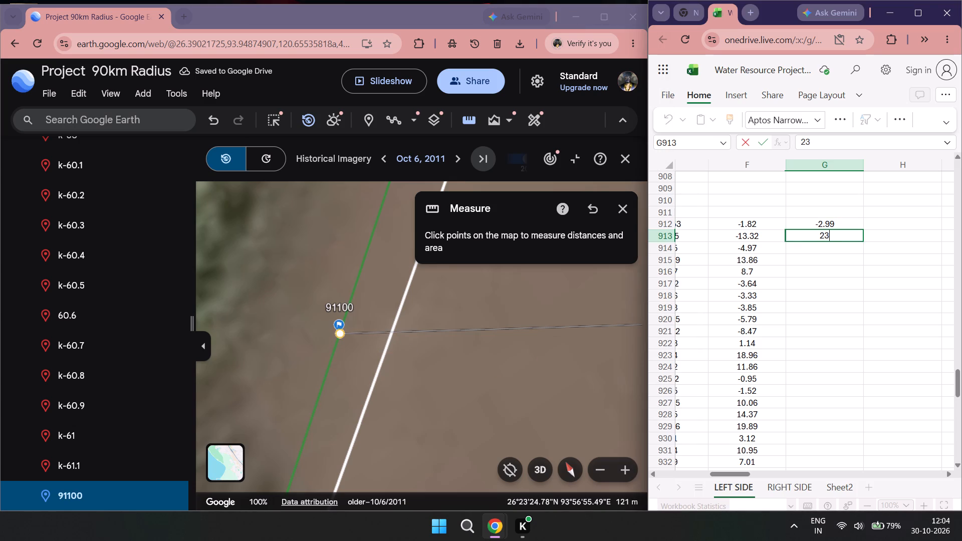
pyautogui.press('BackSpace')
pyautogui.press('.')
pyautogui.write('87')
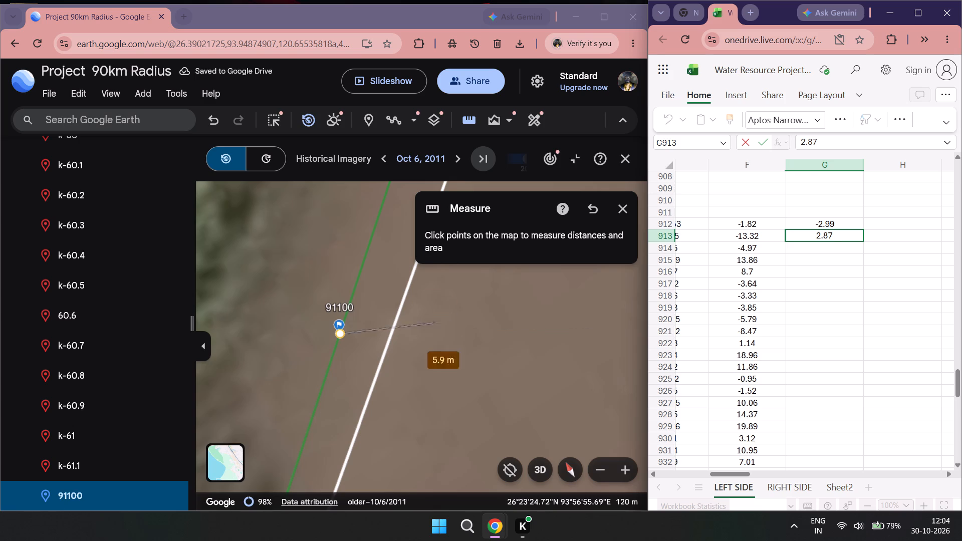
# Go to placemark 91200, check the gap between the green and white lines, and enter 0.3 in cell G914.
pyautogui.scroll(-2, 73, 388)
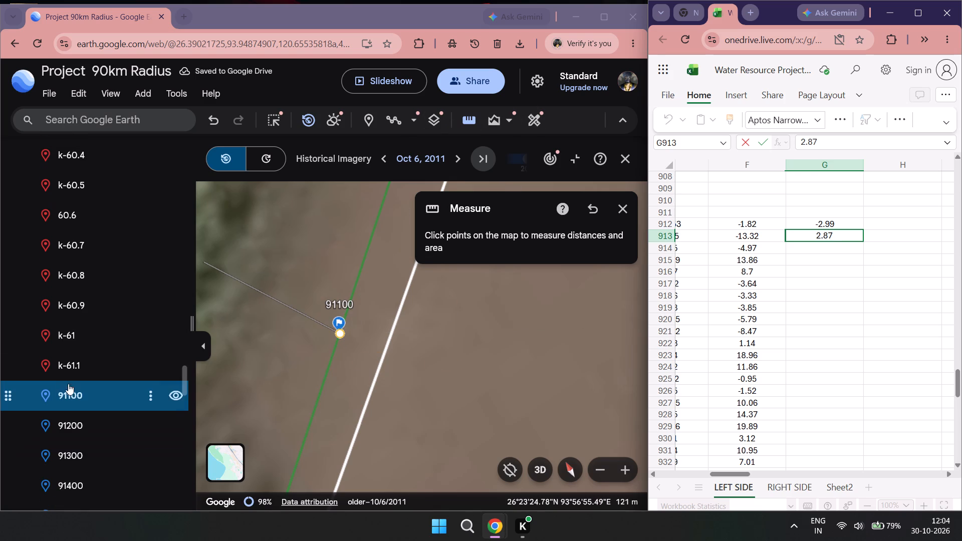
pyautogui.click(67, 419)
pyautogui.click(68, 423)
pyautogui.doubleClick(70, 423)
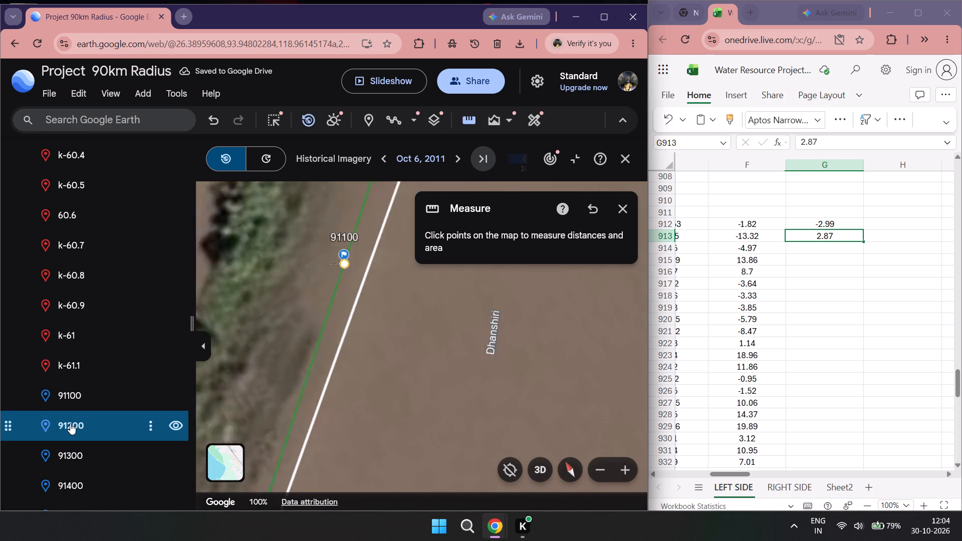
pyautogui.doubleClick(468, 116)
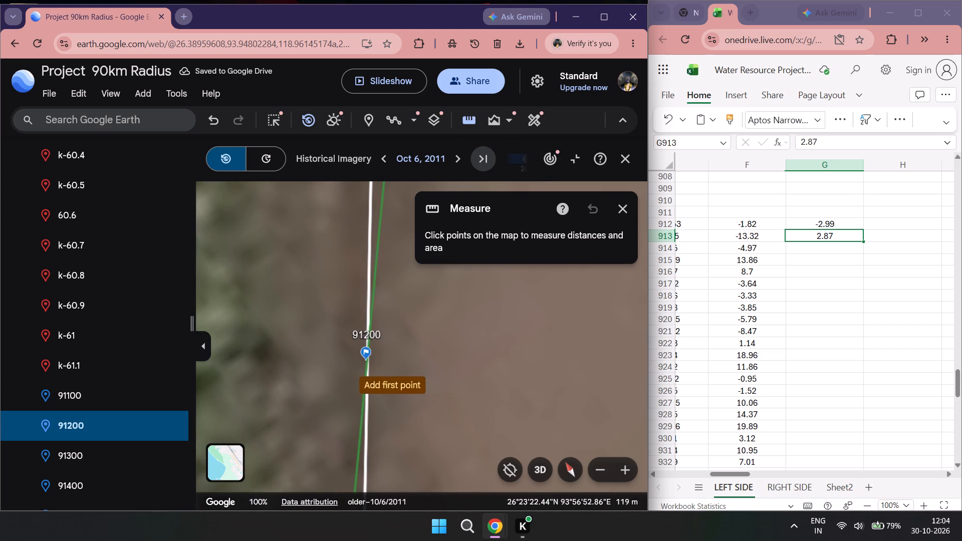
pyautogui.click(846, 252)
pyautogui.click(834, 251)
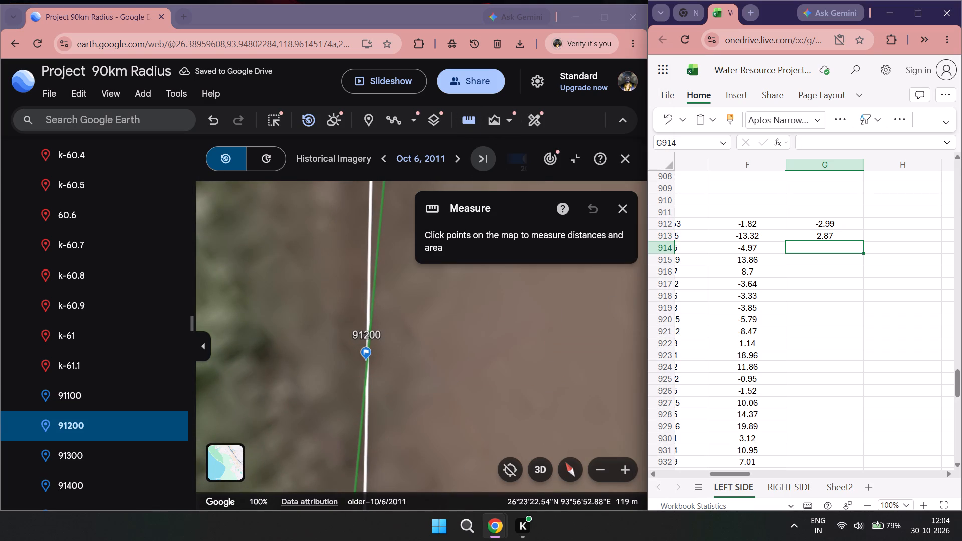
pyautogui.write('0.')
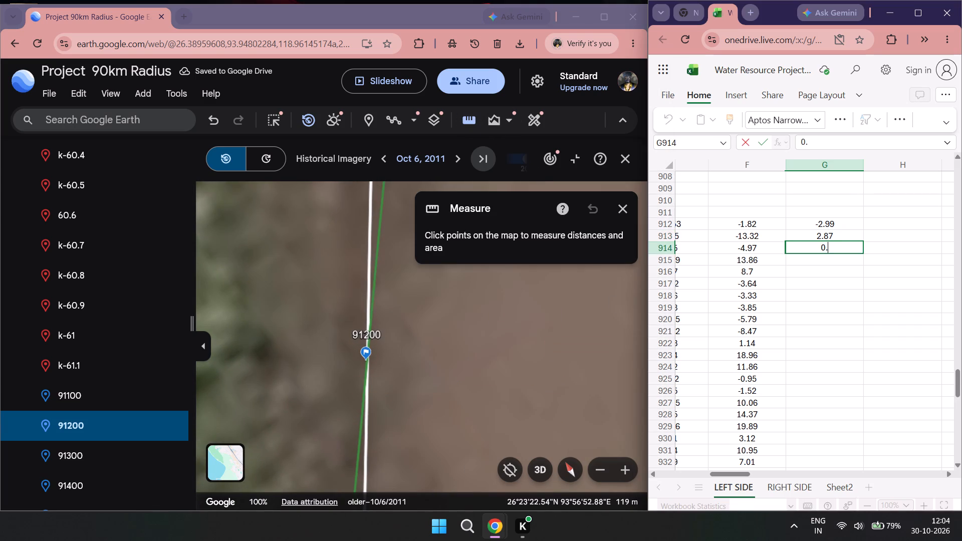
pyautogui.press('3')
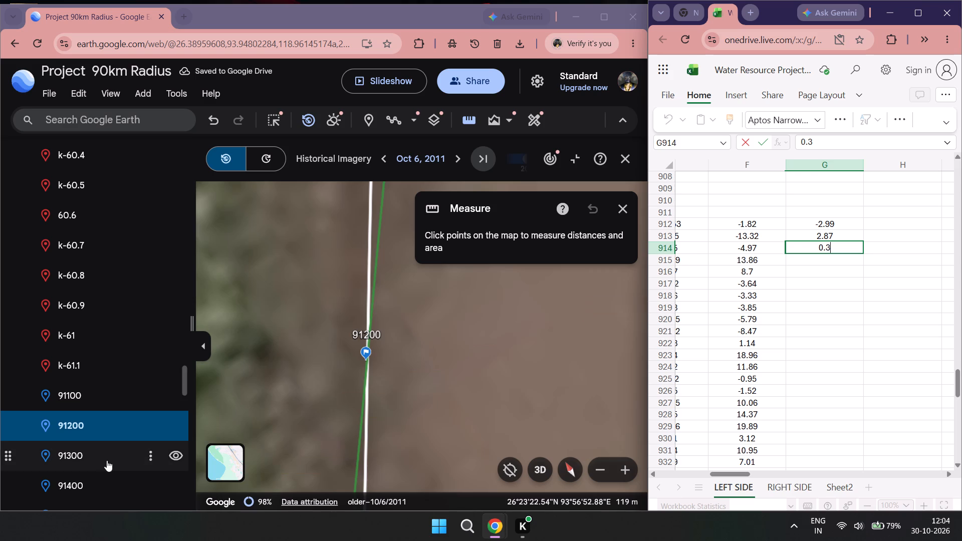
# Measure the distance from the green line to the white line at placemark 91300 and enter 7.61 in cell G915.
pyautogui.doubleClick(106, 449)
pyautogui.scroll(-1, 392, 340)
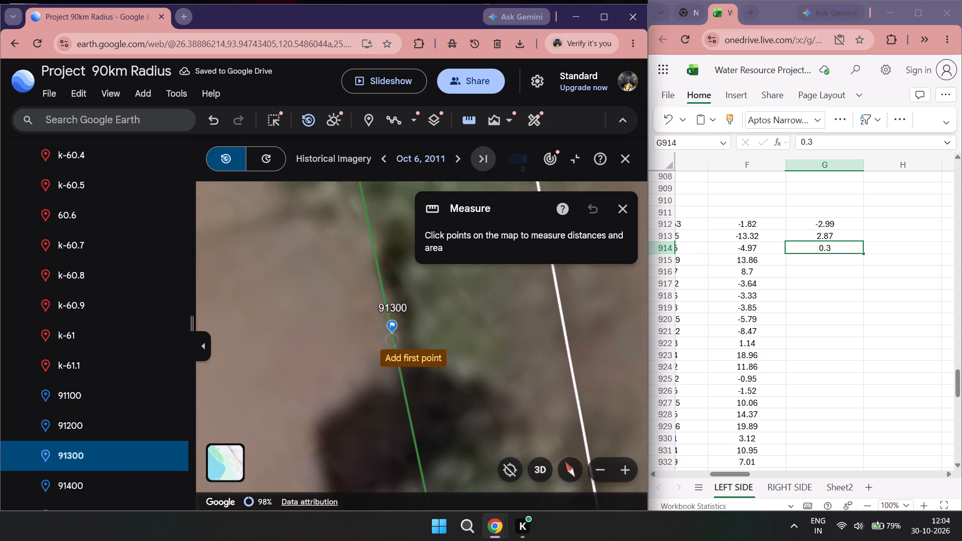
pyautogui.doubleClick(456, 121)
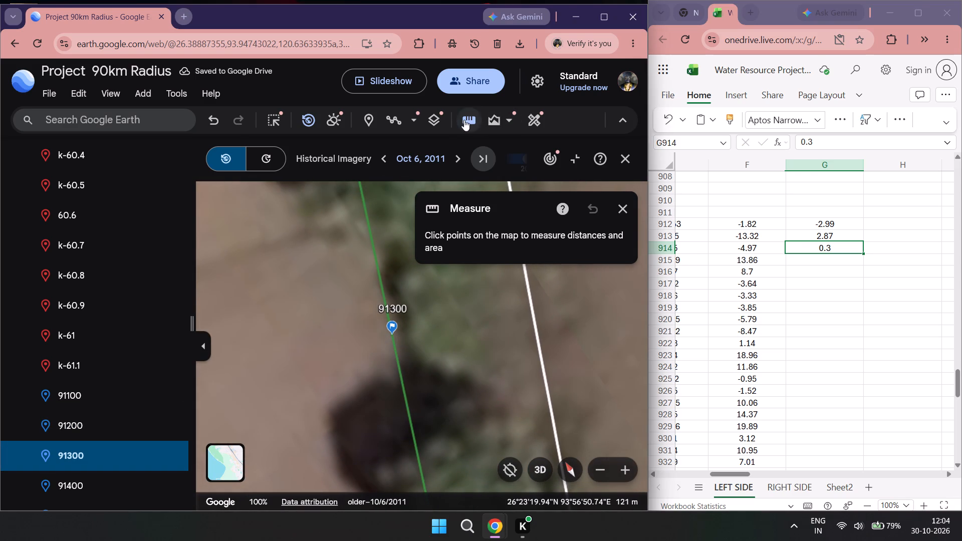
pyautogui.doubleClick(465, 119)
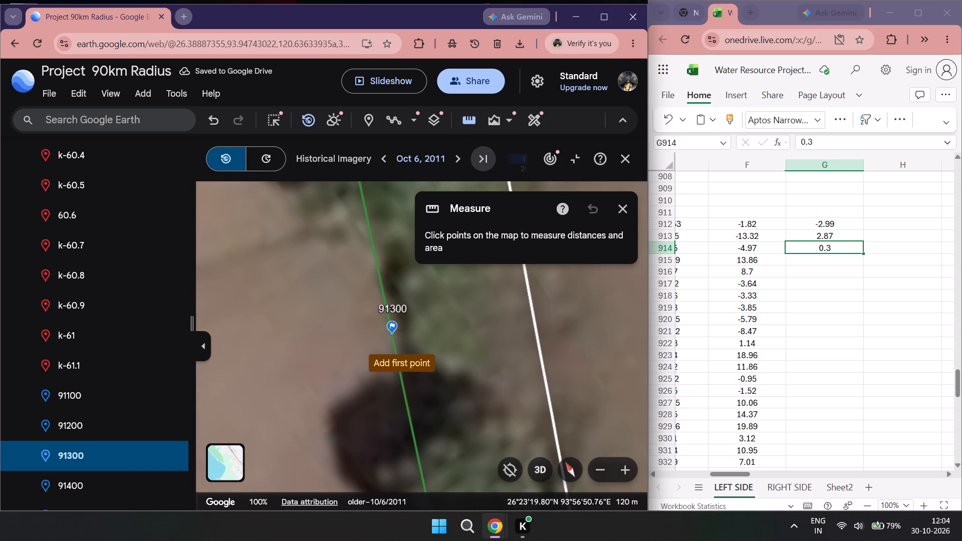
pyautogui.click(391, 334)
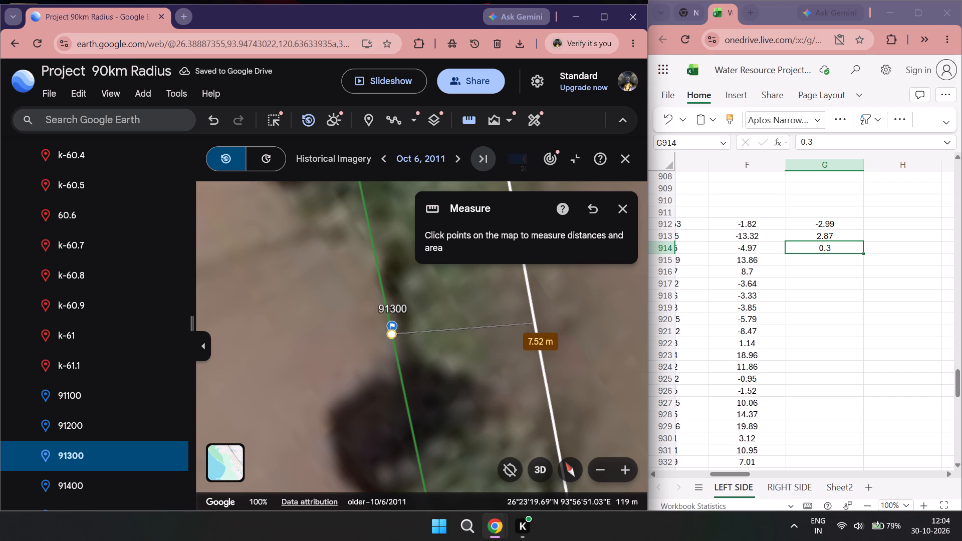
pyautogui.doubleClick(826, 259)
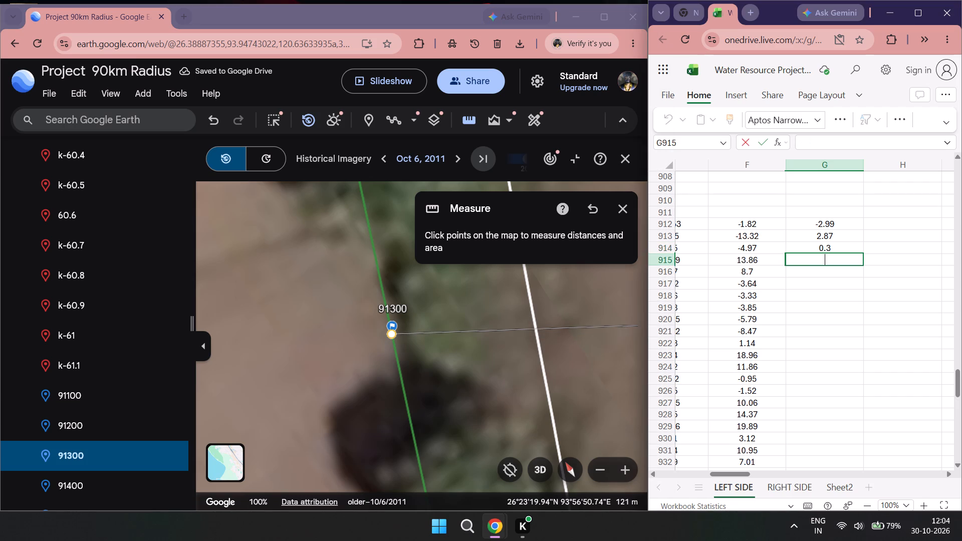
pyautogui.write('7.')
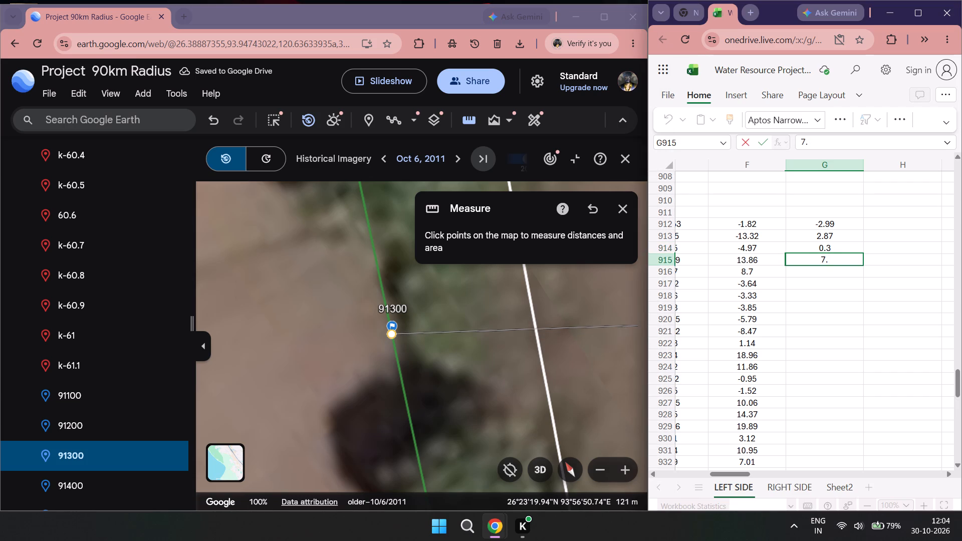
pyautogui.write('61')
# Measure the distance from the green line to the white line at placemark 91400 and enter 5.41 in cell G916.
pyautogui.scroll(-4, 50, 340)
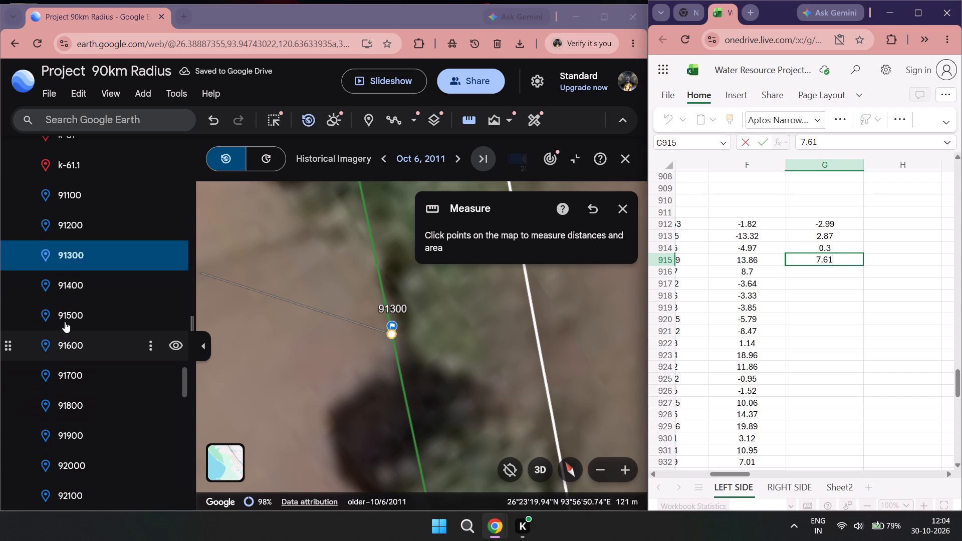
pyautogui.doubleClick(72, 288)
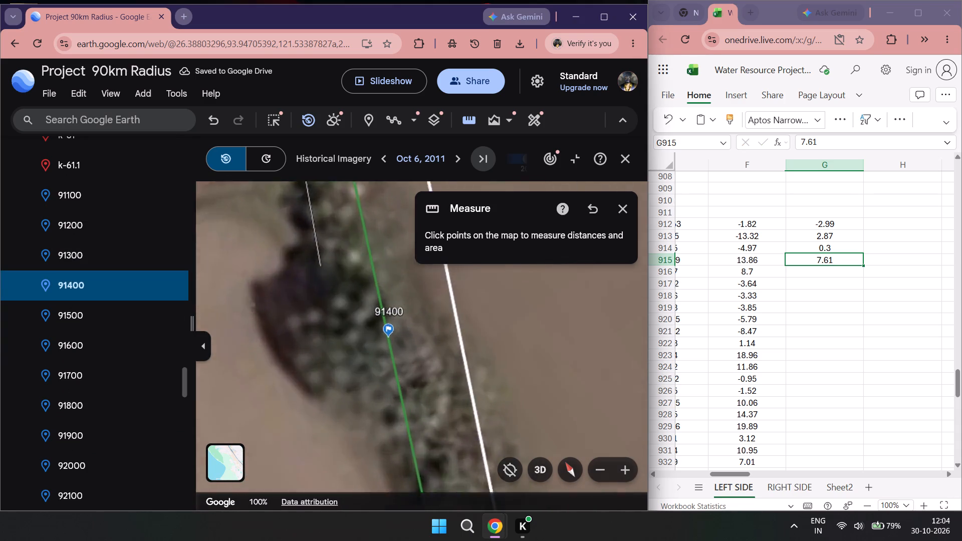
pyautogui.doubleClick(463, 119)
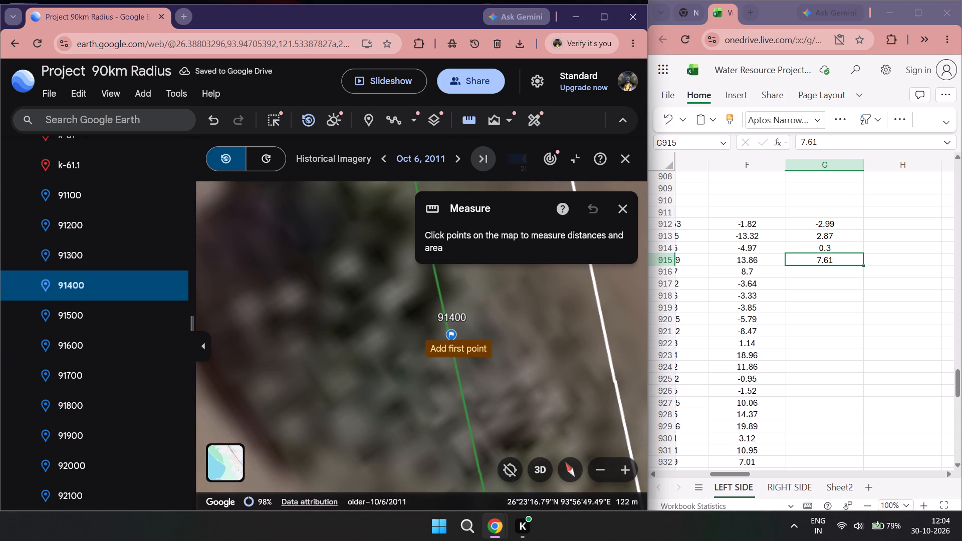
pyautogui.click(450, 344)
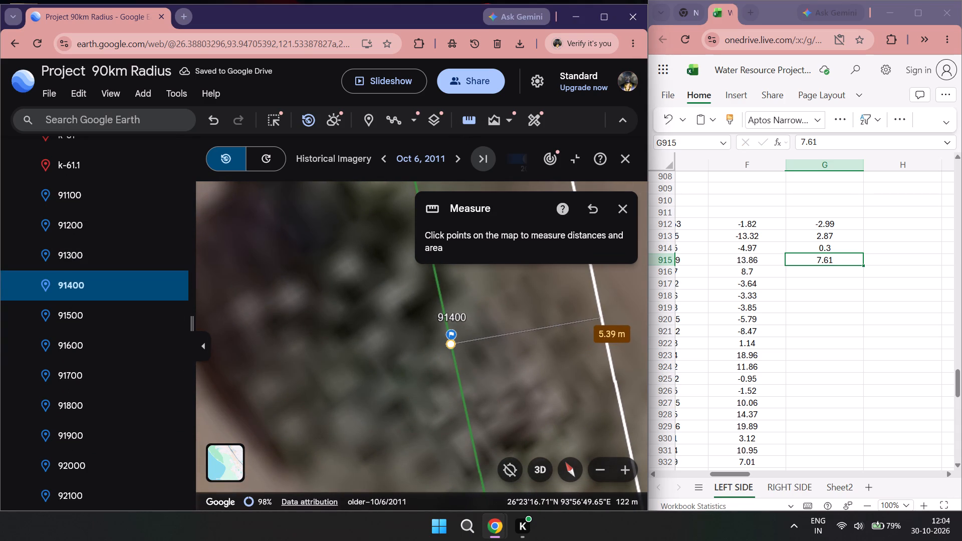
pyautogui.doubleClick(820, 269)
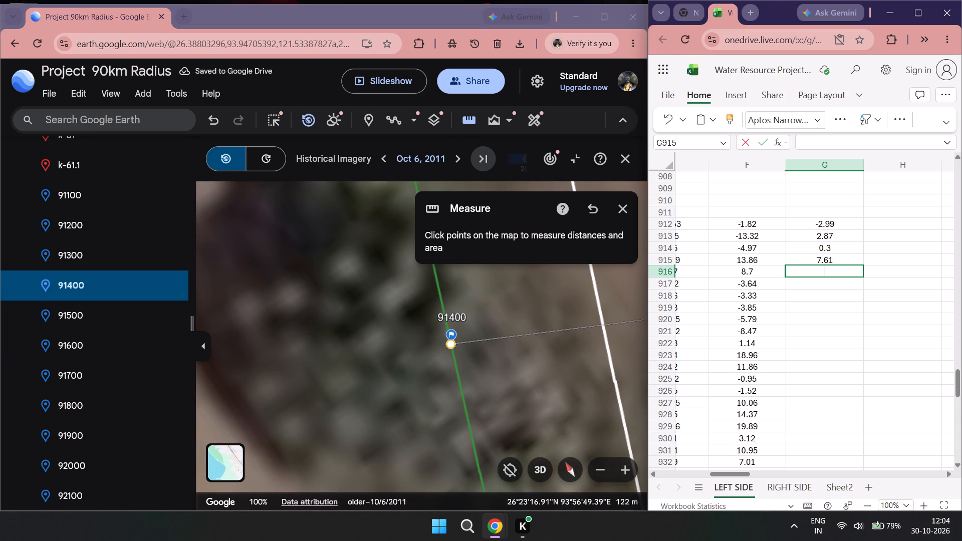
pyautogui.press('5')
pyautogui.write('.4211')
pyautogui.press('BackSpace')
pyautogui.press('BackSpace')
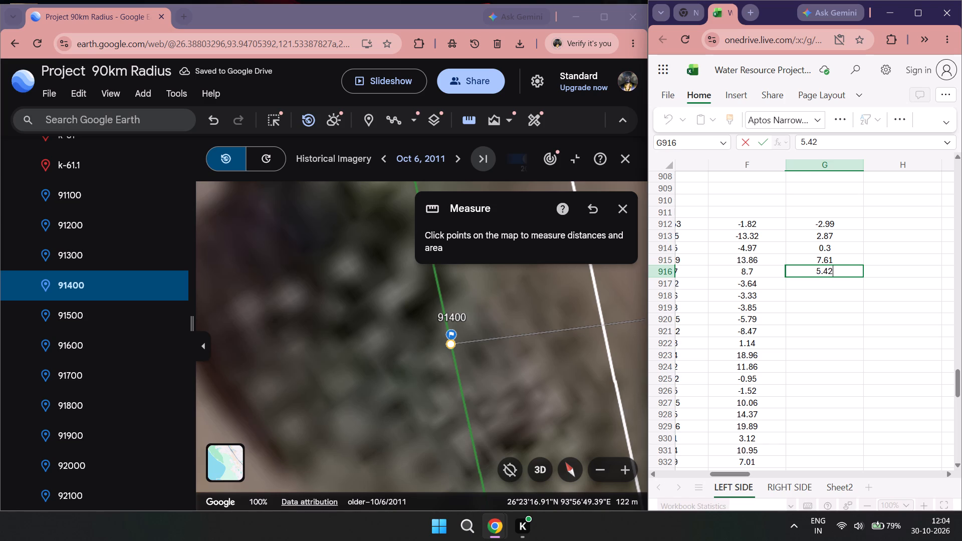
pyautogui.press('BackSpace')
pyautogui.press('1')
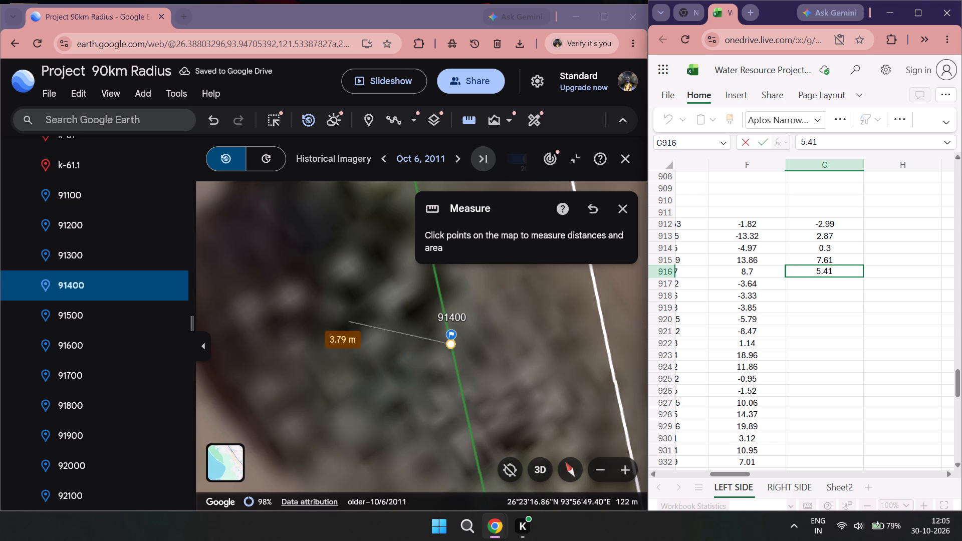
# Measure the distance from the green line to the white line at placemark 91500 and enter 0,7 in cell G917.
pyautogui.doubleClick(109, 323)
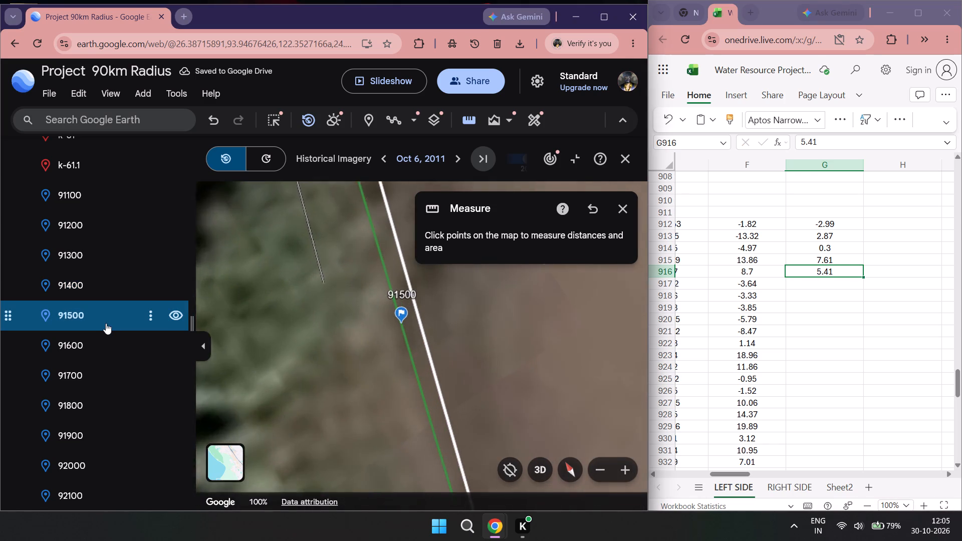
pyautogui.doubleClick(464, 111)
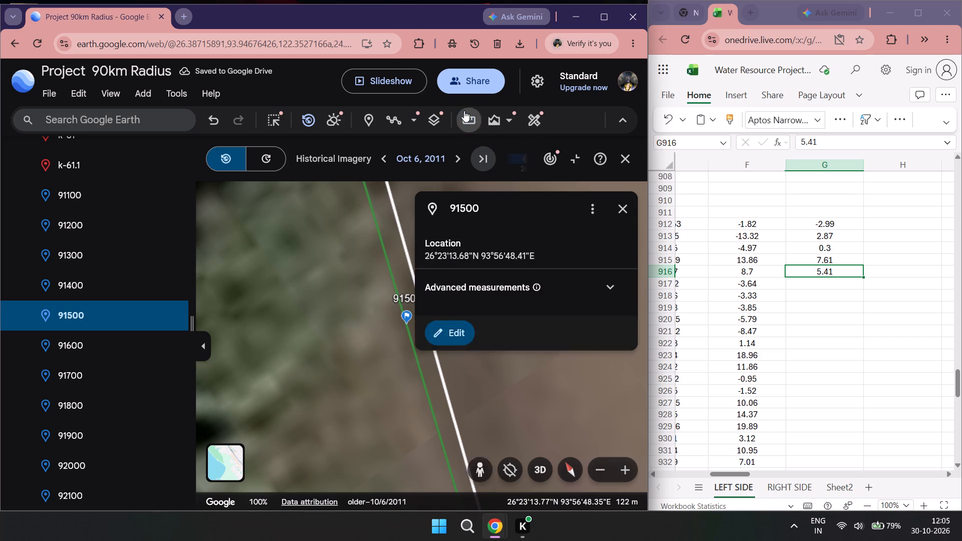
pyautogui.click(407, 330)
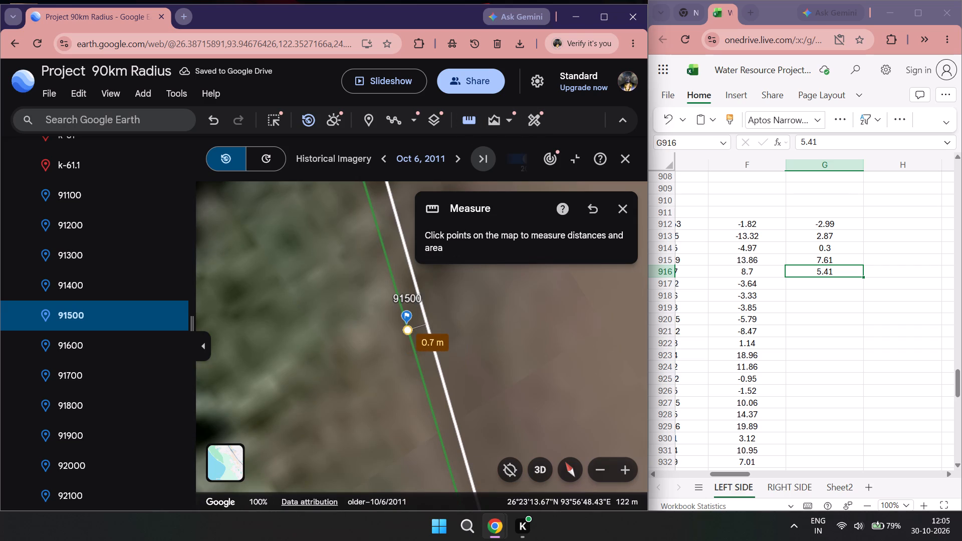
pyautogui.doubleClick(837, 285)
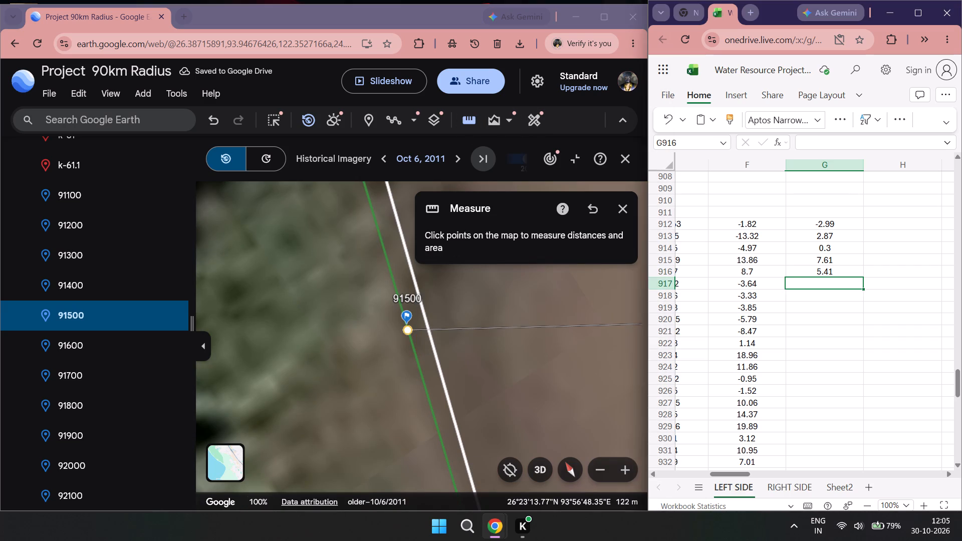
pyautogui.press('0')
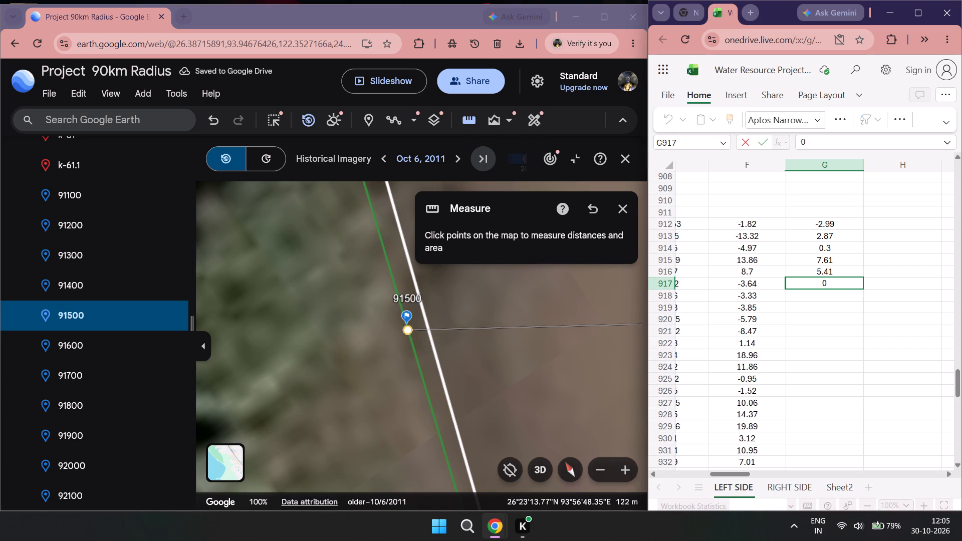
pyautogui.press(',')
pyautogui.press('7')
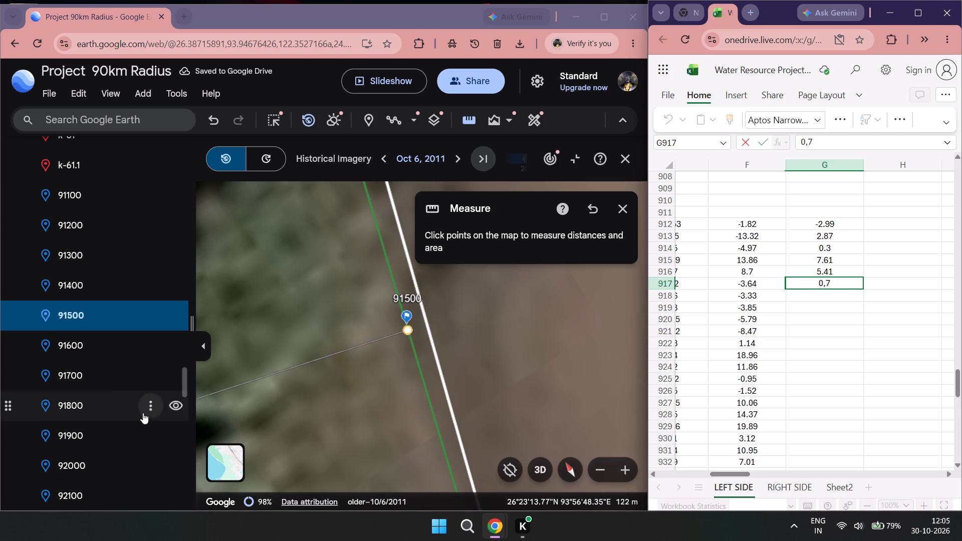
# Go to placemark 91600, check the gap between the green and white lines, and enter -0.8 in cell G918.
pyautogui.doubleClick(121, 349)
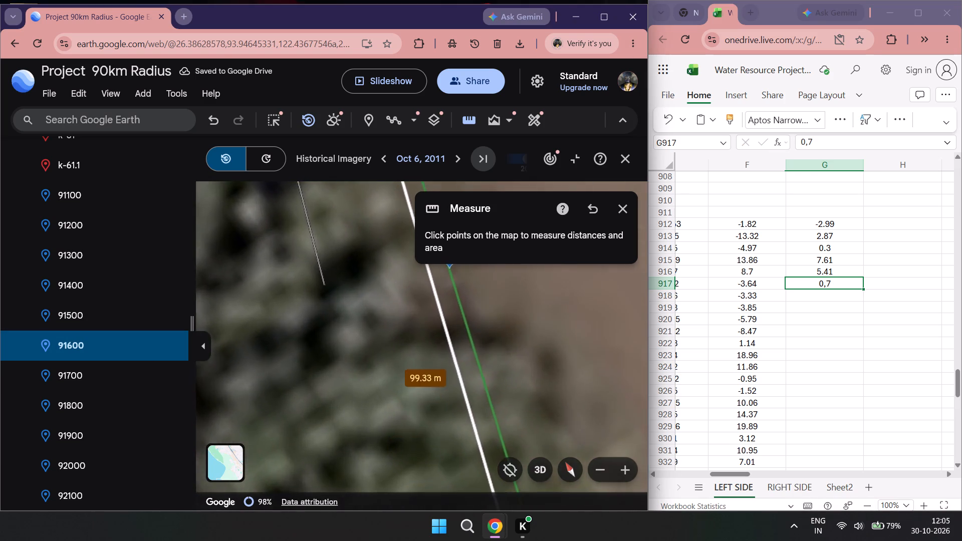
pyautogui.moveTo(425, 347); pyautogui.dragTo(383, 428)
pyautogui.doubleClick(467, 124)
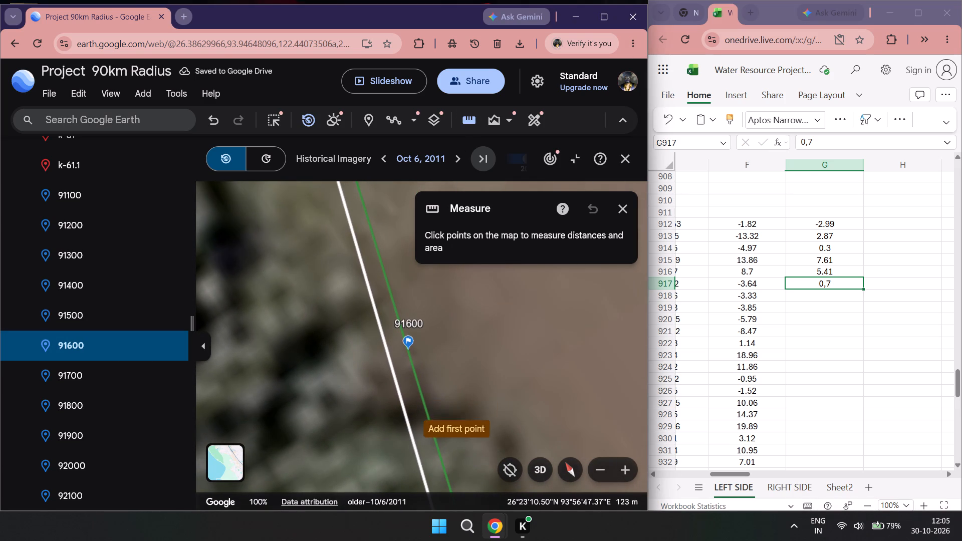
pyautogui.click(412, 356)
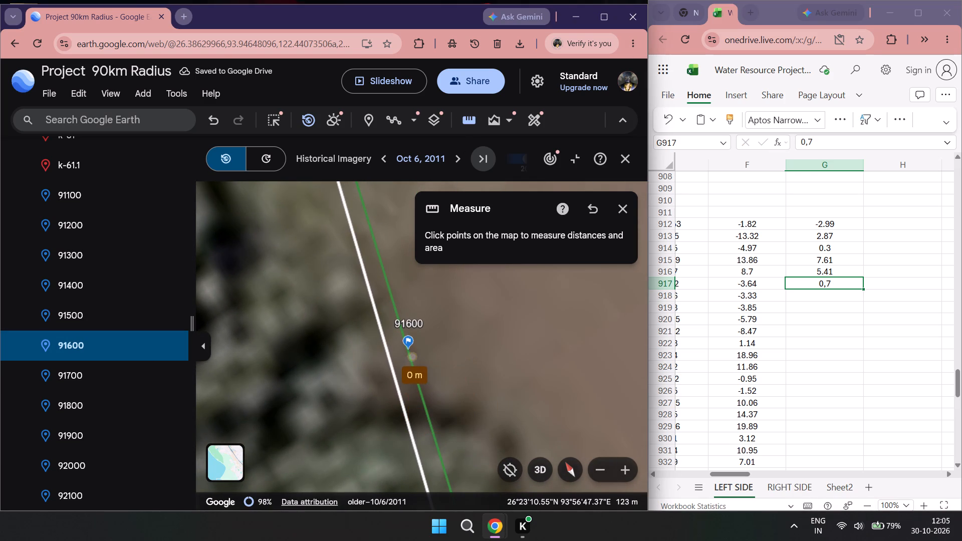
pyautogui.doubleClick(831, 295)
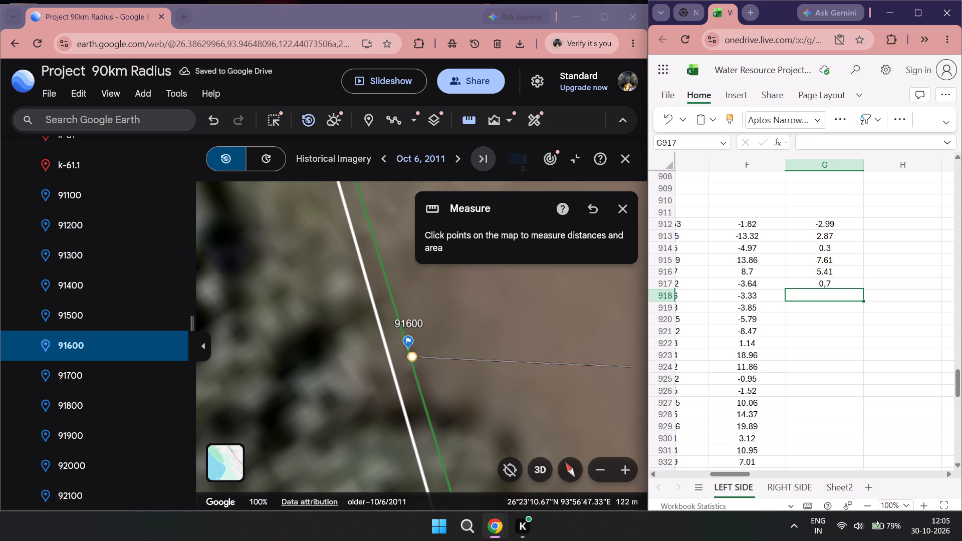
pyautogui.write('-0')
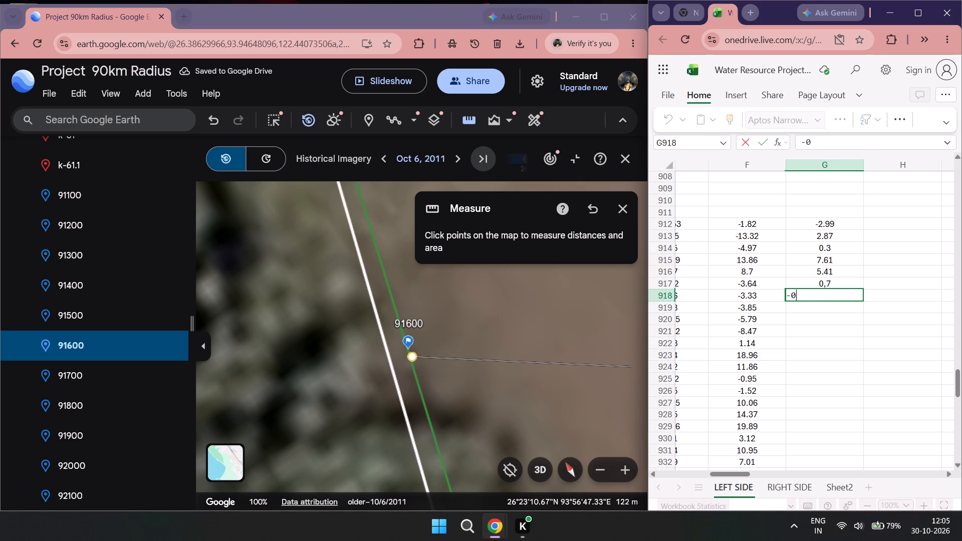
pyautogui.press('.')
pyautogui.press('8')
# Measure the distance from the green line to the white line at placemark 91700 and enter -5.89 in cell G919.
pyautogui.doubleClick(104, 380)
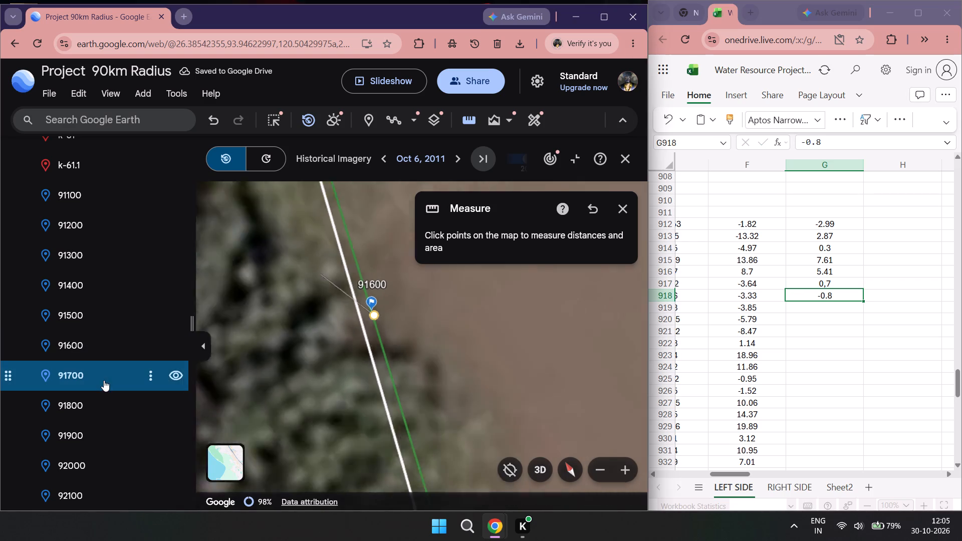
pyautogui.doubleClick(470, 114)
pyautogui.click(398, 349)
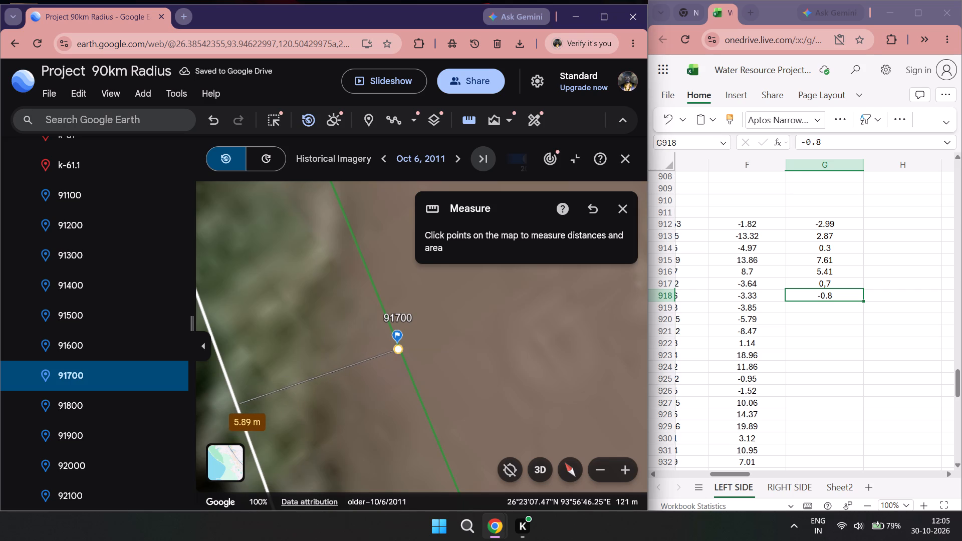
pyautogui.doubleClick(817, 307)
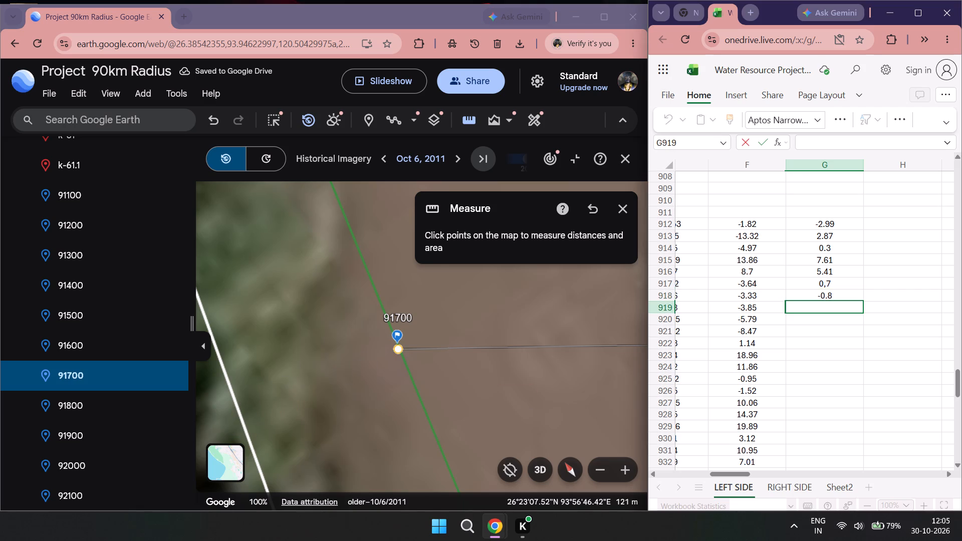
pyautogui.press('-')
pyautogui.write('5.89')
# Measure the distance from the green line to the white line at placemark 91800 and enter -10.89 in cell G920.
pyautogui.doubleClick(130, 403)
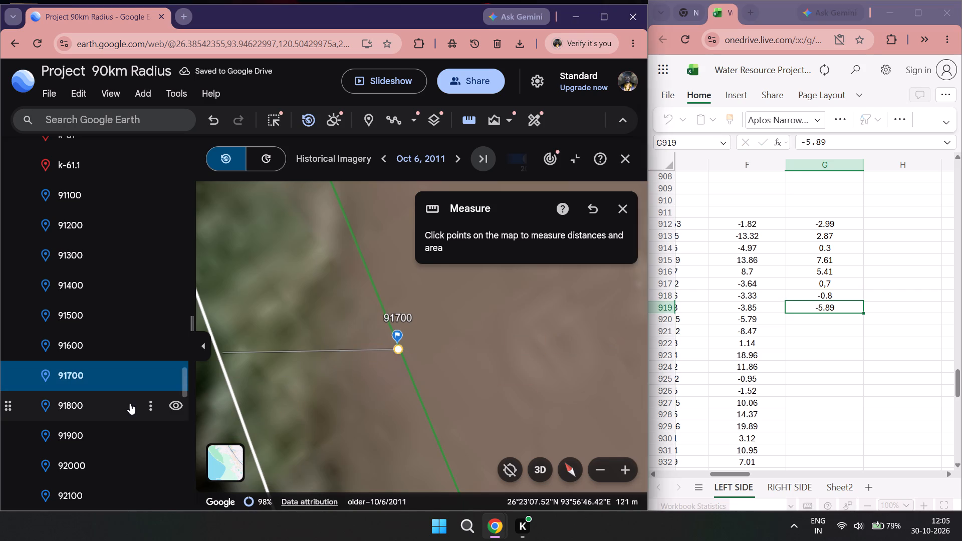
pyautogui.moveTo(273, 388); pyautogui.dragTo(410, 385)
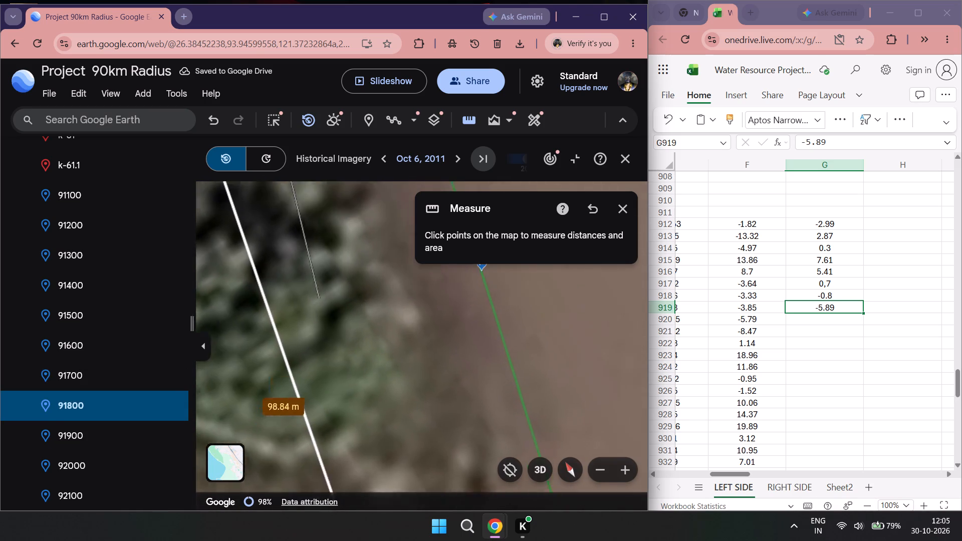
pyautogui.moveTo(410, 385); pyautogui.dragTo(410, 388)
pyautogui.scroll(-1, 410, 379)
pyautogui.doubleClick(455, 125)
pyautogui.doubleClick(465, 116)
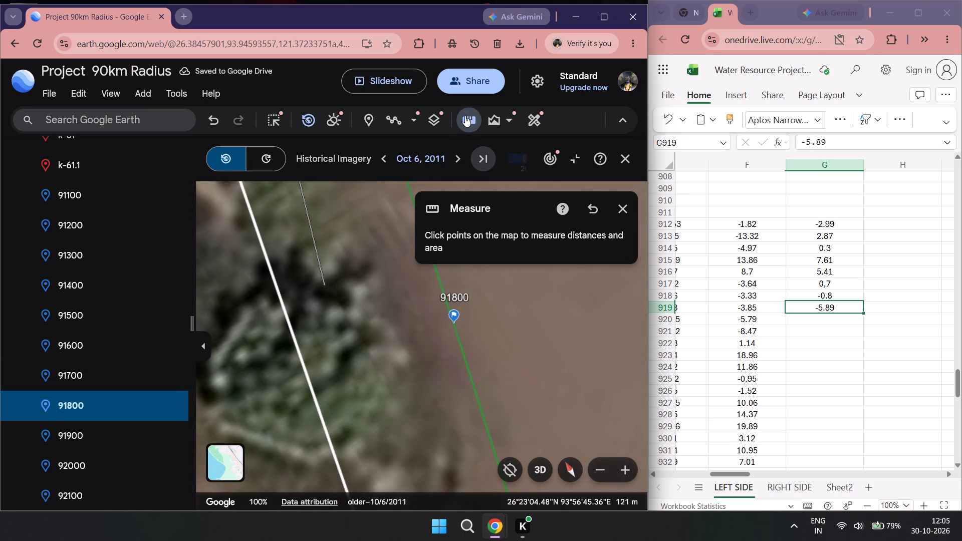
pyautogui.click(453, 329)
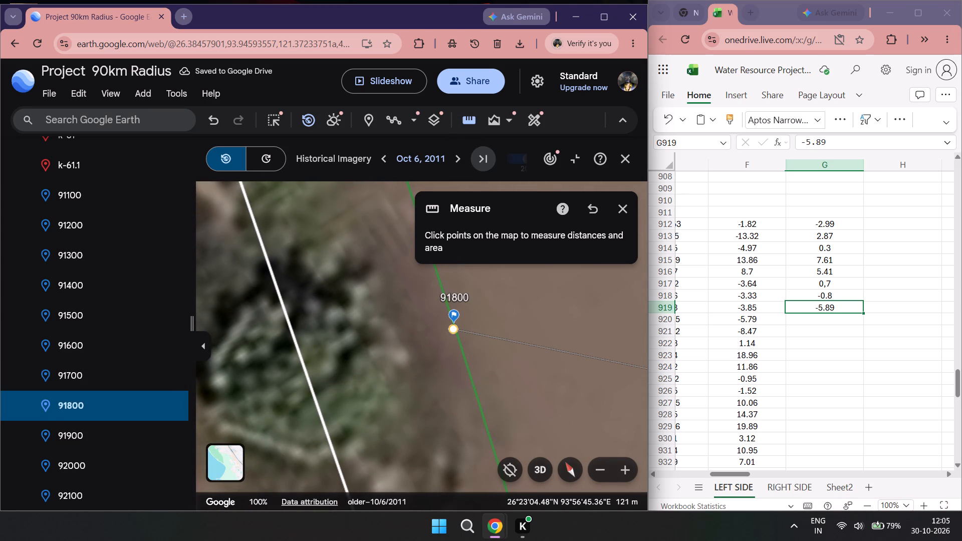
pyautogui.doubleClick(804, 321)
pyautogui.press('-')
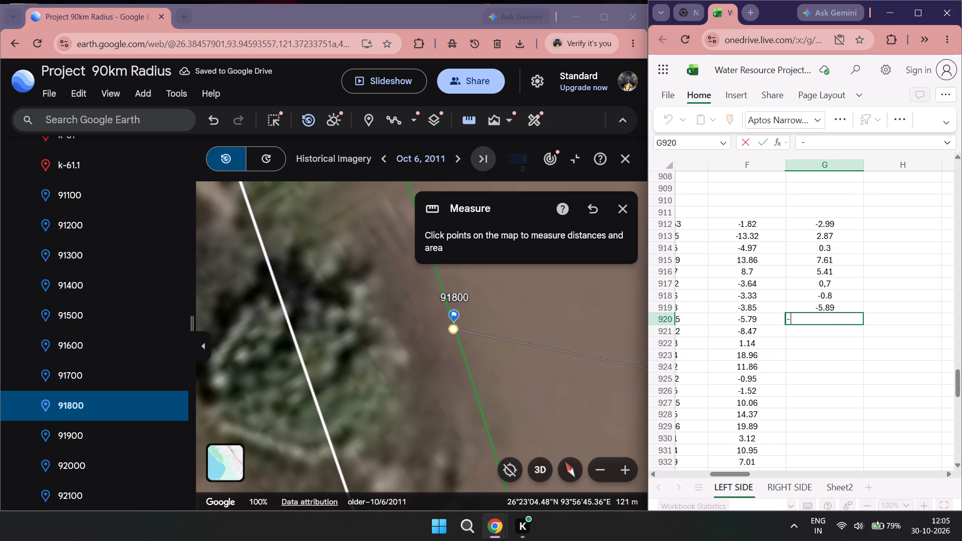
pyautogui.write('190')
pyautogui.press('BackSpace')
pyautogui.press('BackSpace')
pyautogui.write('0.89')
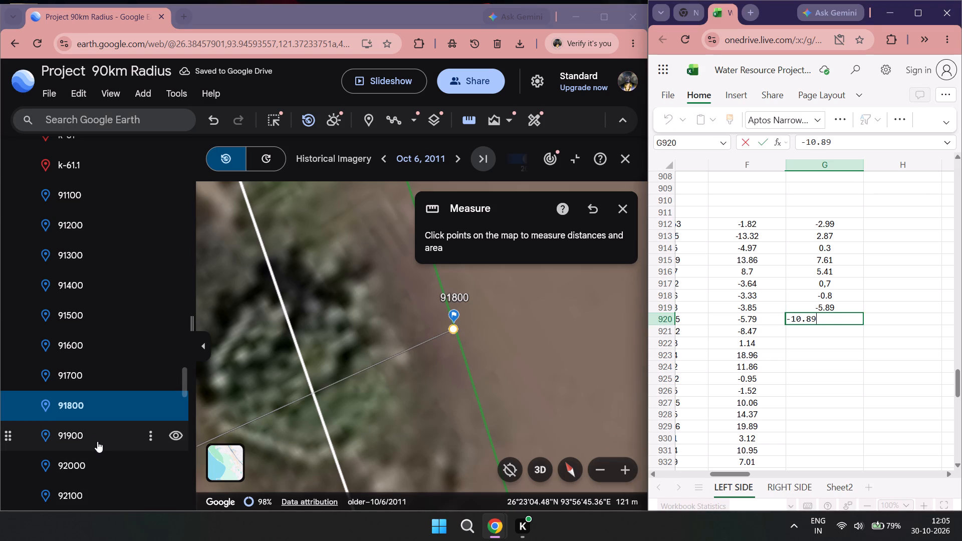
# Measure the distance from the green line to the white line at placemark 91900 and enter -8.89 in cell G921.
pyautogui.doubleClick(97, 441)
pyautogui.moveTo(272, 403); pyautogui.dragTo(420, 364)
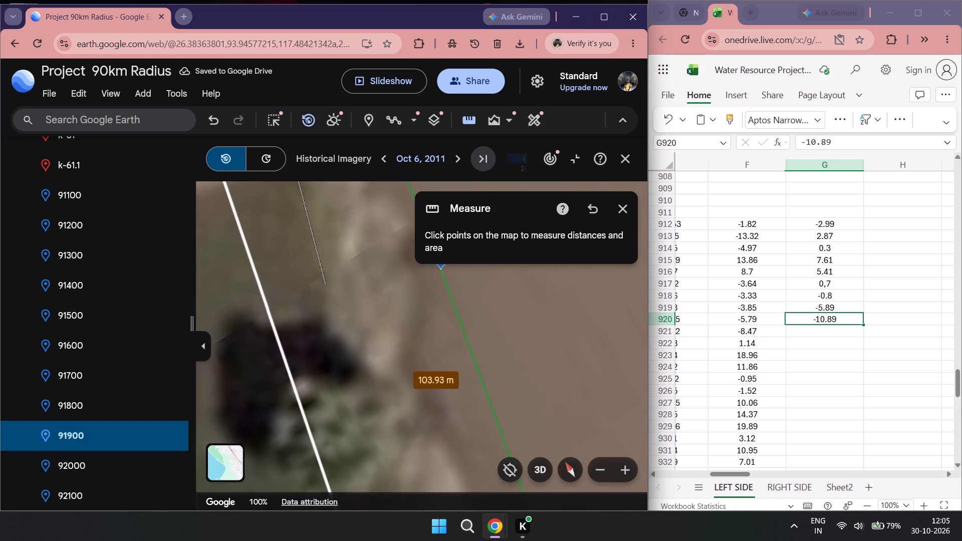
pyautogui.moveTo(420, 348); pyautogui.dragTo(434, 425)
pyautogui.doubleClick(463, 124)
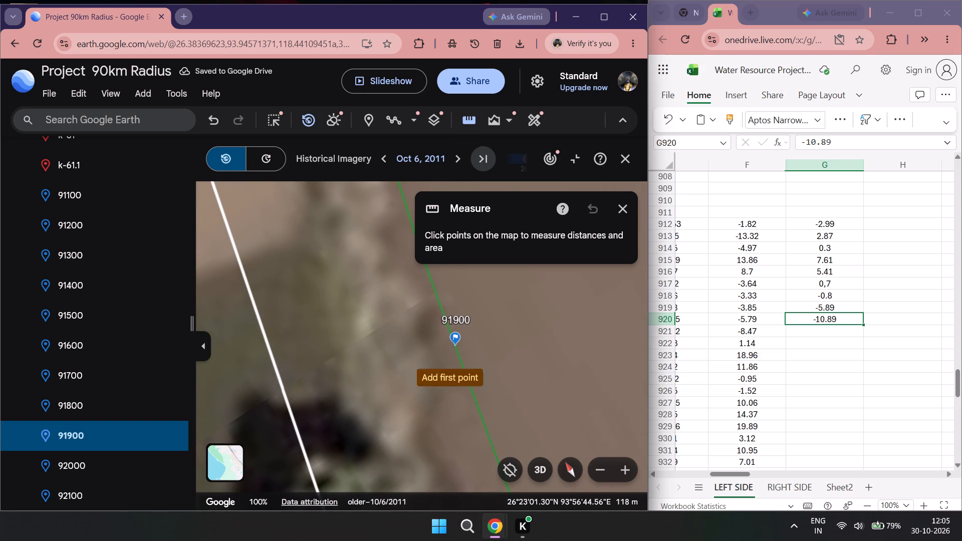
pyautogui.click(453, 344)
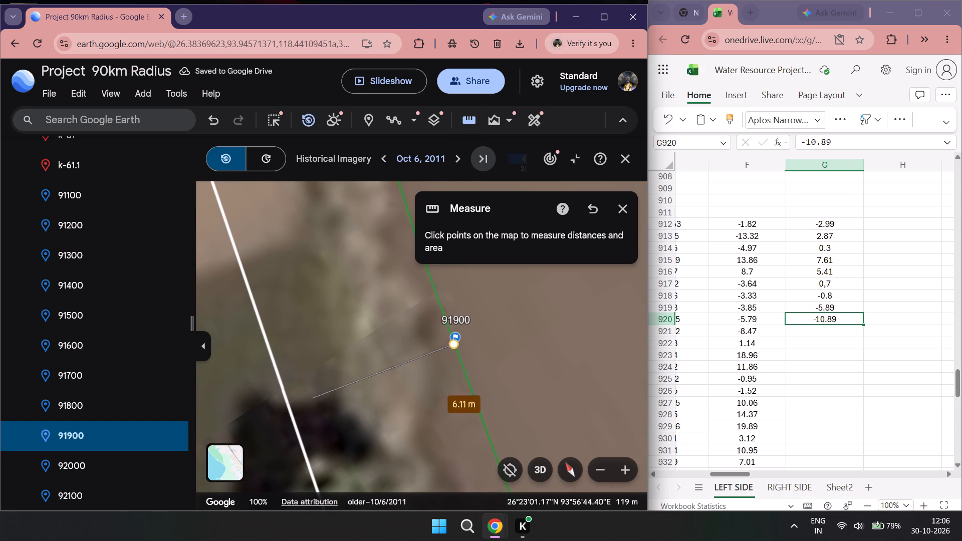
pyautogui.doubleClick(834, 331)
pyautogui.write('-8.89')
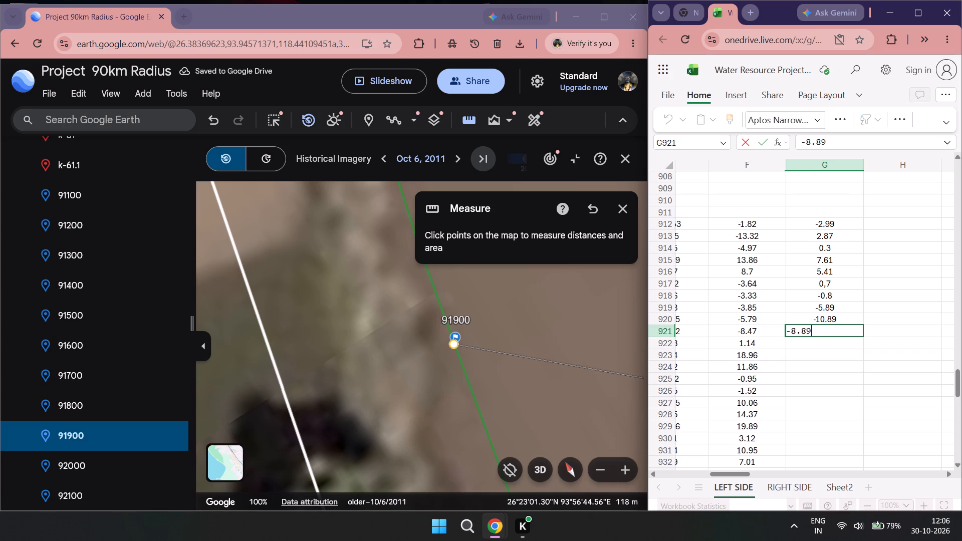
# Measure the distance from the green line to the white line at placemark 92000 and enter -7.61 in cell G922.
pyautogui.doubleClick(107, 476)
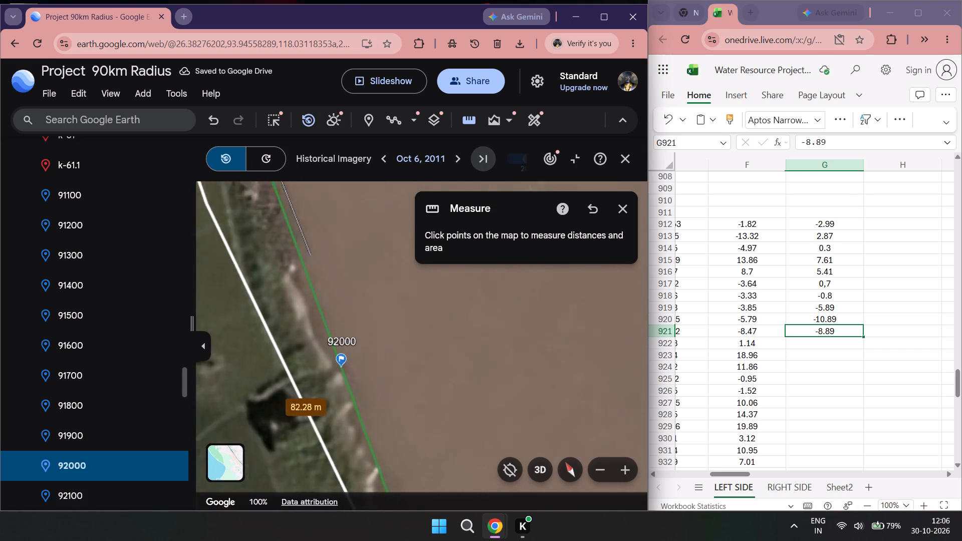
pyautogui.moveTo(298, 385); pyautogui.dragTo(324, 369)
pyautogui.doubleClick(473, 119)
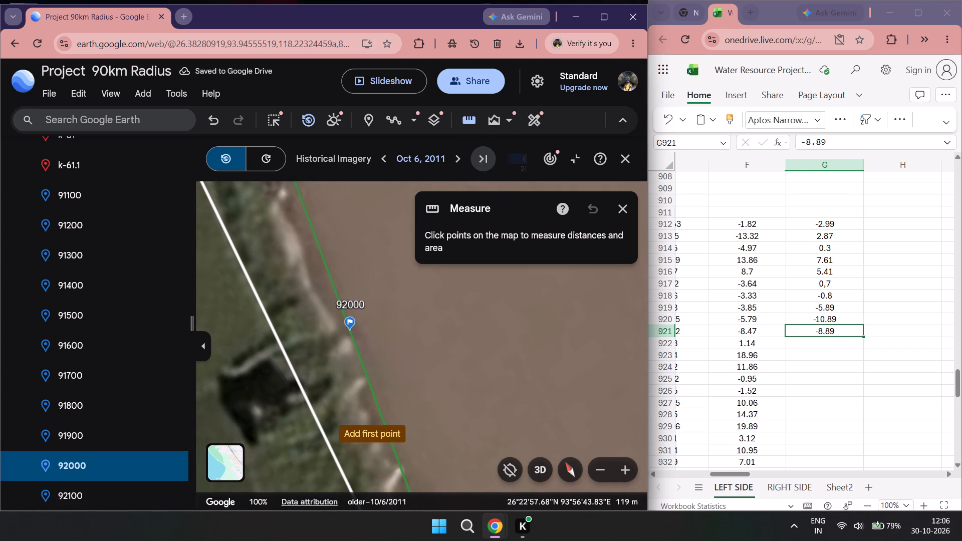
pyautogui.click(351, 331)
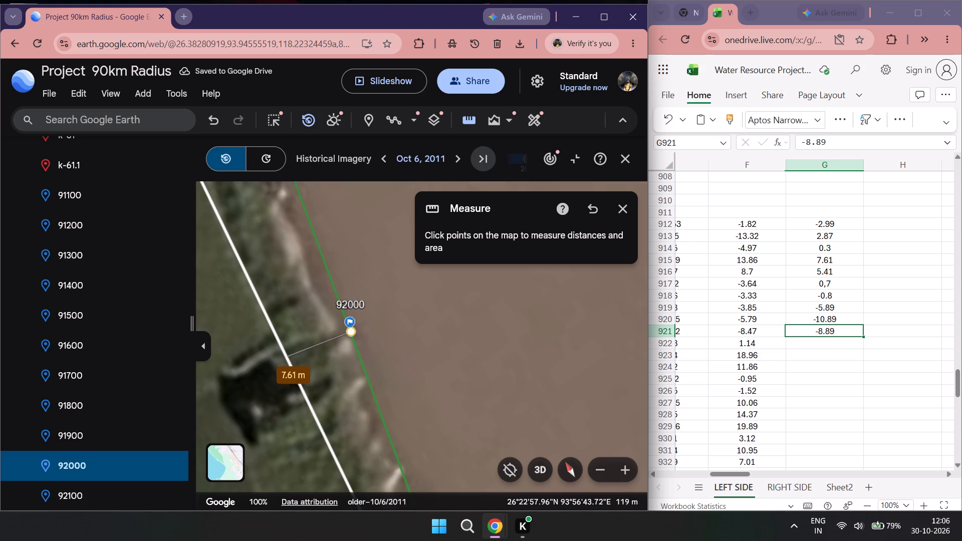
pyautogui.doubleClick(824, 343)
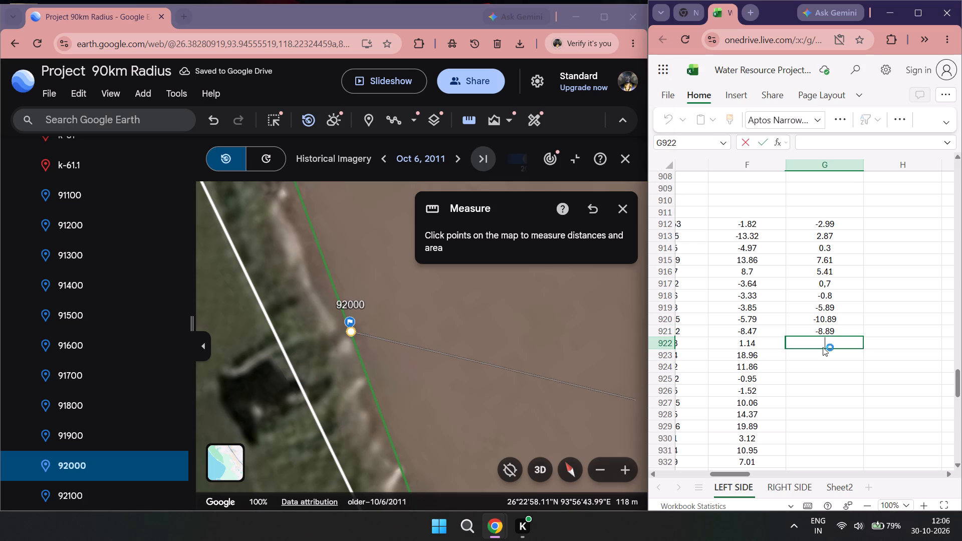
pyautogui.write('-7')
pyautogui.press('.')
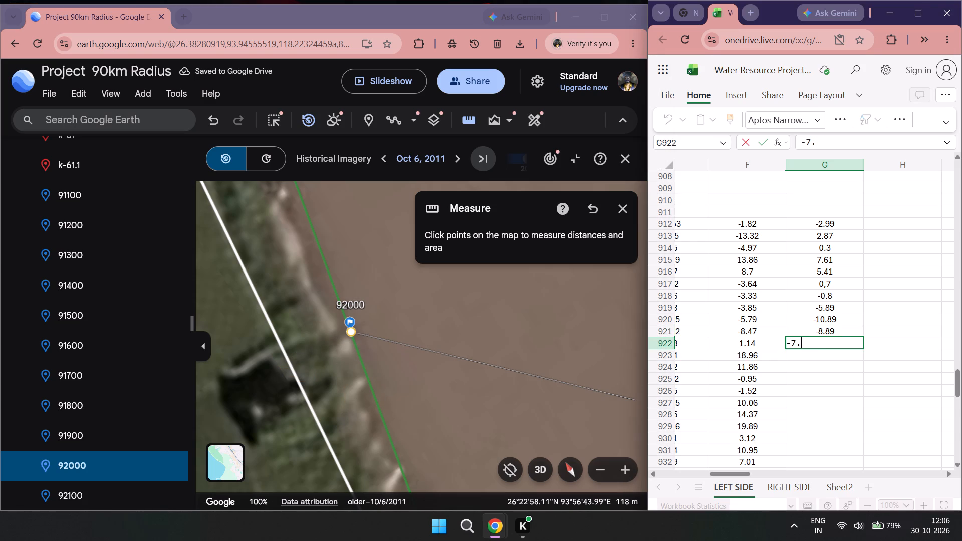
pyautogui.press('6')
pyautogui.press('1')
# Measure the distance from the green line to the white line at placemark 92100 and enter -2.21 in cell G923.
pyautogui.scroll(-4, 127, 419)
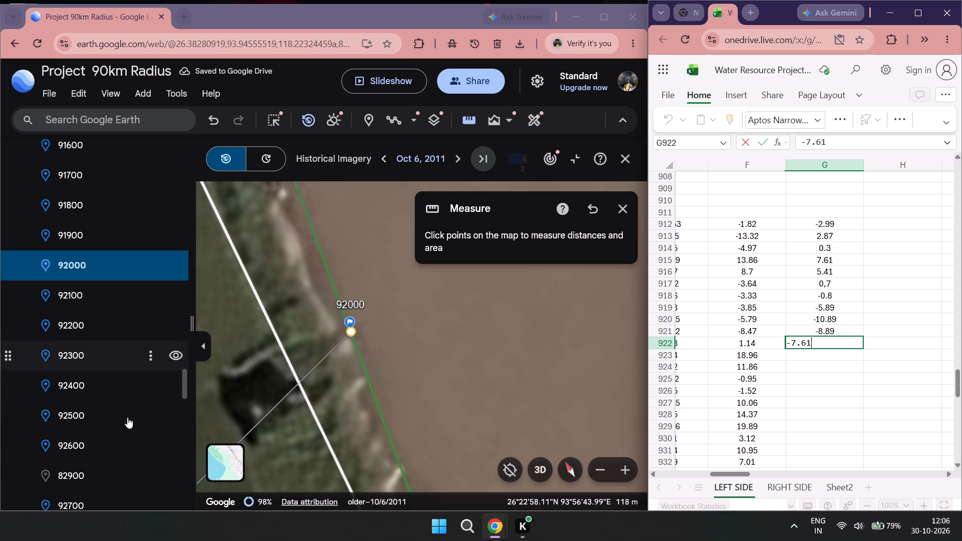
pyautogui.scroll(-2, 115, 399)
pyautogui.doubleClick(58, 187)
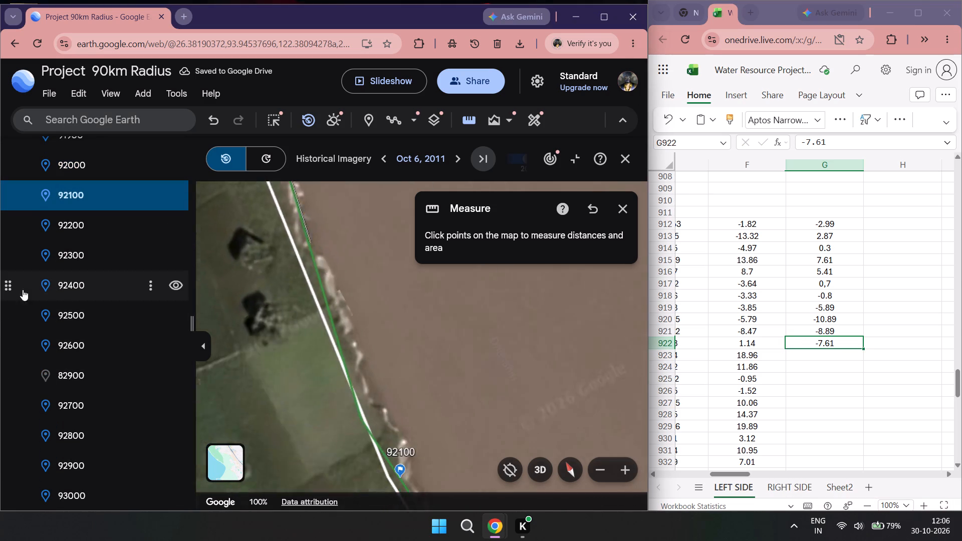
pyautogui.moveTo(392, 363); pyautogui.dragTo(439, 350)
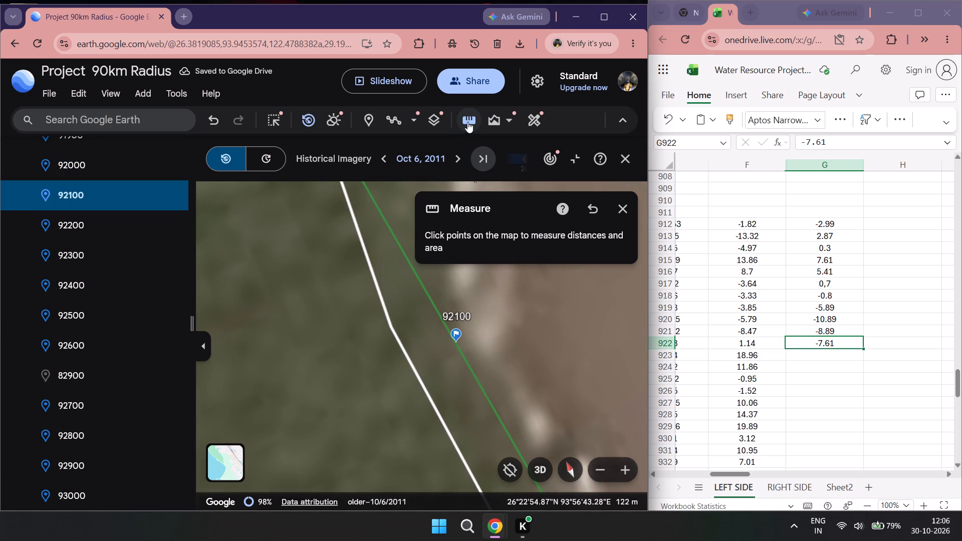
pyautogui.doubleClick(467, 119)
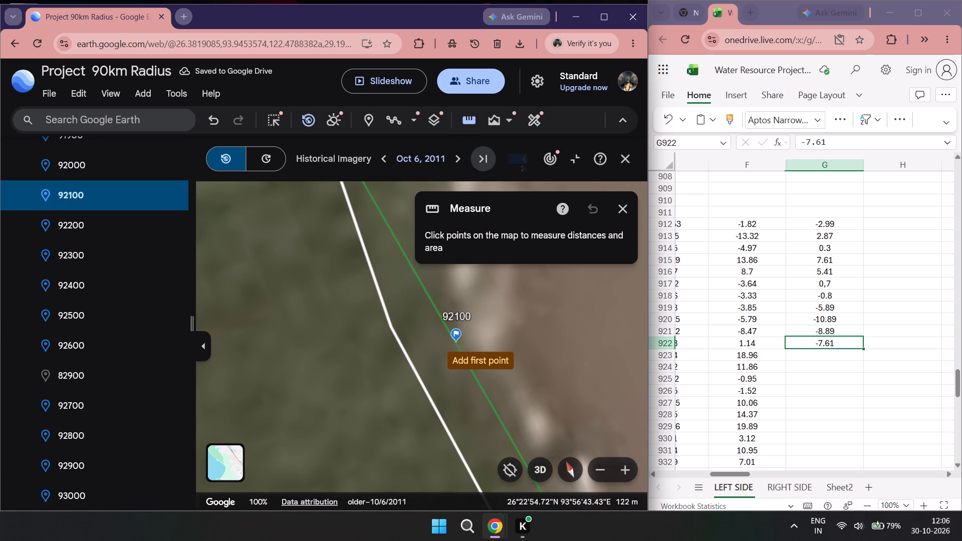
pyautogui.click(457, 344)
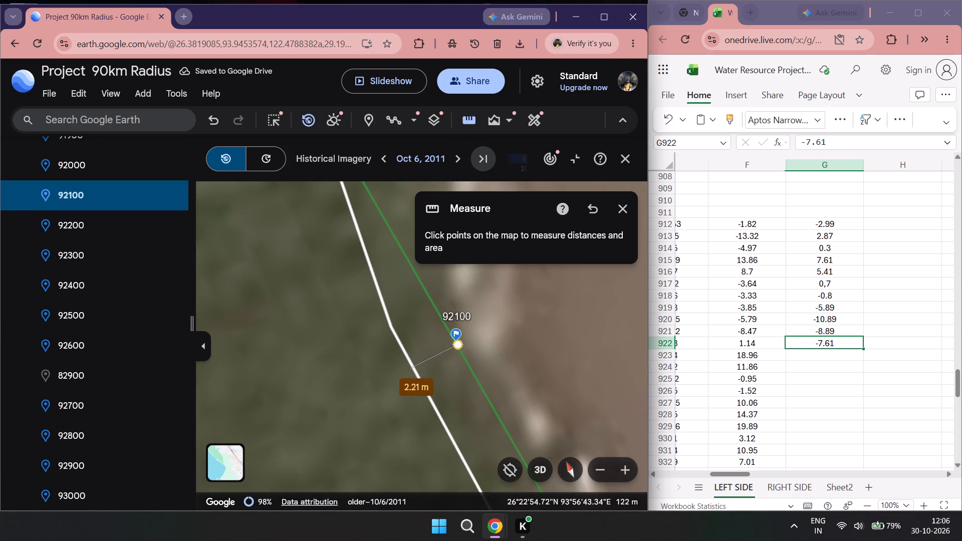
pyautogui.doubleClick(824, 357)
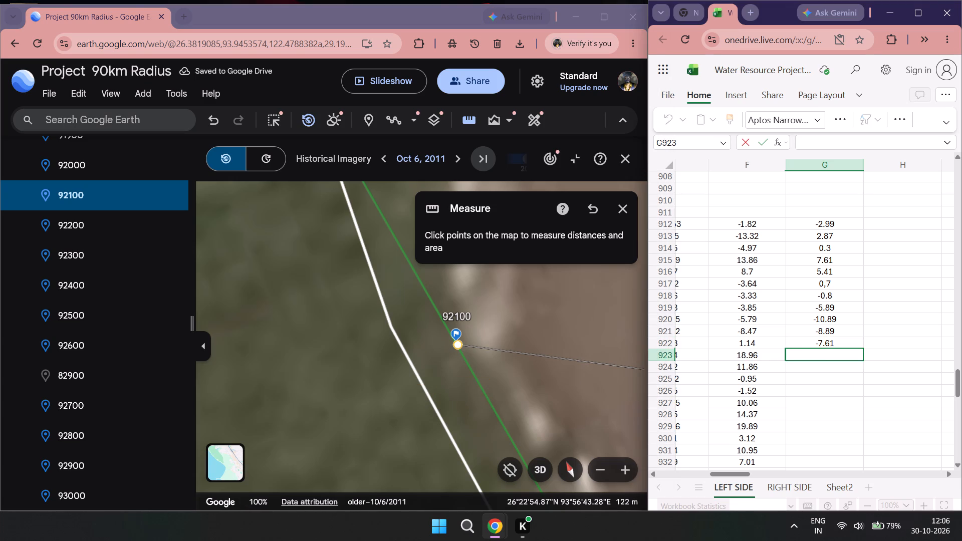
pyautogui.write('-2.21')
# Measure the distance from the green line to the white line at placemark 92200 and enter 4.67 in cell G924.
pyautogui.doubleClick(96, 228)
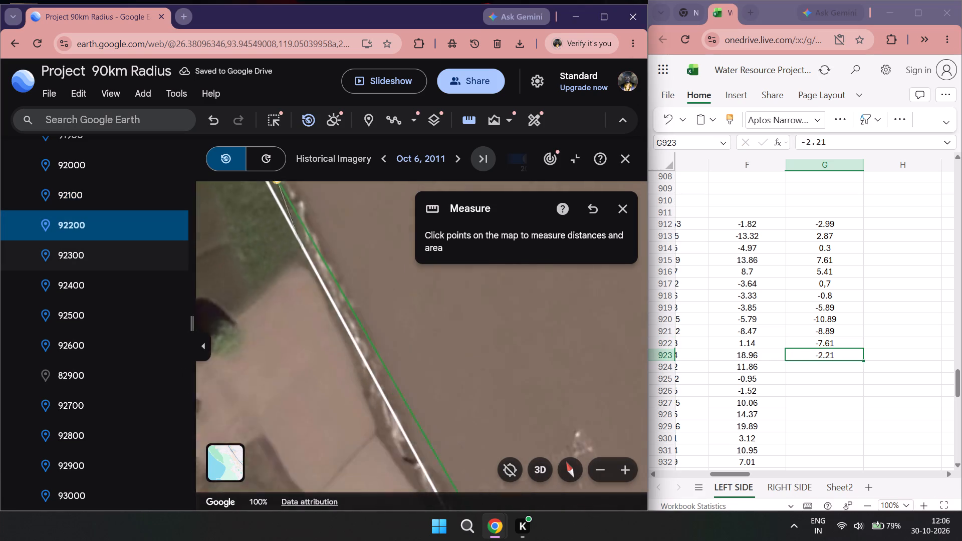
pyautogui.moveTo(331, 347); pyautogui.dragTo(361, 379)
pyautogui.doubleClick(471, 120)
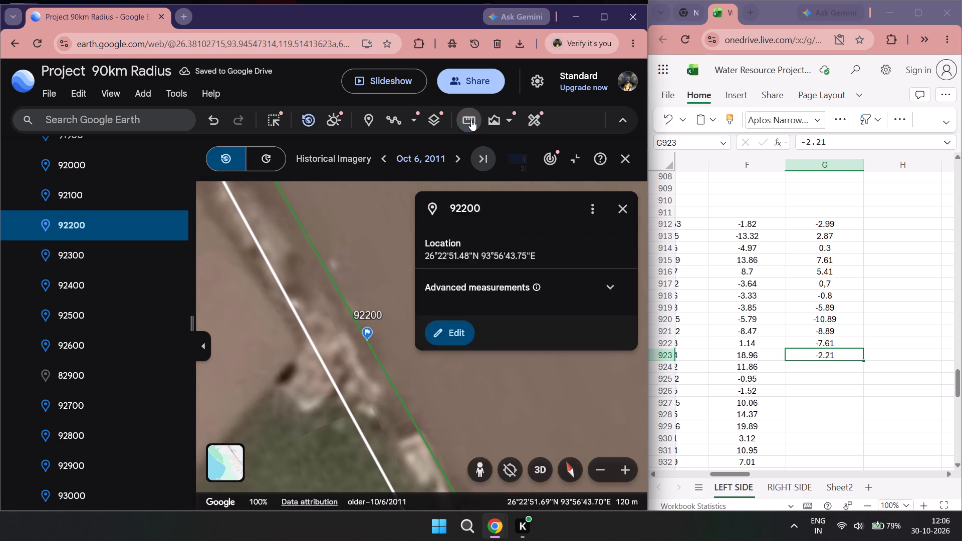
pyautogui.click(369, 345)
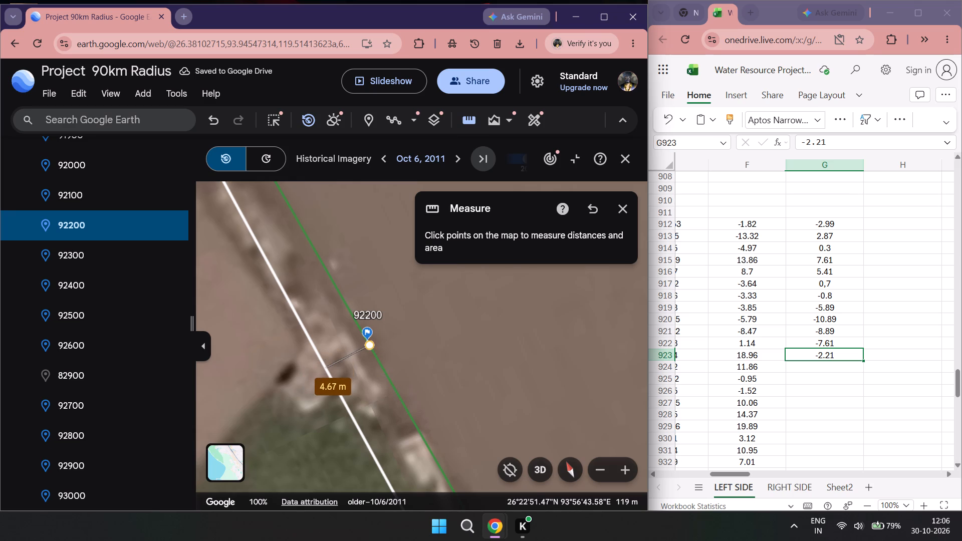
pyautogui.doubleClick(797, 369)
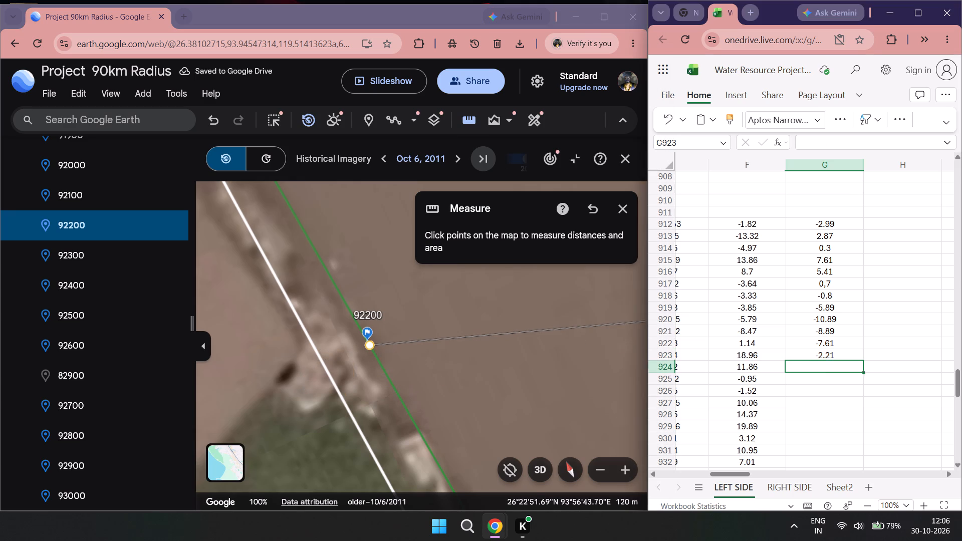
pyautogui.press('-')
pyautogui.write('4.6')
pyautogui.rightClick(809, 376)
pyautogui.press('7')
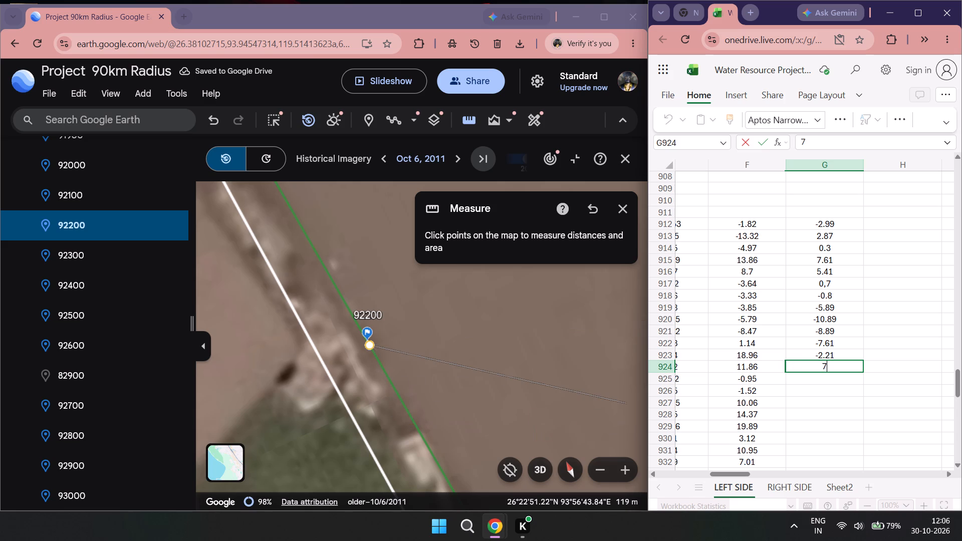
pyautogui.press('BackSpace')
pyautogui.press('BackSpace')
pyautogui.write('4.')
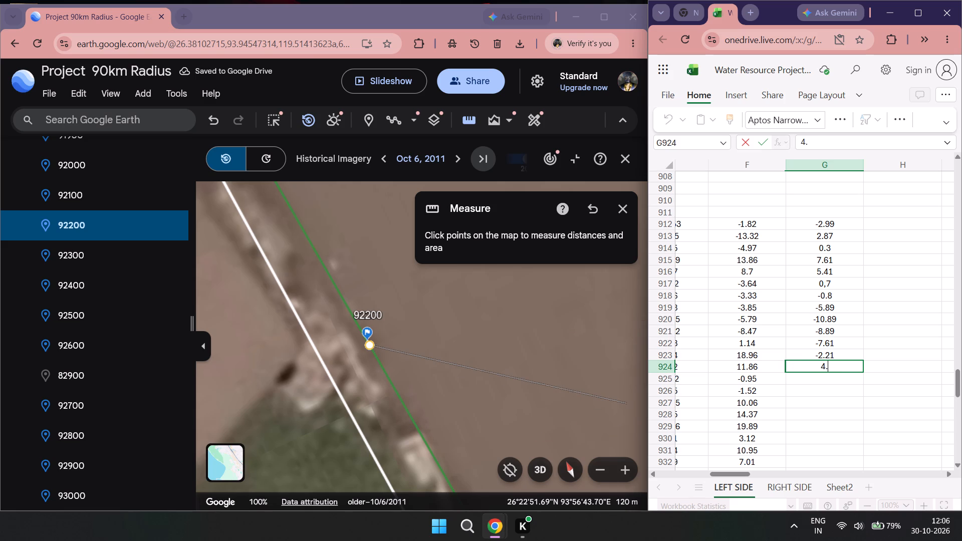
pyautogui.write('65')
pyautogui.press('BackSpace')
pyautogui.press('7')
# Measure the distance from the green line to the white line at placemark 92300 and enter -10.6 in cell G925.
pyautogui.doubleClick(77, 250)
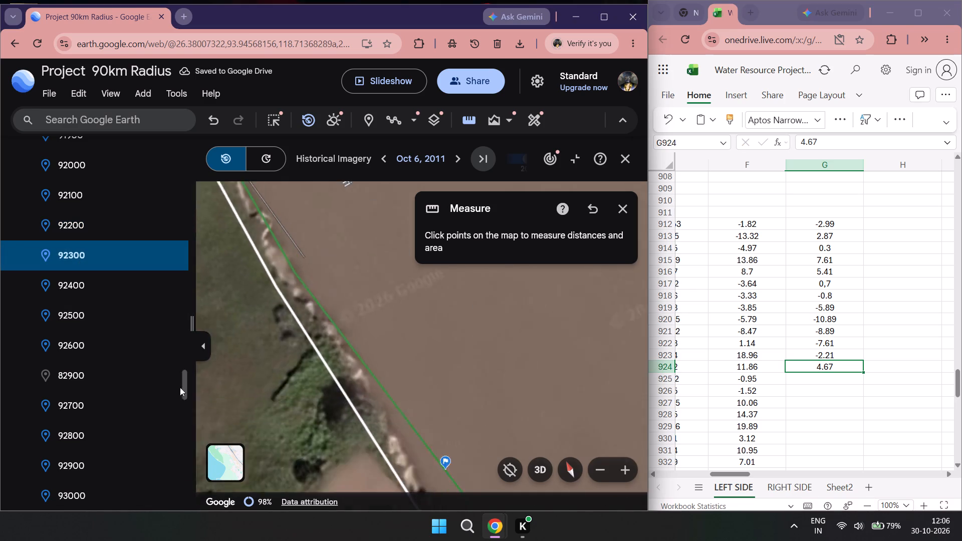
pyautogui.moveTo(311, 378); pyautogui.dragTo(426, 362)
pyautogui.doubleClick(467, 109)
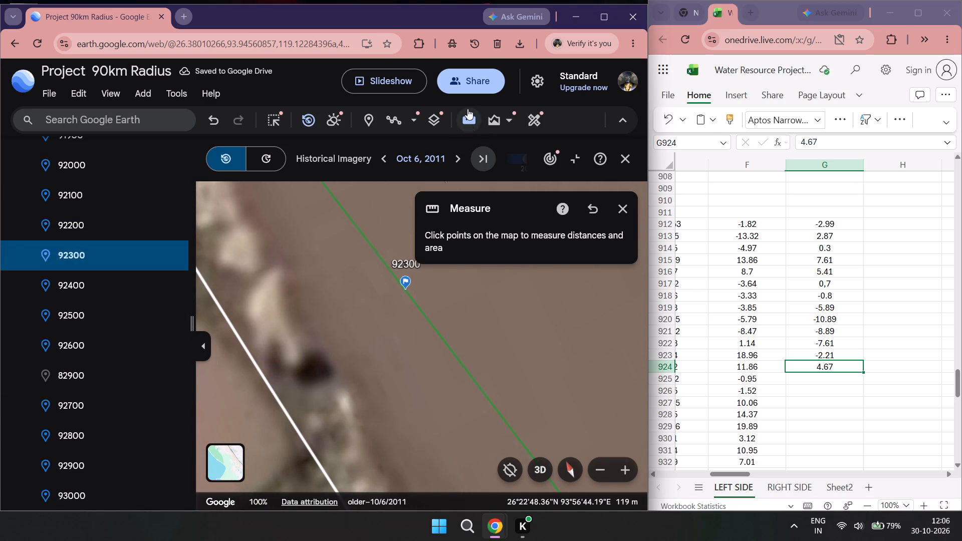
pyautogui.click(407, 288)
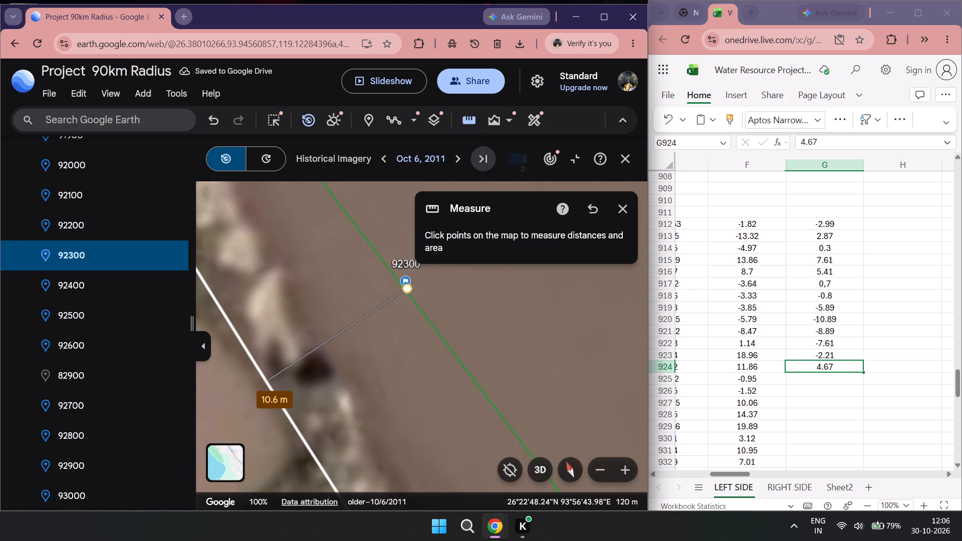
pyautogui.doubleClick(833, 380)
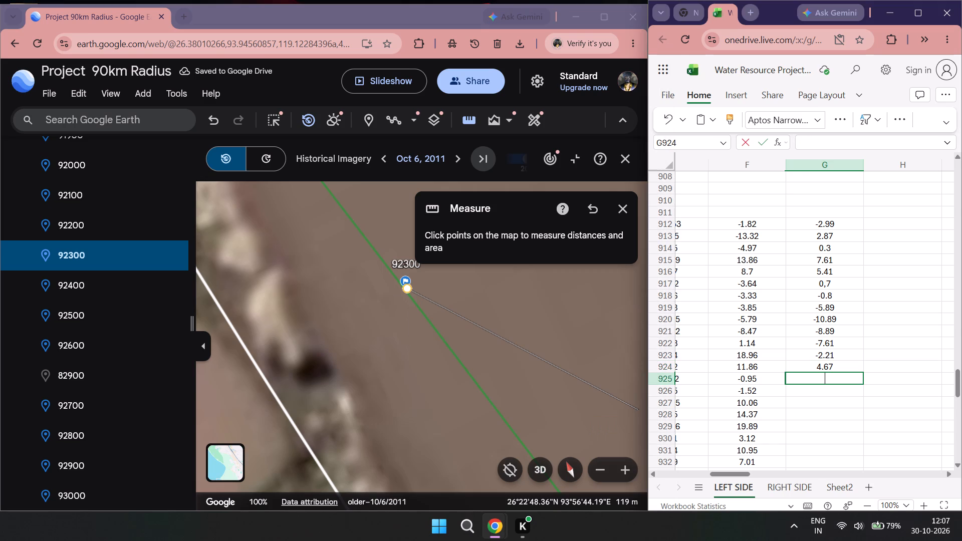
pyautogui.write('-1,')
pyautogui.press('BackSpace')
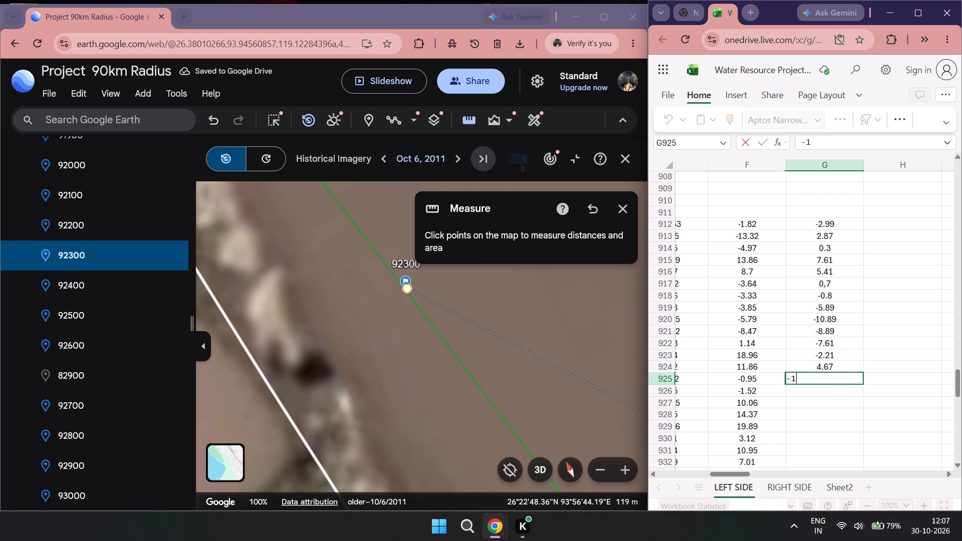
pyautogui.write('0.')
pyautogui.press('6')
# Measure the distance from the green line to the white line at placemark 92400 and enter -2.25 in cell G926.
pyautogui.doubleClick(116, 291)
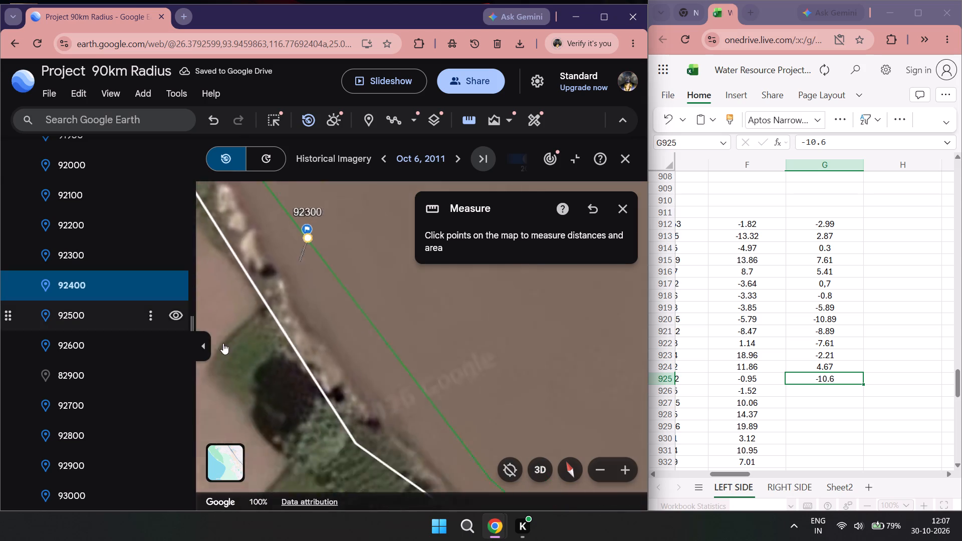
pyautogui.moveTo(408, 392); pyautogui.dragTo(435, 400)
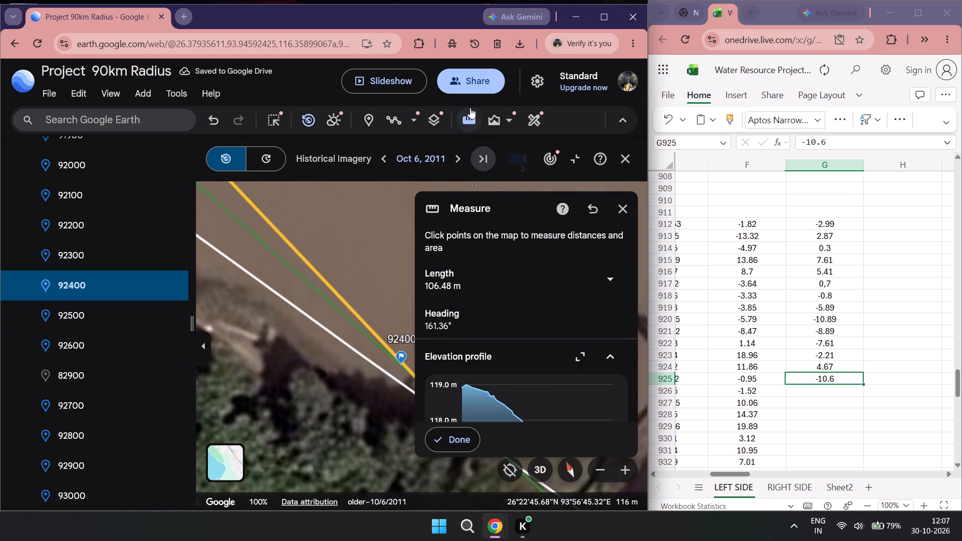
pyautogui.doubleClick(468, 116)
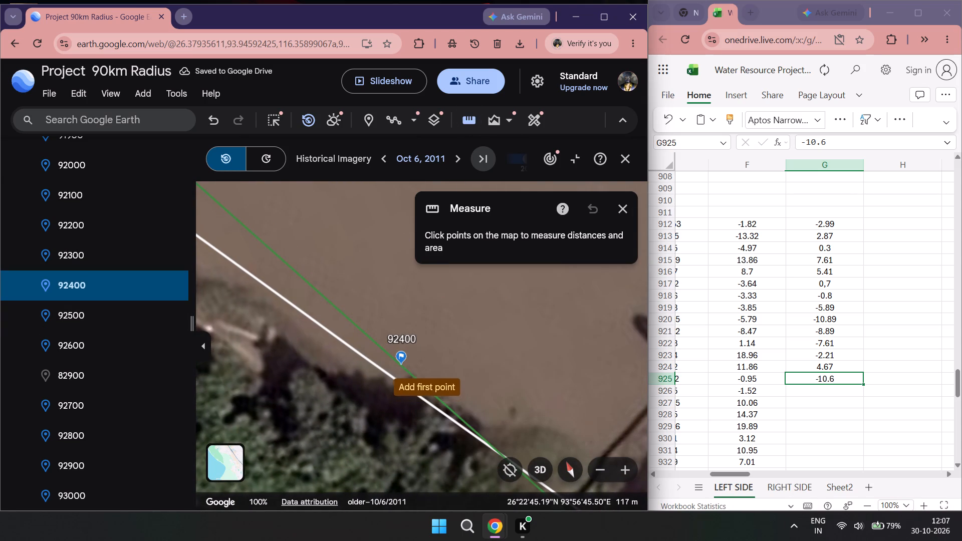
pyautogui.click(402, 365)
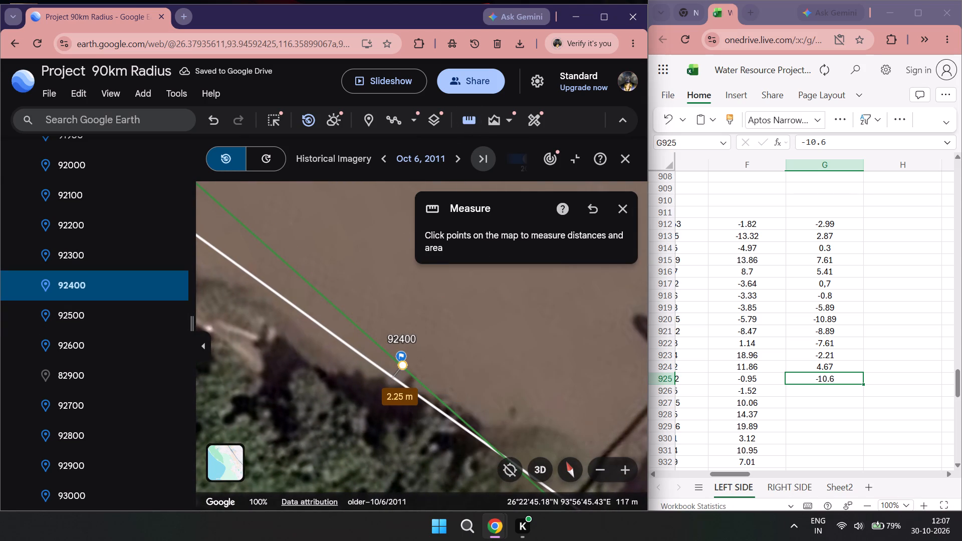
pyautogui.doubleClick(833, 388)
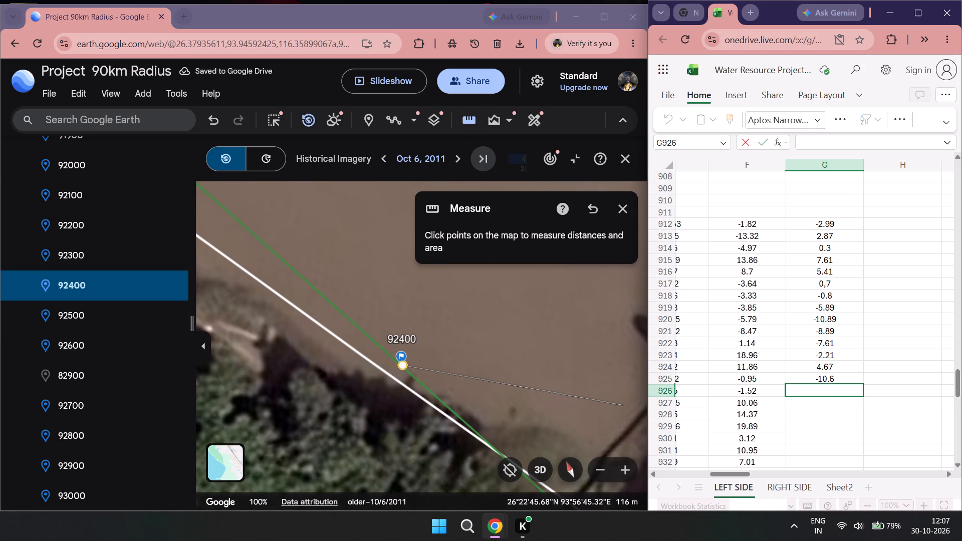
pyautogui.press('-')
pyautogui.write('2.25')
# Estimate the offset between the green and white lines at placemark 92500 and enter 1 in cell G927.
pyautogui.doubleClick(132, 319)
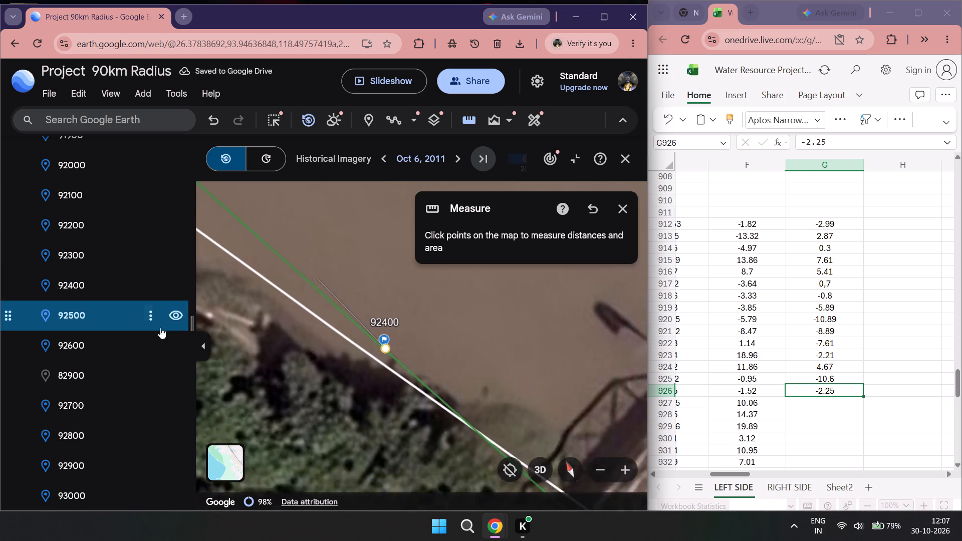
pyautogui.moveTo(420, 394); pyautogui.dragTo(433, 399)
pyautogui.scroll(3, 361, 377)
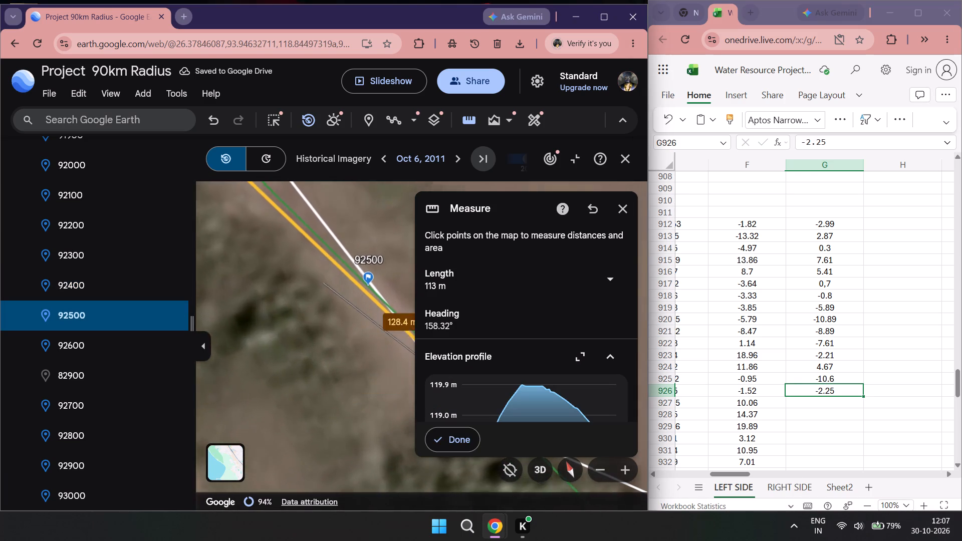
pyautogui.doubleClick(473, 116)
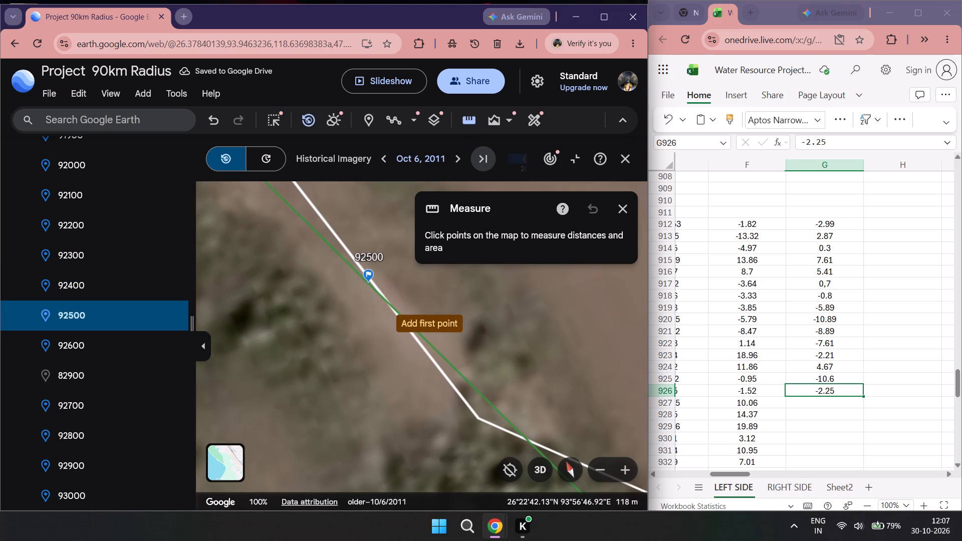
pyautogui.doubleClick(815, 405)
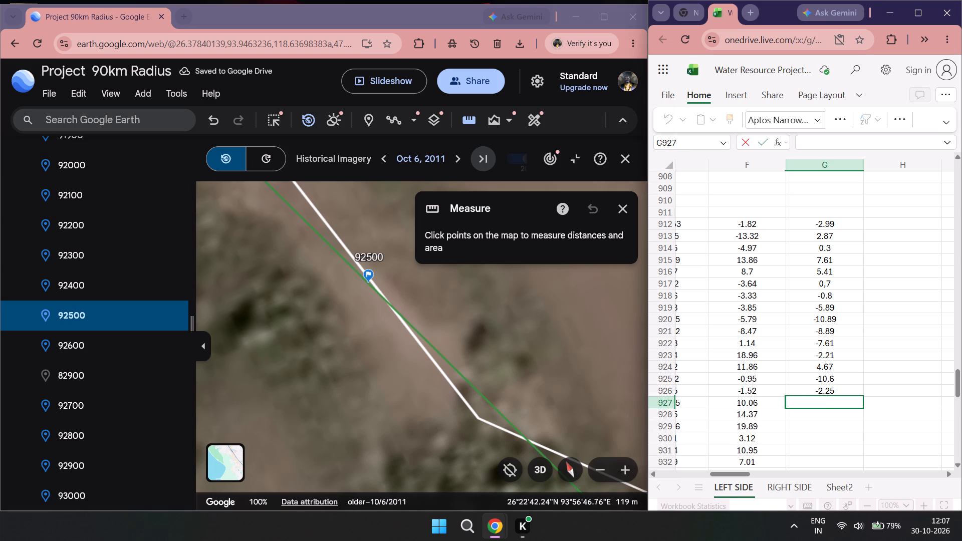
pyautogui.press('1')
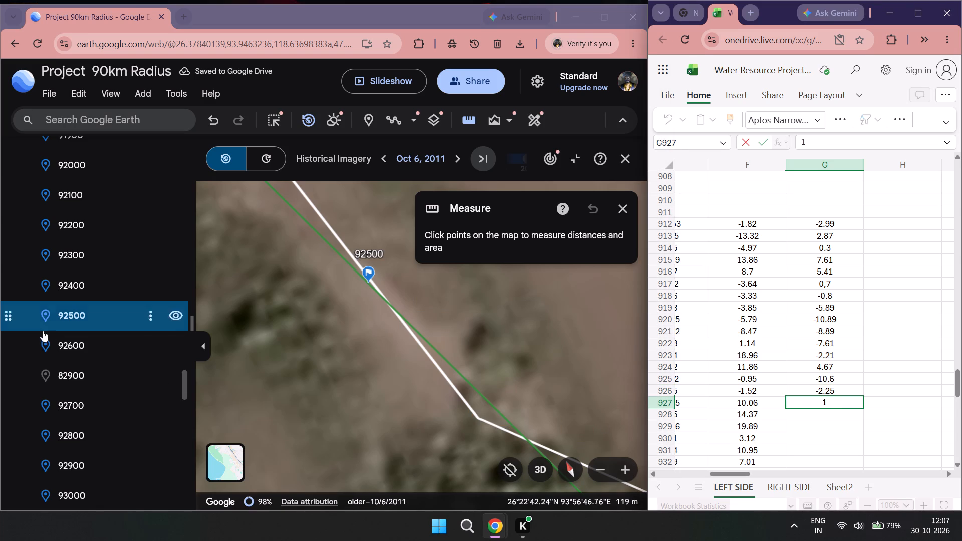
# Measure the distance from the green line to the white line at placemark 92600 and enter 4.74 in cell G928.
pyautogui.doubleClick(74, 339)
pyautogui.moveTo(317, 370); pyautogui.dragTo(295, 427)
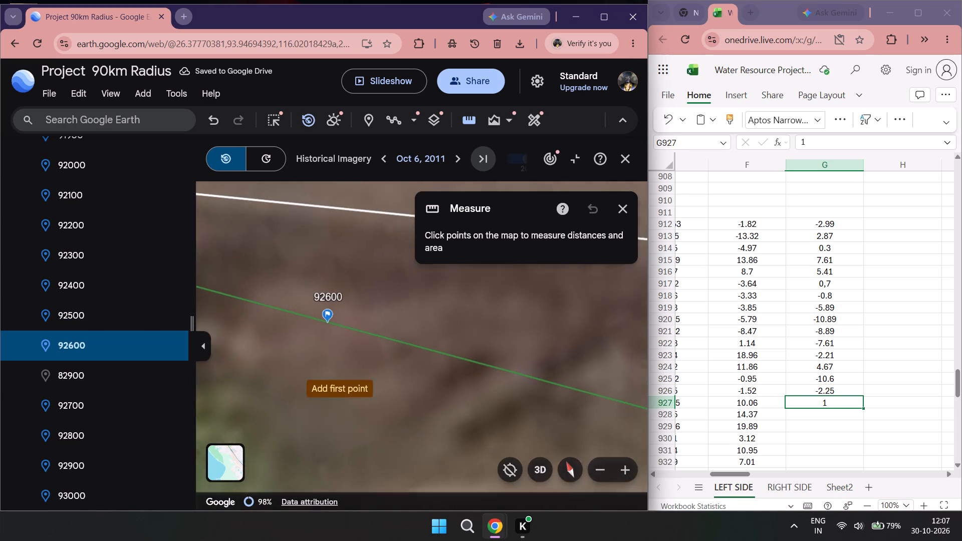
pyautogui.moveTo(295, 427); pyautogui.dragTo(296, 431)
pyautogui.click(473, 118)
pyautogui.click(468, 115)
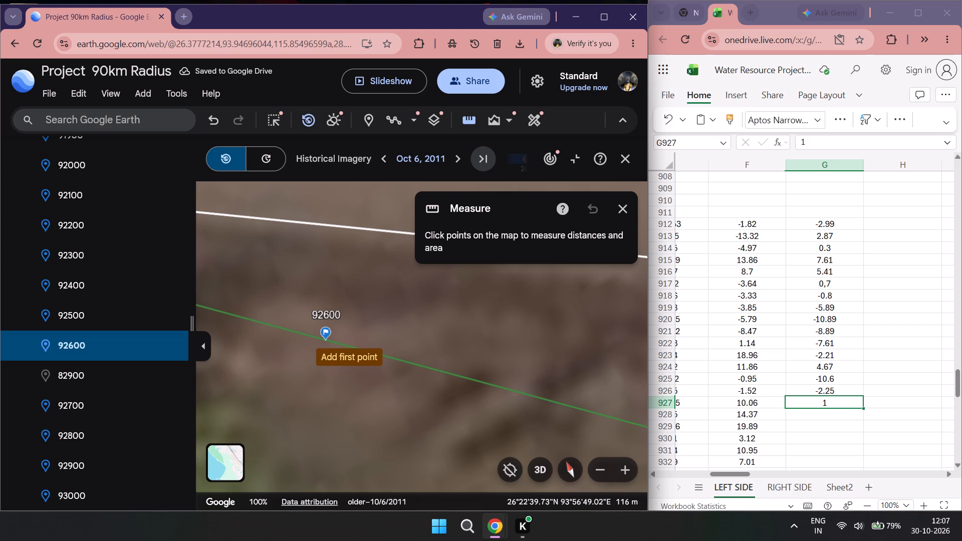
pyautogui.moveTo(326, 341); pyautogui.dragTo(337, 307)
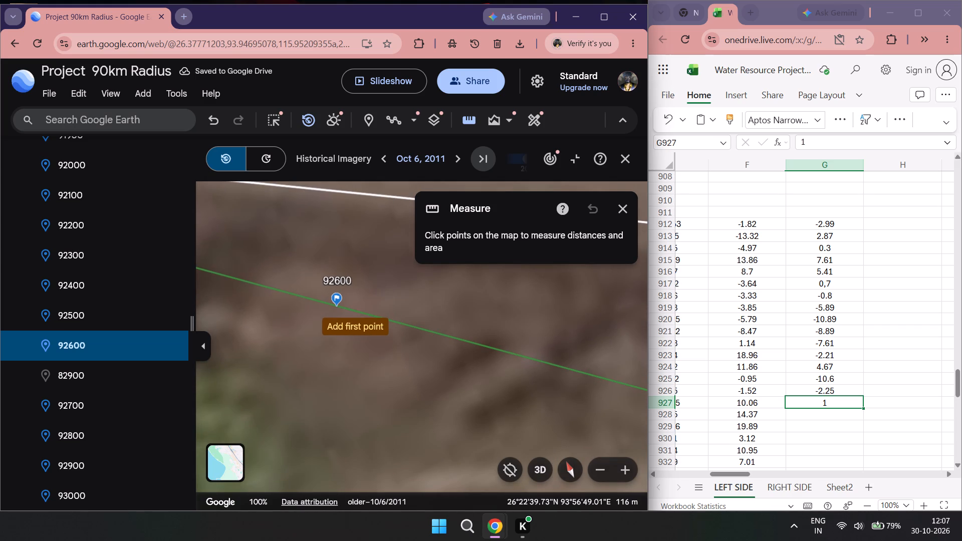
pyautogui.click(341, 307)
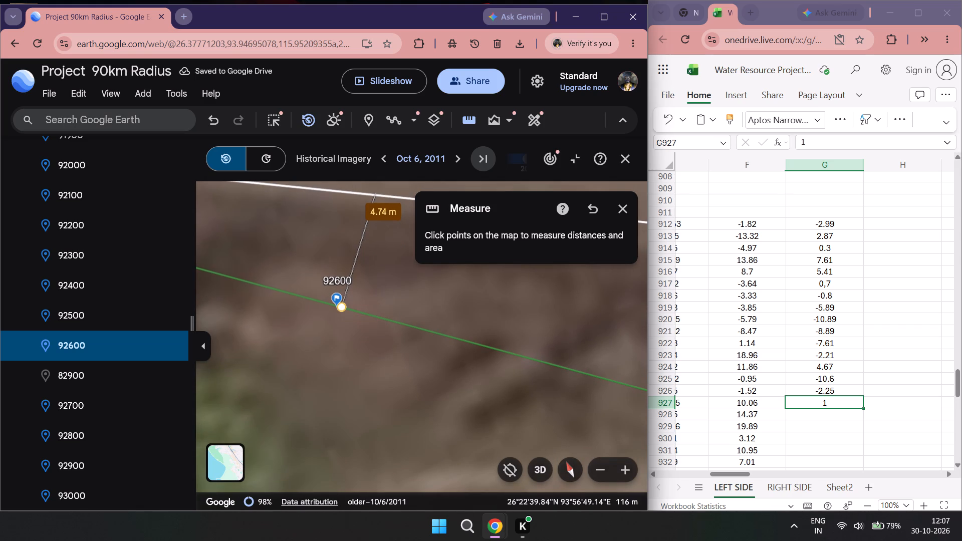
pyautogui.doubleClick(819, 419)
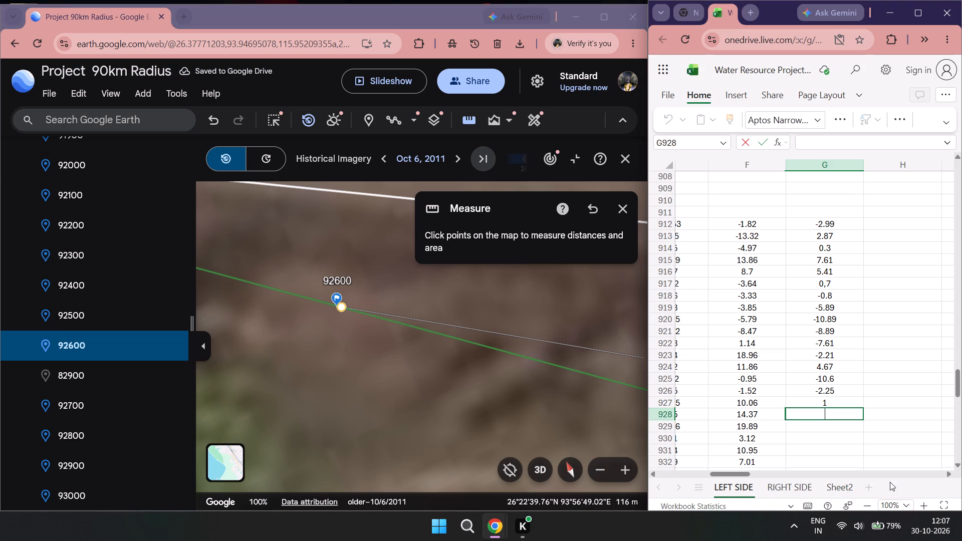
pyautogui.write('4.7')
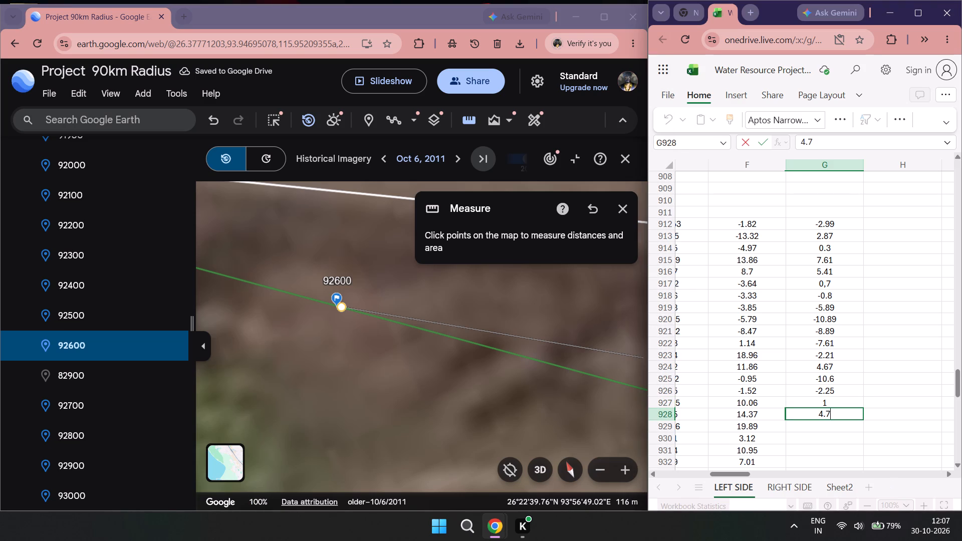
pyautogui.press('4')
# Estimate the offset between the green and white lines at placemark 92700 and enter 0.3 in cell G929.
pyautogui.doubleClick(101, 403)
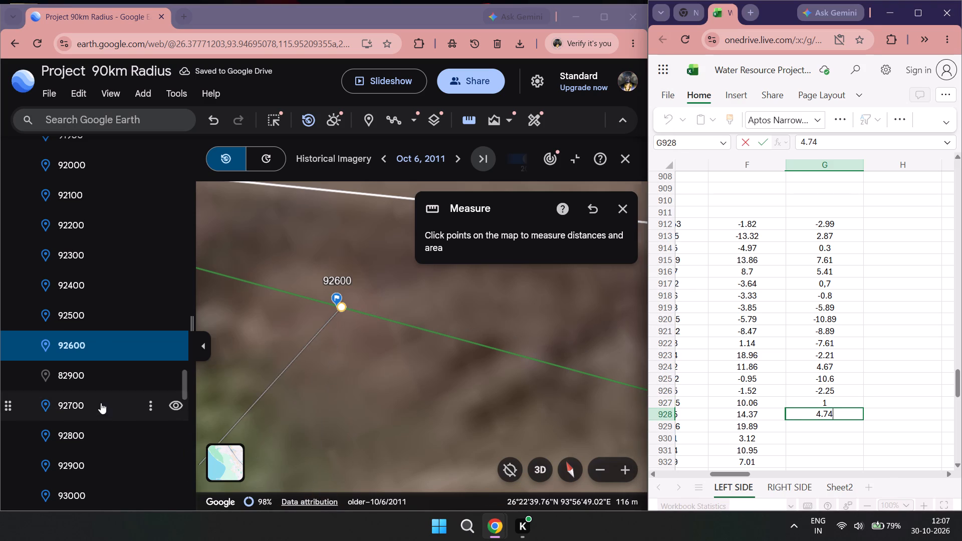
pyautogui.moveTo(418, 367); pyautogui.dragTo(418, 393)
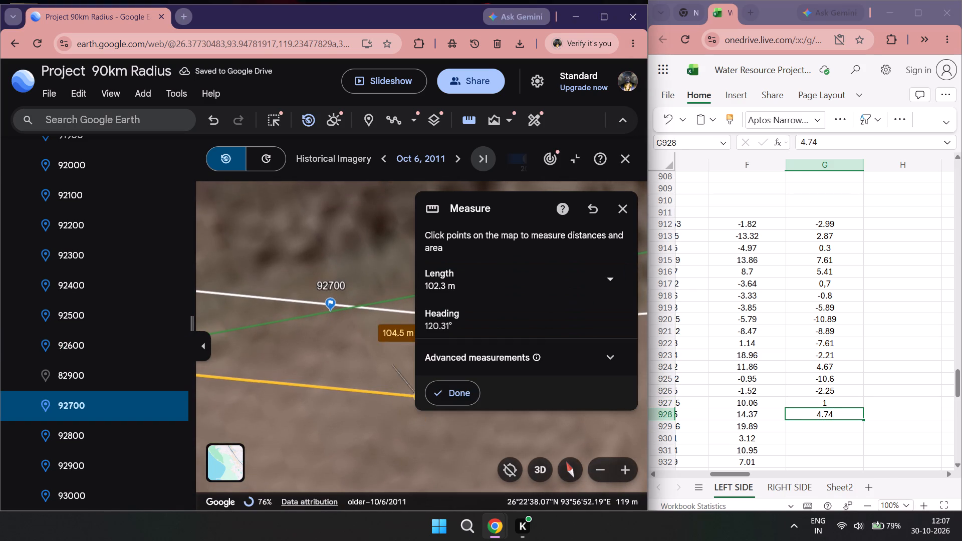
pyautogui.doubleClick(465, 122)
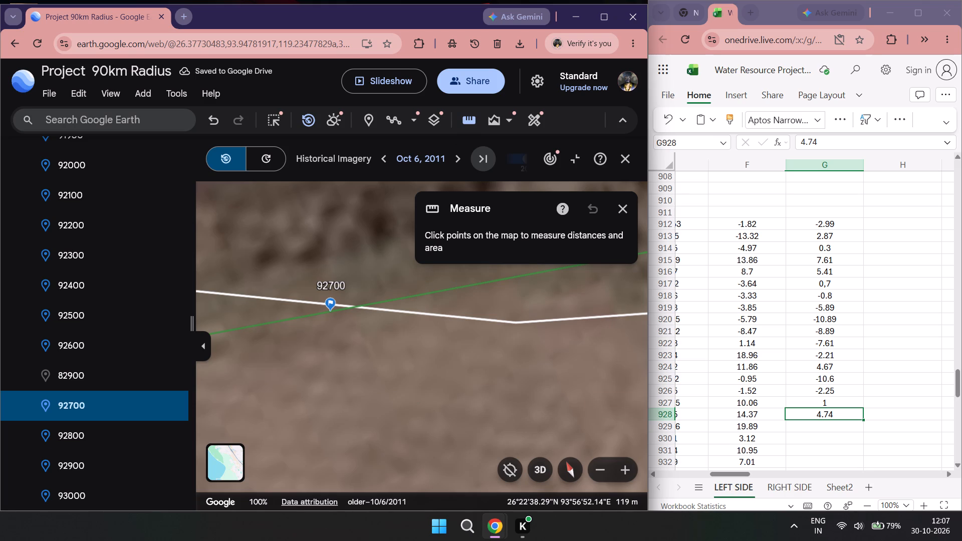
pyautogui.doubleClick(834, 427)
pyautogui.write('0.3')
# Measure the distance from the green line to the white line at placemark 92800 and enter -12.85 in cell G930.
pyautogui.doubleClick(102, 430)
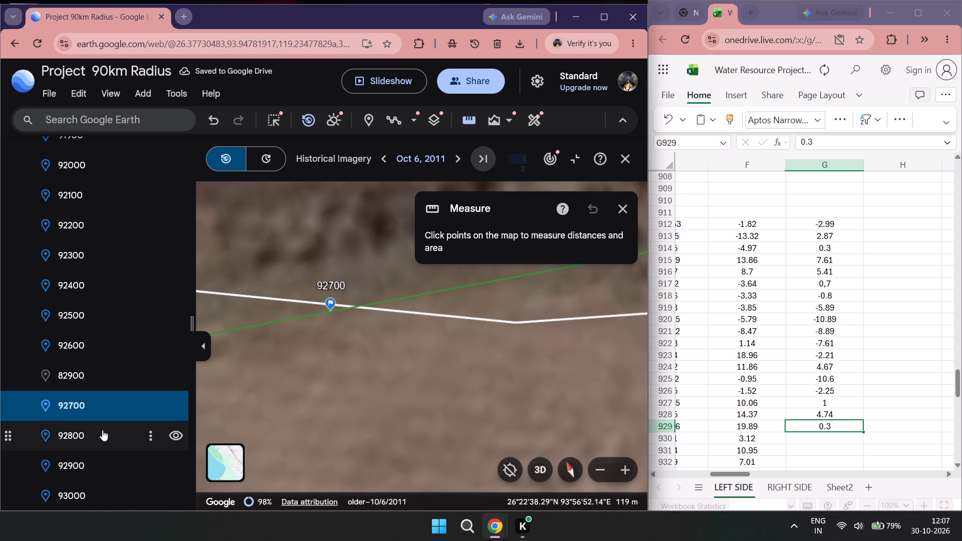
pyautogui.moveTo(397, 341); pyautogui.dragTo(382, 212)
pyautogui.scroll(-1, 379, 225)
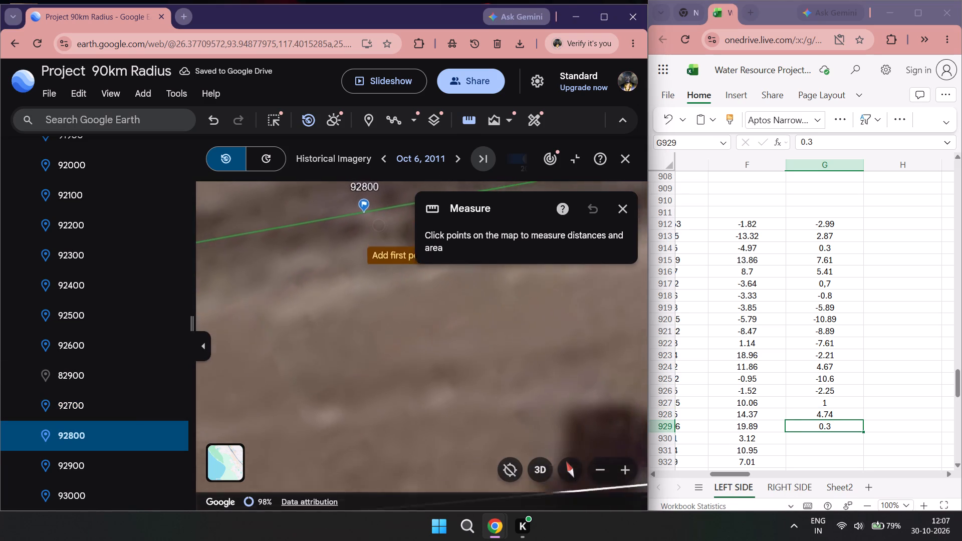
pyautogui.click(366, 215)
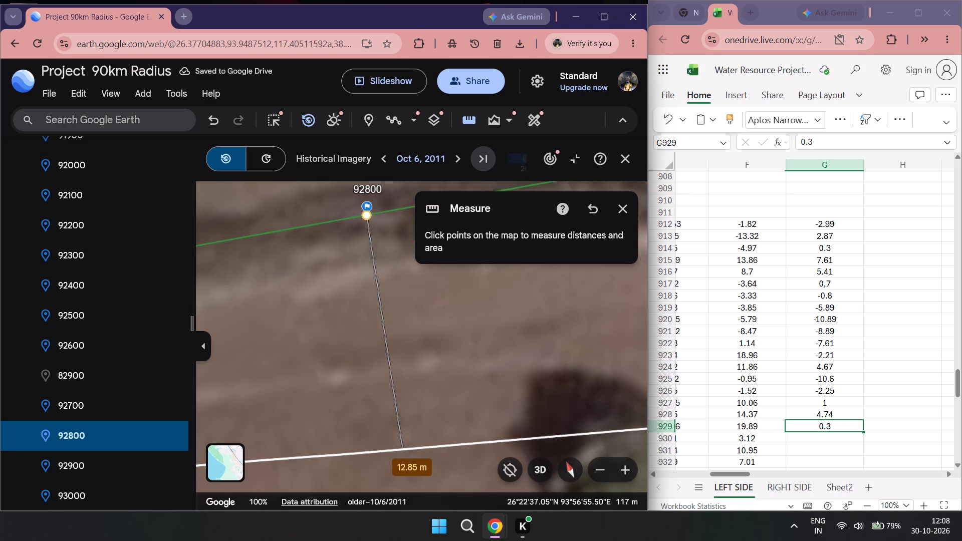
pyautogui.doubleClick(800, 438)
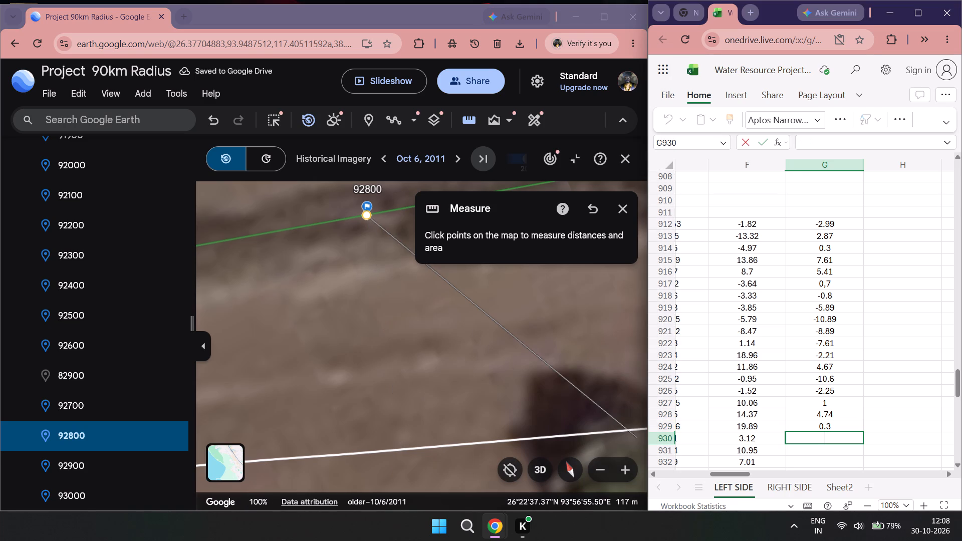
pyautogui.write('0-')
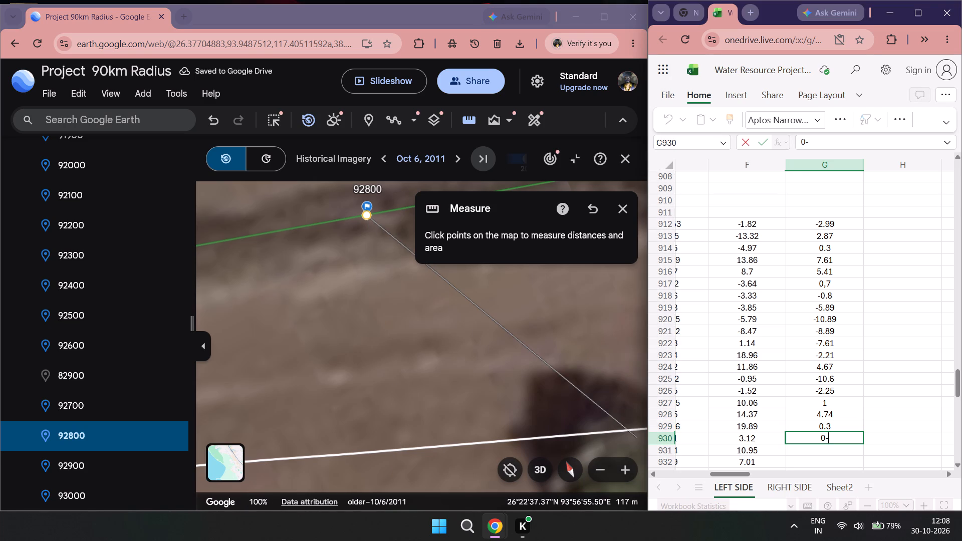
pyautogui.press('BackSpace')
pyautogui.press('BackSpace')
pyautogui.write('-12')
pyautogui.write('.85')
# Measure the distance from the green line to the white line at placemark 92900 and enter -19.29 in cell G931.
pyautogui.doubleClick(104, 470)
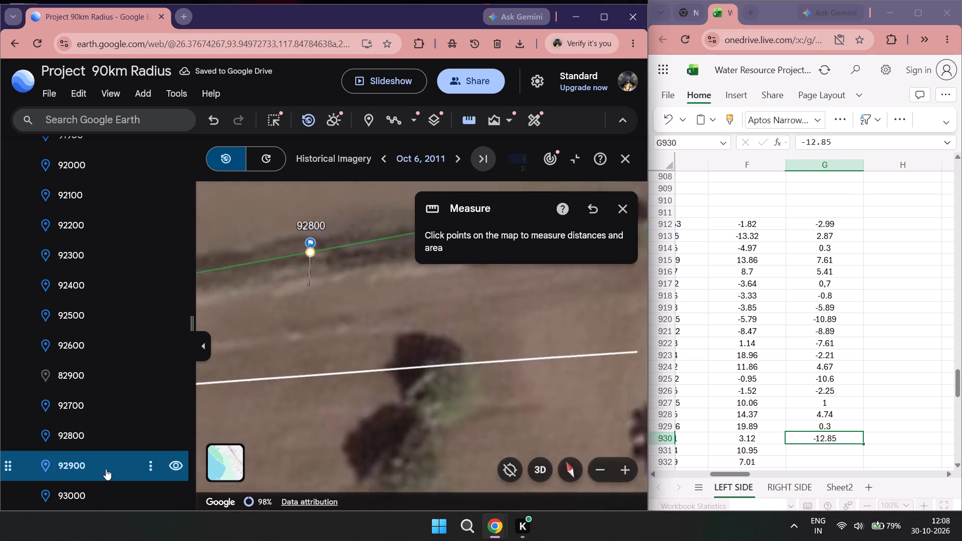
pyautogui.scroll(-2, 454, 350)
pyautogui.moveTo(398, 354); pyautogui.dragTo(383, 319)
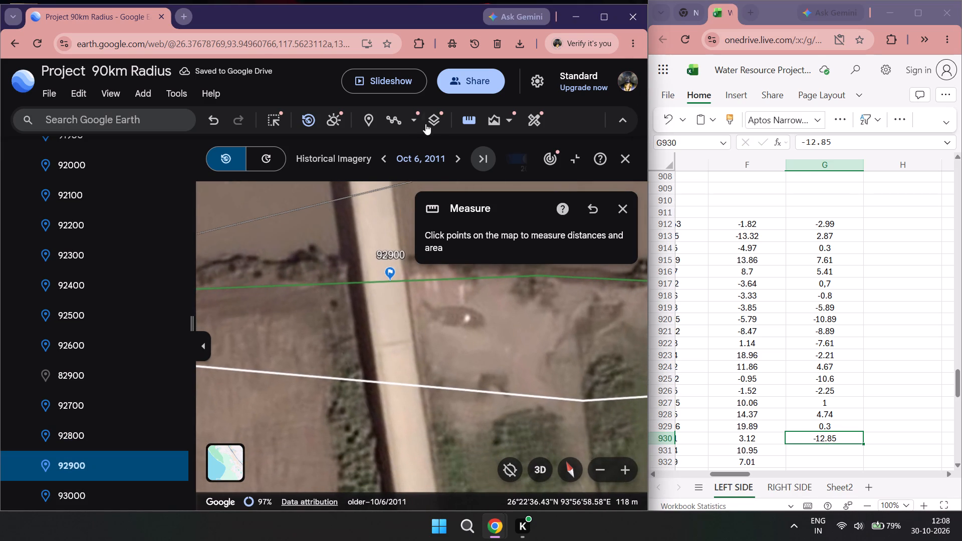
pyautogui.doubleClick(471, 123)
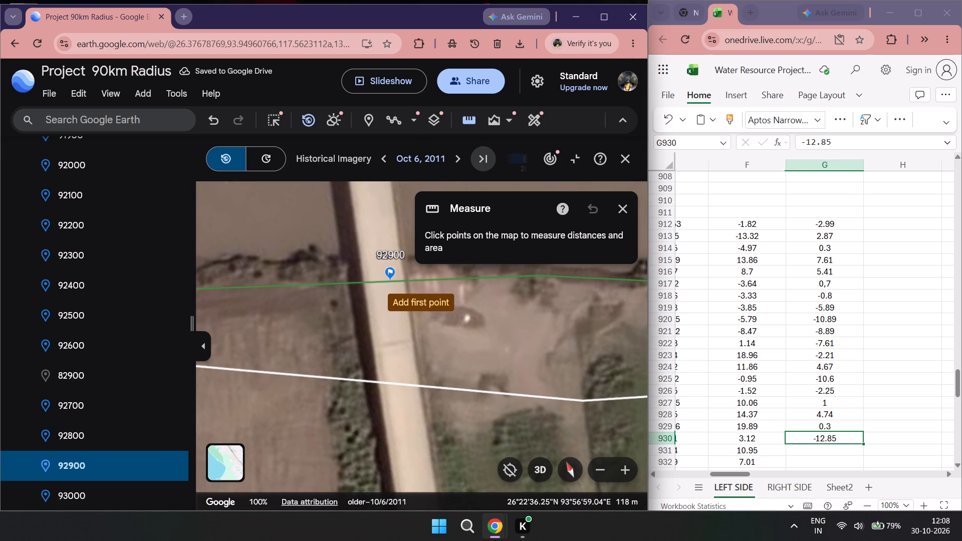
pyautogui.click(393, 283)
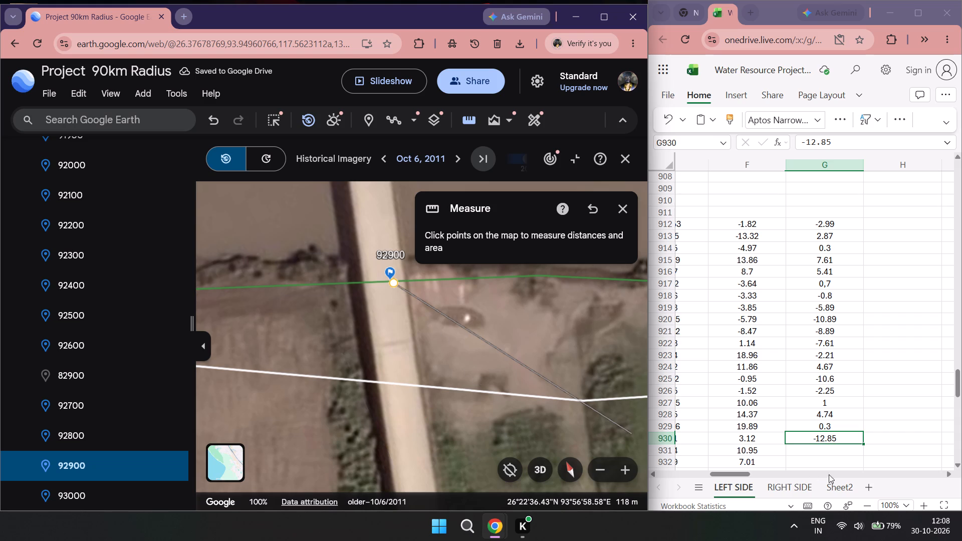
pyautogui.doubleClick(826, 447)
pyautogui.write('-19.29')
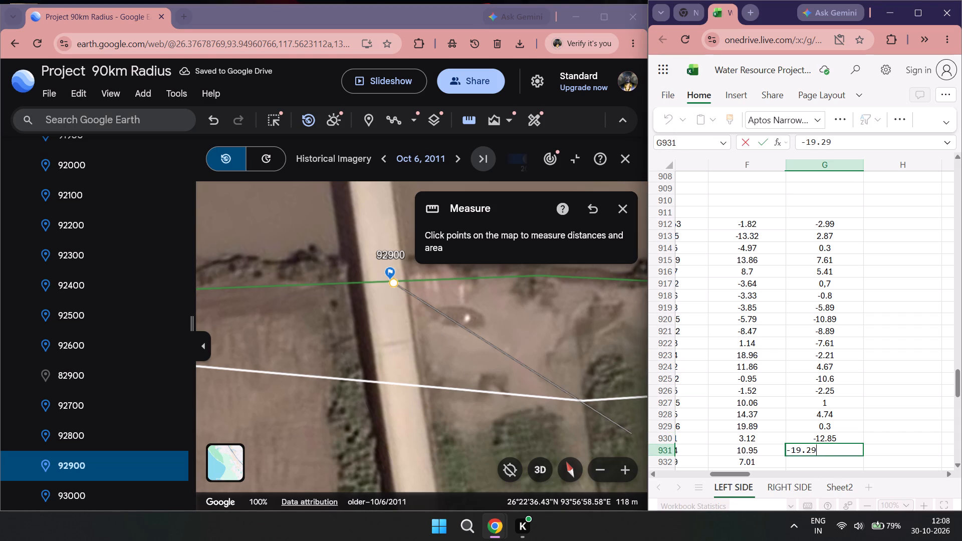
# Measure the distance from the green line to the white line at placemark 93000 and enter -15.08 in cell G932.
pyautogui.scroll(-5, 46, 459)
pyautogui.doubleClick(105, 245)
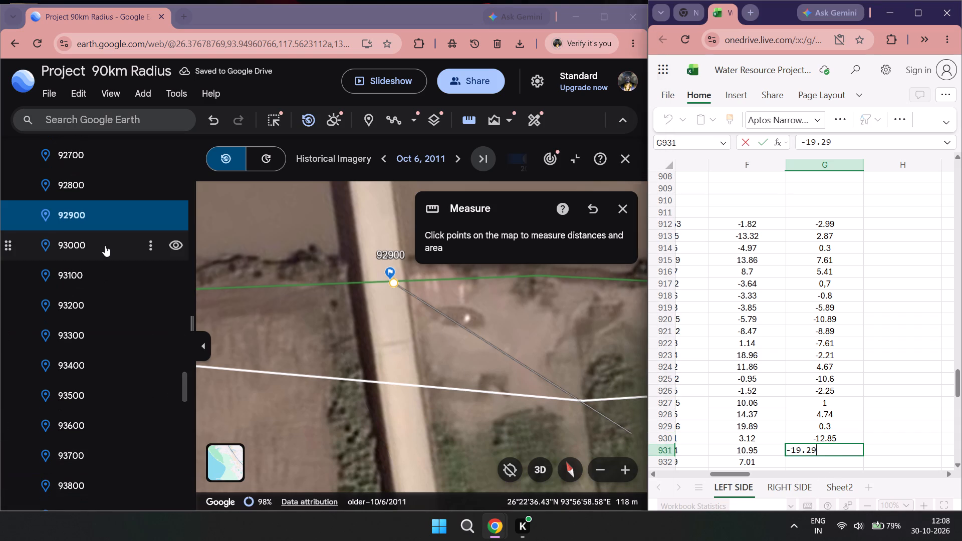
pyautogui.moveTo(869, 415); pyautogui.dragTo(912, 362)
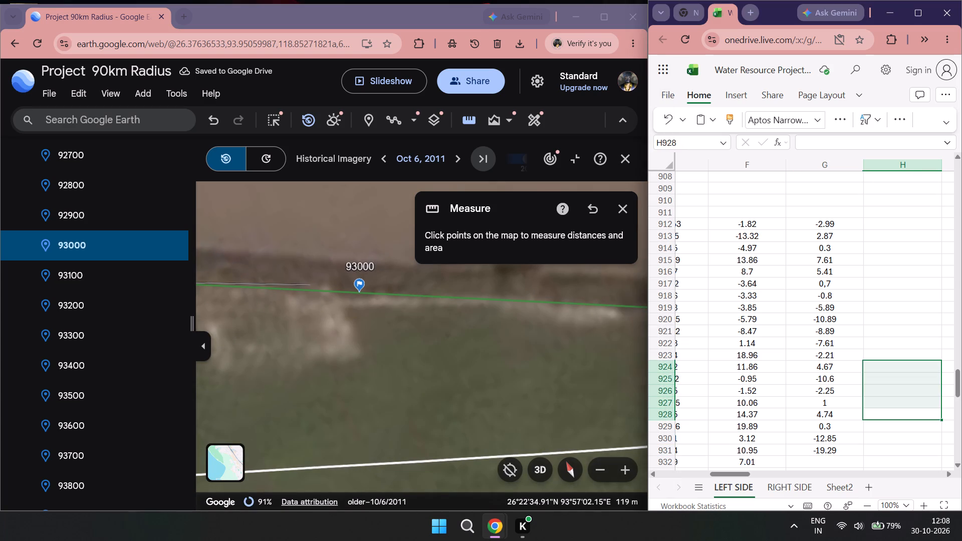
pyautogui.click(924, 443)
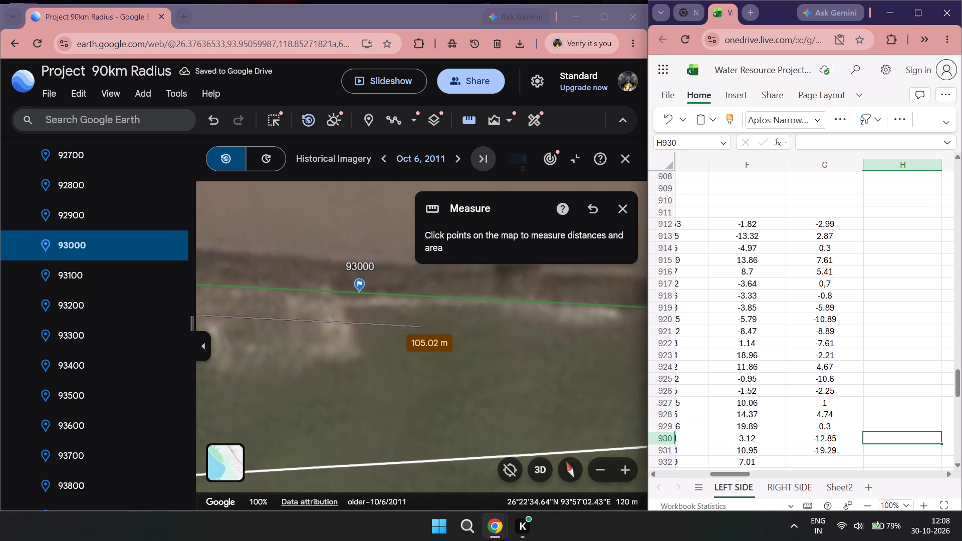
pyautogui.doubleClick(464, 120)
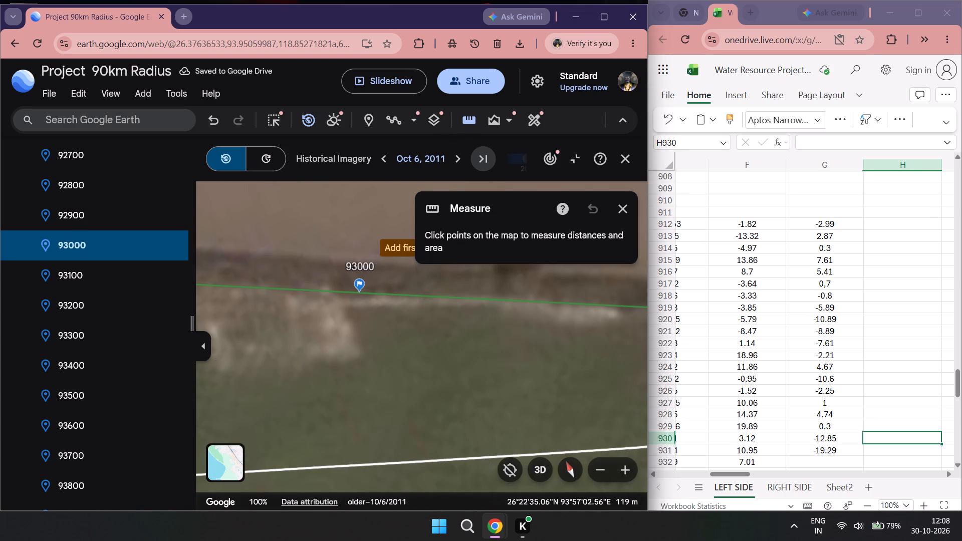
pyautogui.click(362, 293)
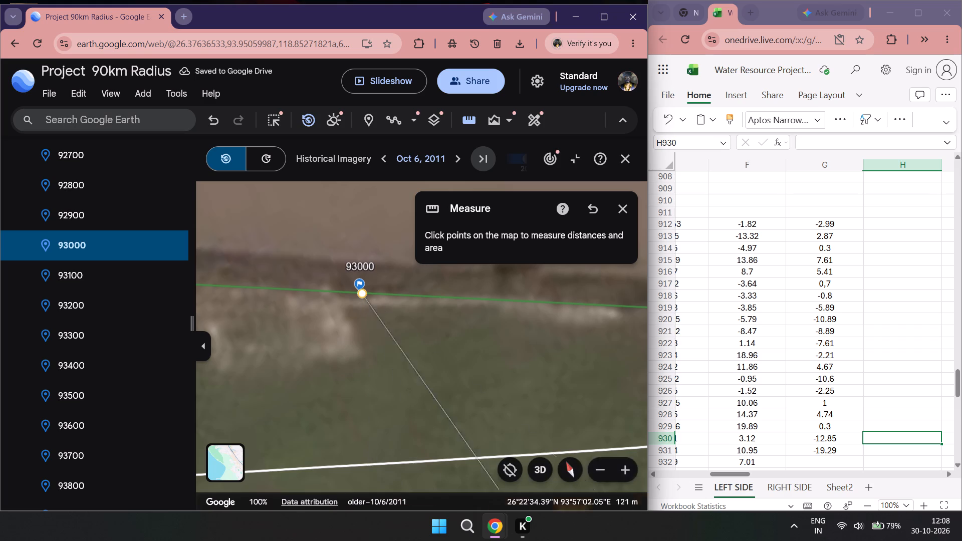
pyautogui.doubleClick(812, 464)
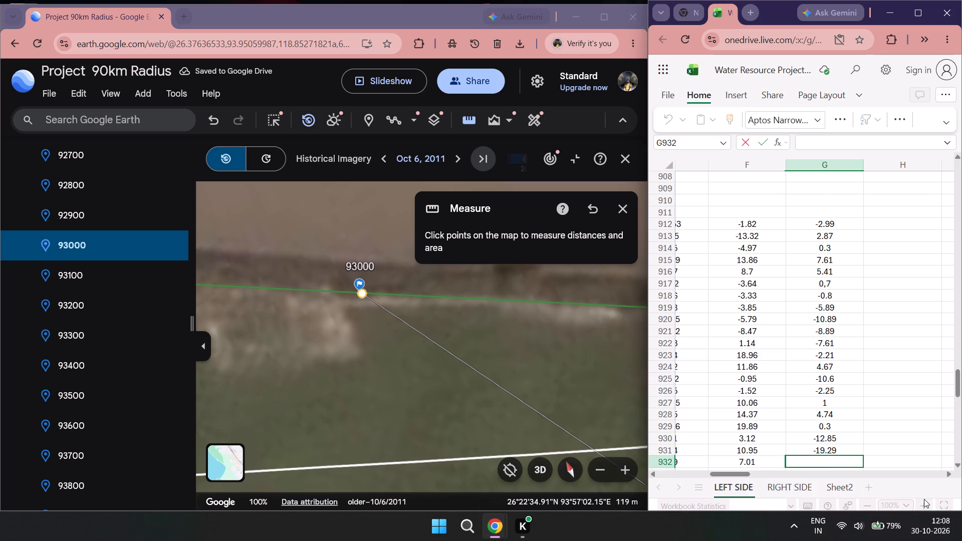
pyautogui.write('-15.08')
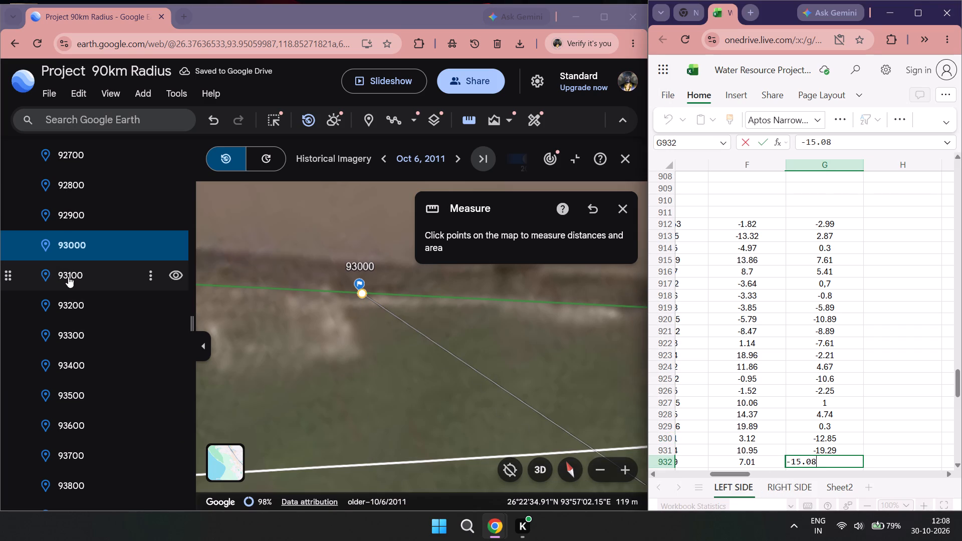
# Measure the distance from the green line to the white line at placemark 93100 and enter -0.51 in cell G933.
pyautogui.doubleClick(68, 276)
pyautogui.moveTo(282, 381); pyautogui.dragTo(478, 375)
pyautogui.doubleClick(464, 124)
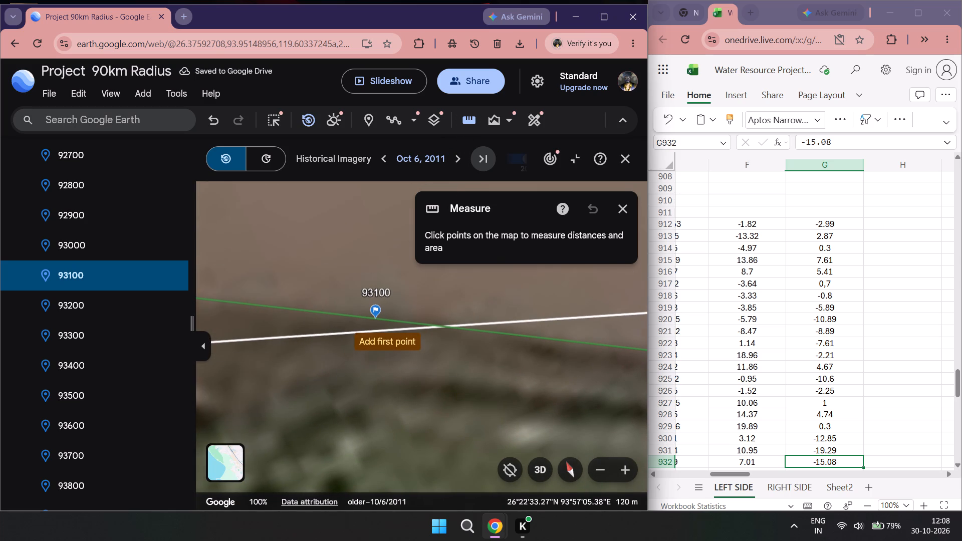
pyautogui.click(375, 319)
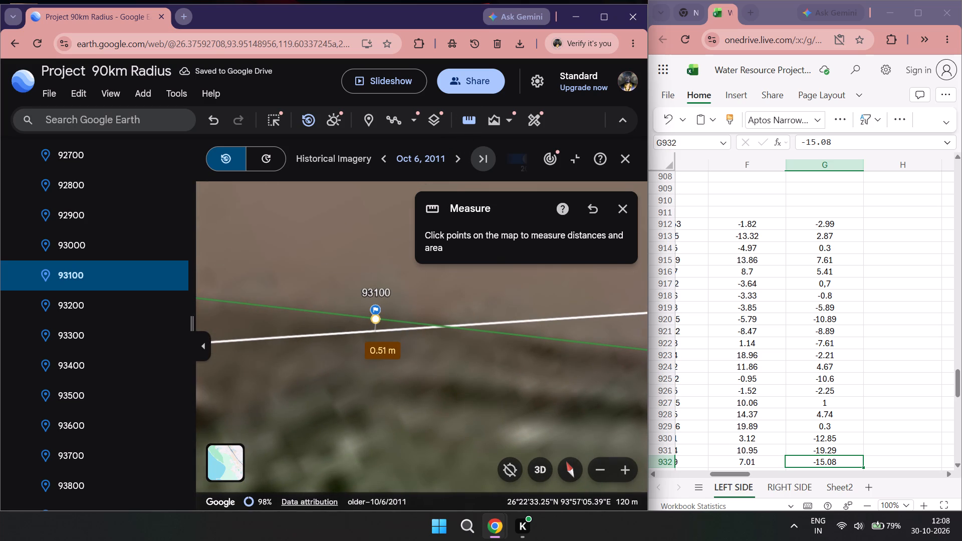
pyautogui.scroll(-3, 750, 423)
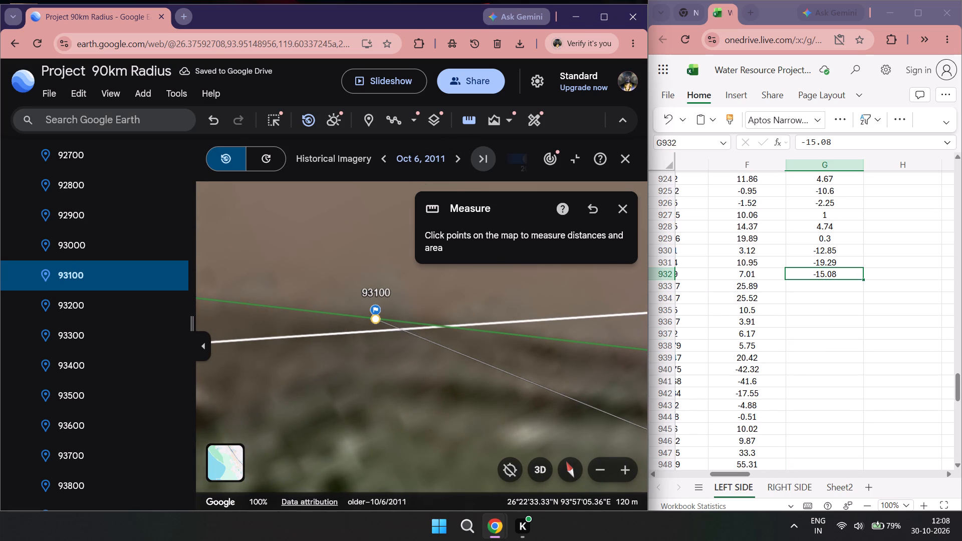
pyautogui.doubleClick(816, 288)
pyautogui.write('-0')
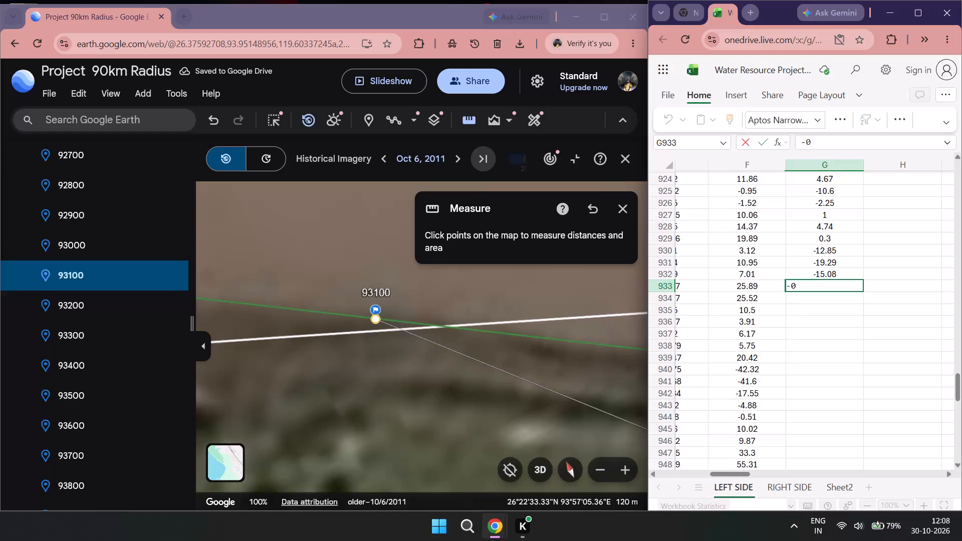
pyautogui.write('.51')
# Measure the distance from the green line to the white line at placemark 93200 and enter 11.83 in cell G934.
pyautogui.doubleClick(65, 318)
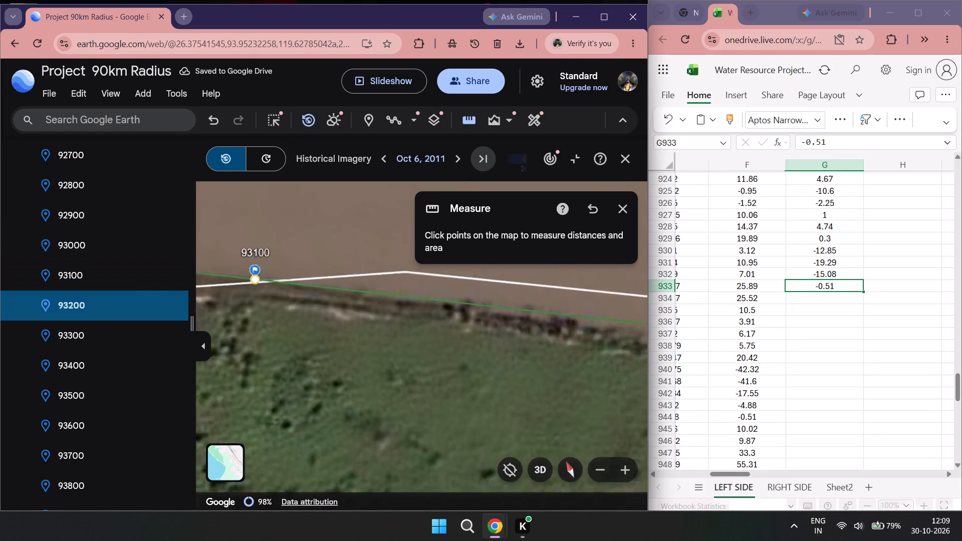
pyautogui.moveTo(393, 291); pyautogui.dragTo(372, 366)
pyautogui.scroll(-2, 368, 334)
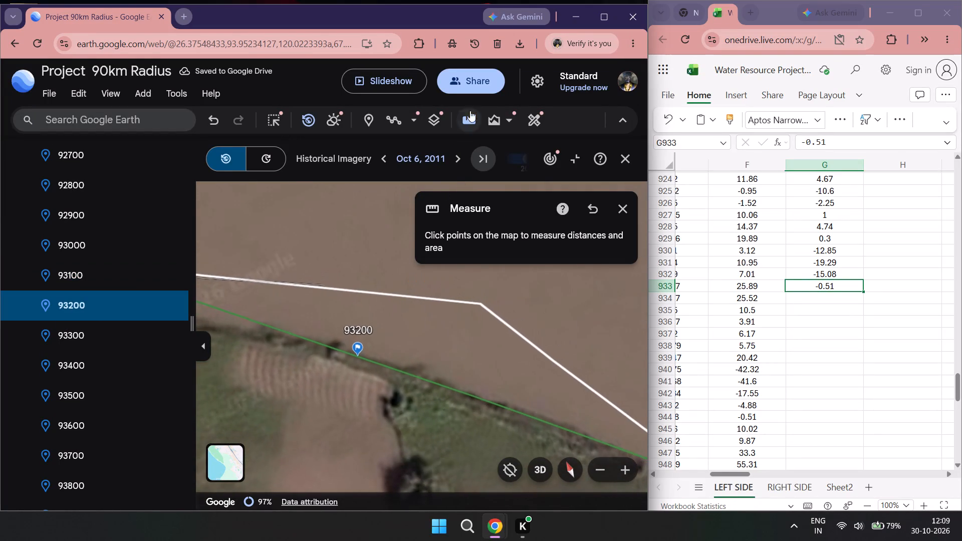
pyautogui.click(472, 105)
pyautogui.doubleClick(467, 117)
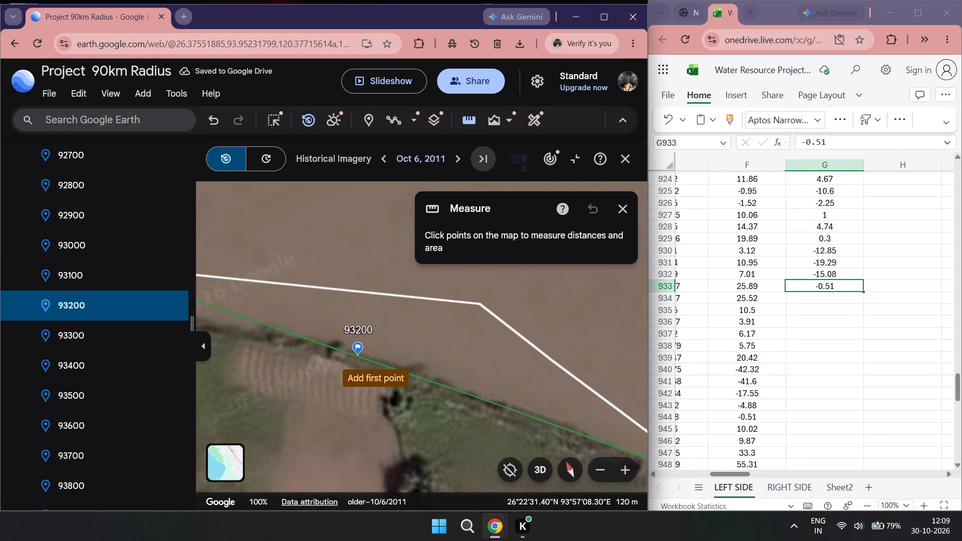
pyautogui.click(358, 356)
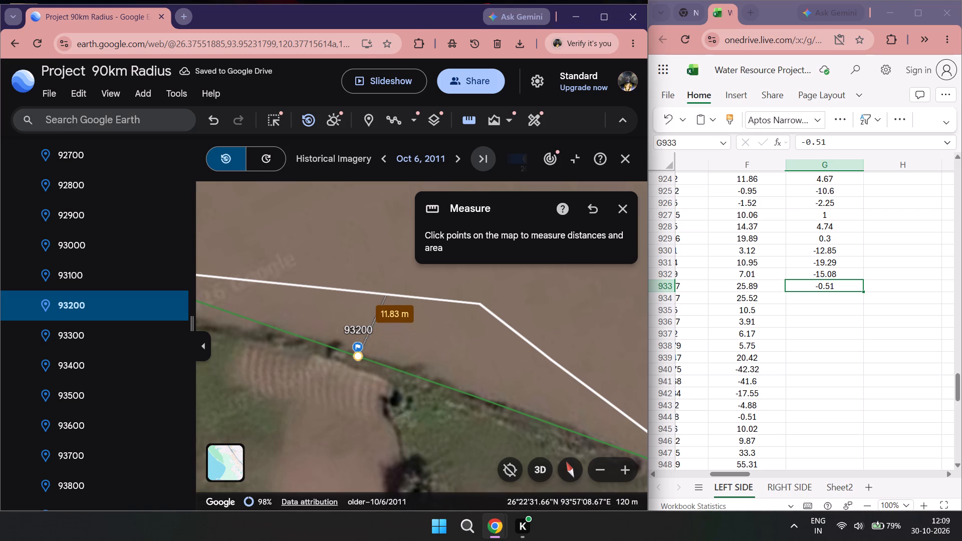
pyautogui.doubleClick(832, 296)
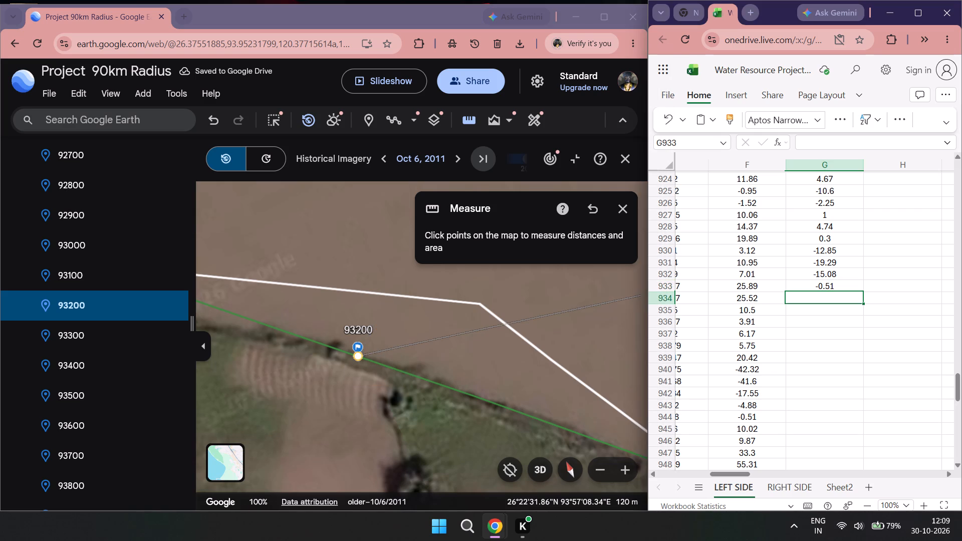
pyautogui.write('211')
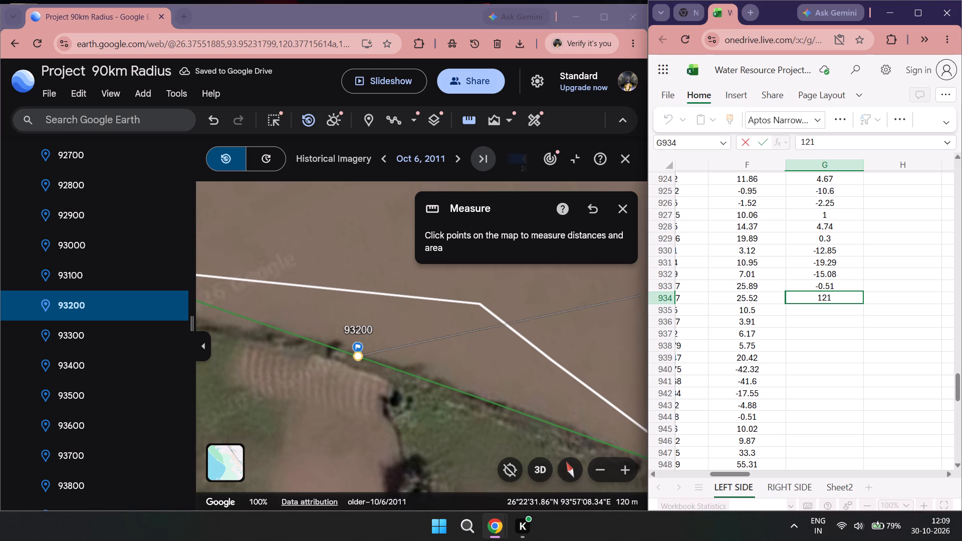
pyautogui.press('BackSpace')
pyautogui.press('BackSpace')
pyautogui.press('1')
pyautogui.press('.')
pyautogui.write('83')
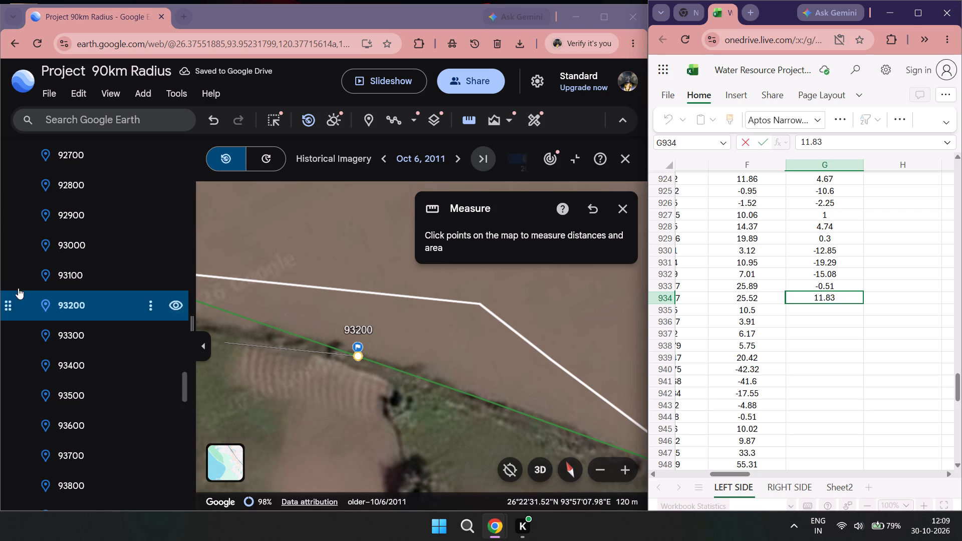
# Measure the distance from the green line to the white line at placemark 93300 and enter 3.48 in cell G935.
pyautogui.doubleClick(33, 330)
pyautogui.moveTo(357, 386); pyautogui.dragTo(338, 414)
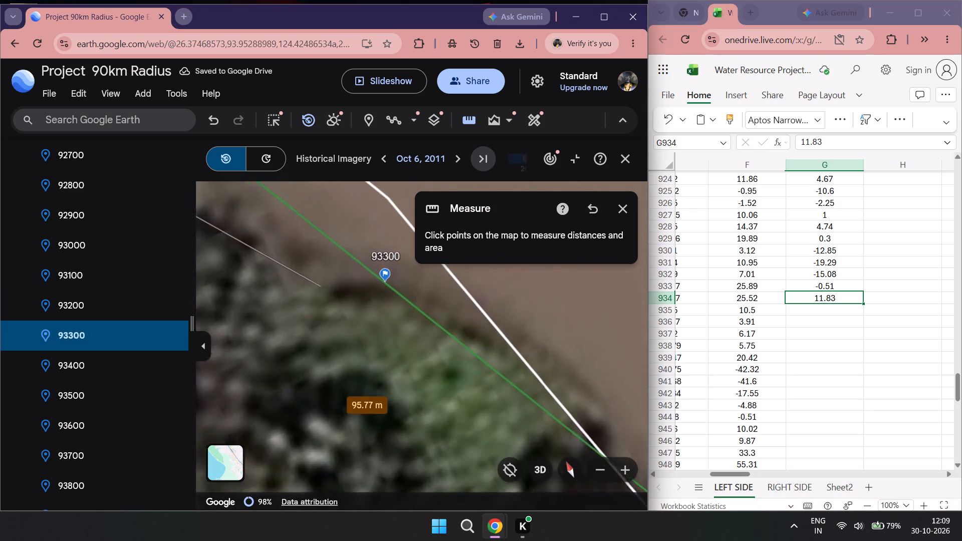
pyautogui.moveTo(338, 414); pyautogui.dragTo(318, 435)
pyautogui.doubleClick(460, 119)
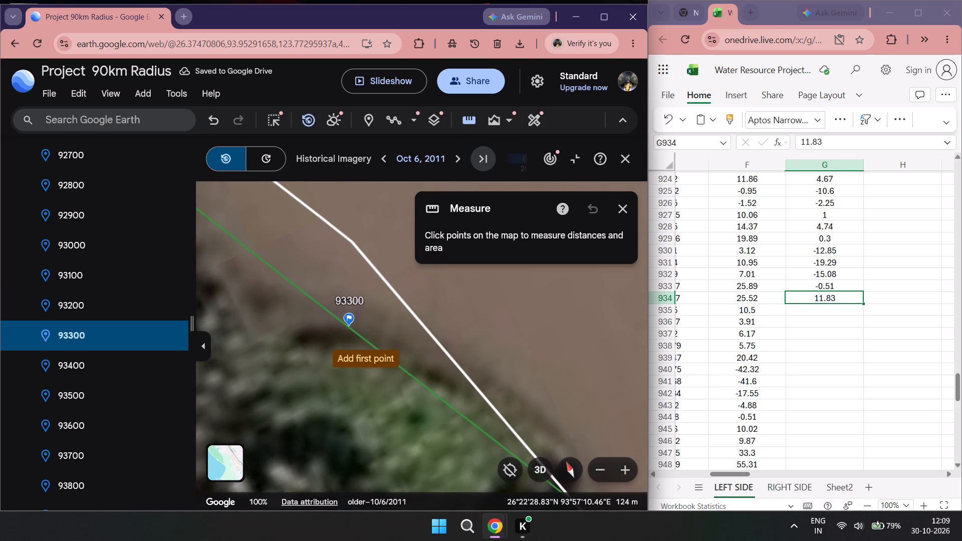
pyautogui.click(351, 326)
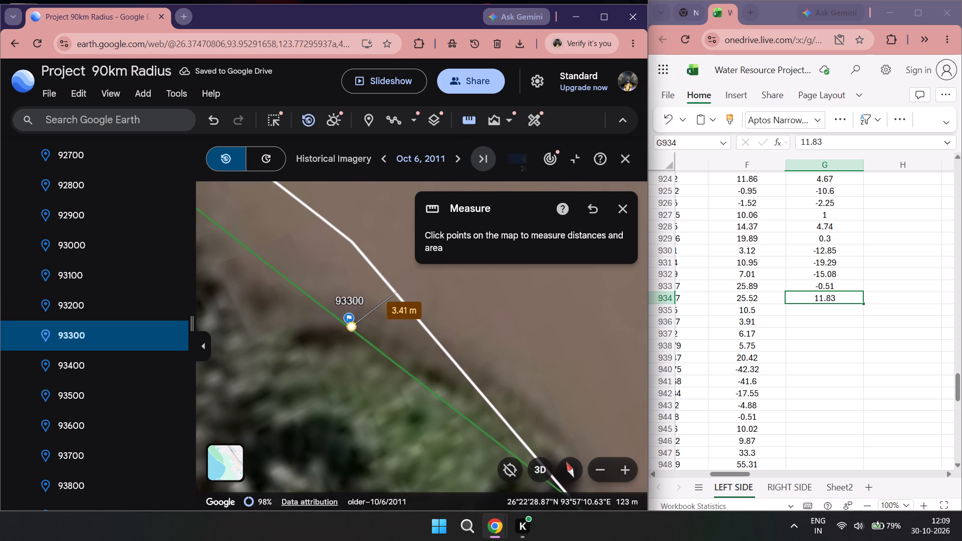
pyautogui.doubleClick(827, 312)
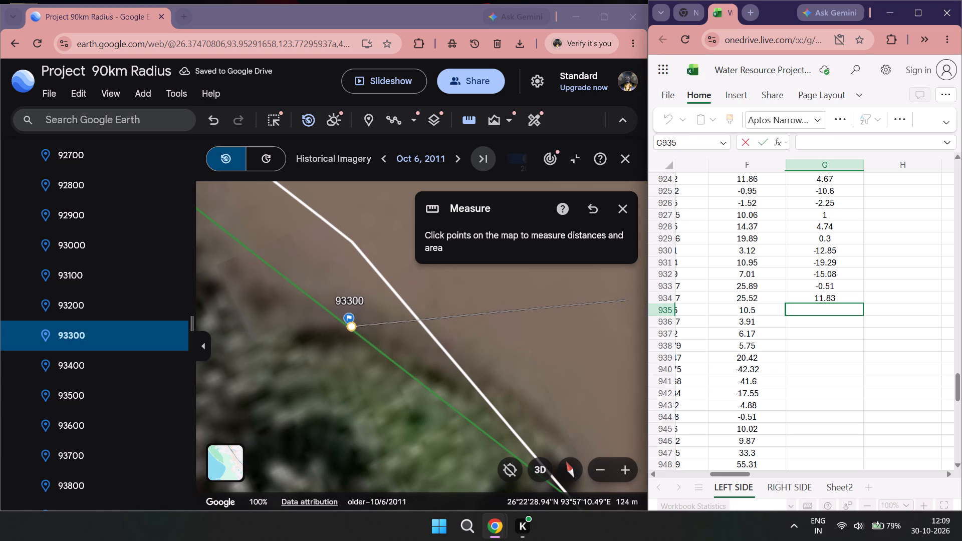
pyautogui.write('3.48')
# Measure the distance from the green line to the white line at placemark 93400 and enter 7.4 in cell G936.
pyautogui.doubleClick(79, 364)
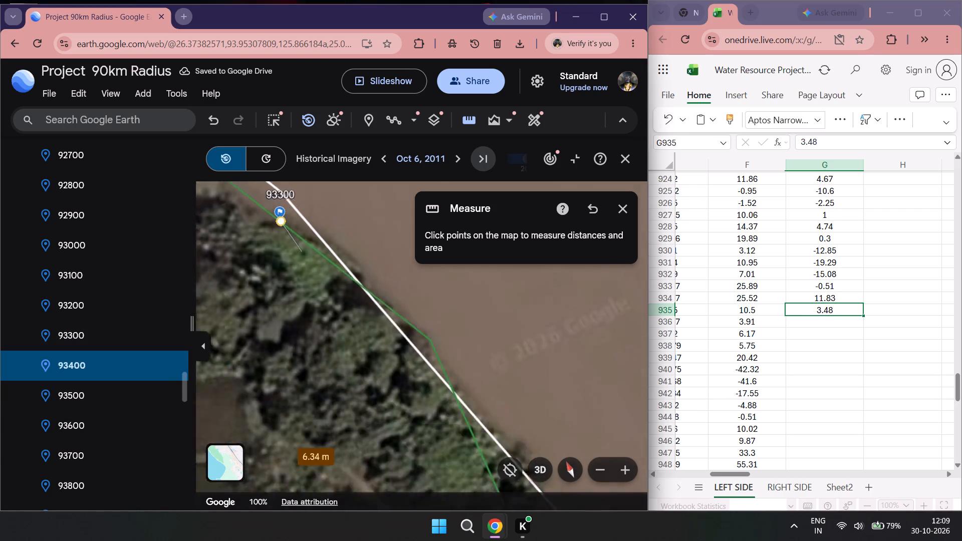
pyautogui.moveTo(333, 424); pyautogui.dragTo(280, 452)
pyautogui.doubleClick(460, 119)
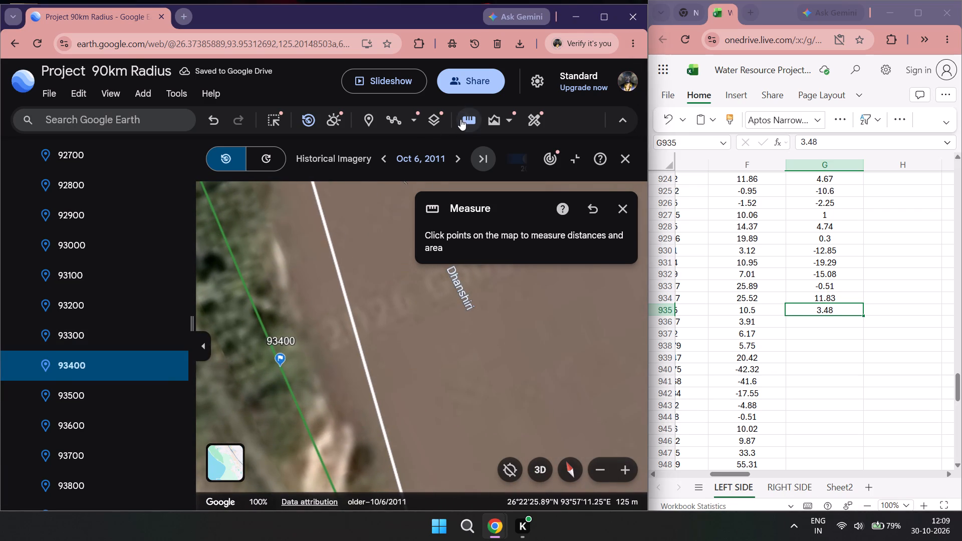
pyautogui.click(281, 371)
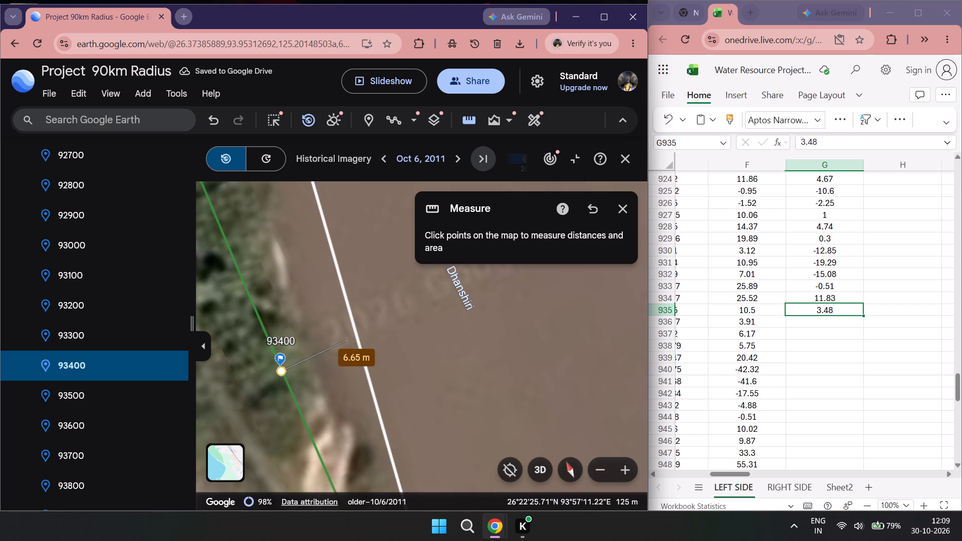
pyautogui.click(830, 315)
pyautogui.doubleClick(834, 327)
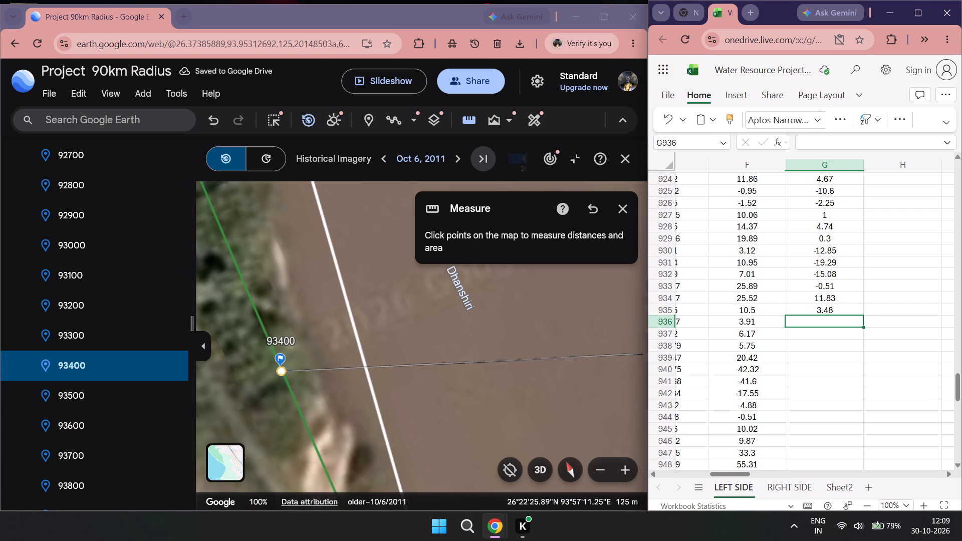
pyautogui.press('7')
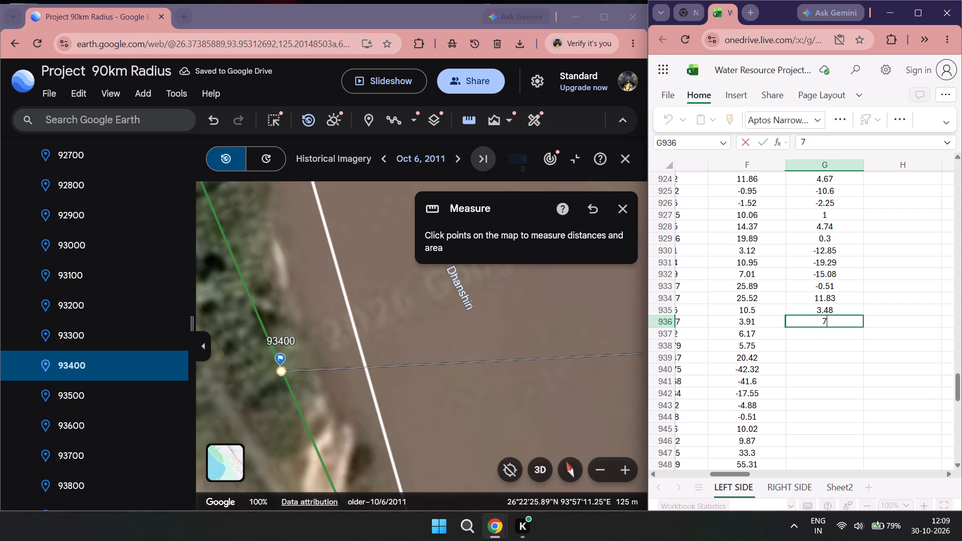
pyautogui.write('.4')
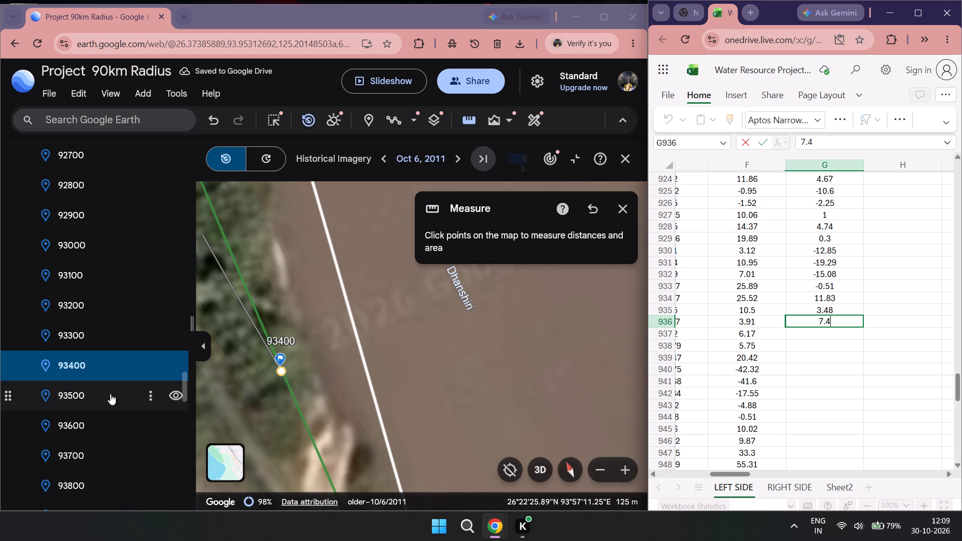
# Measure the distance from the green line to the white line at placemark 93500 and enter 7.79 in cell G937.
pyautogui.doubleClick(110, 394)
pyautogui.moveTo(309, 393); pyautogui.dragTo(273, 393)
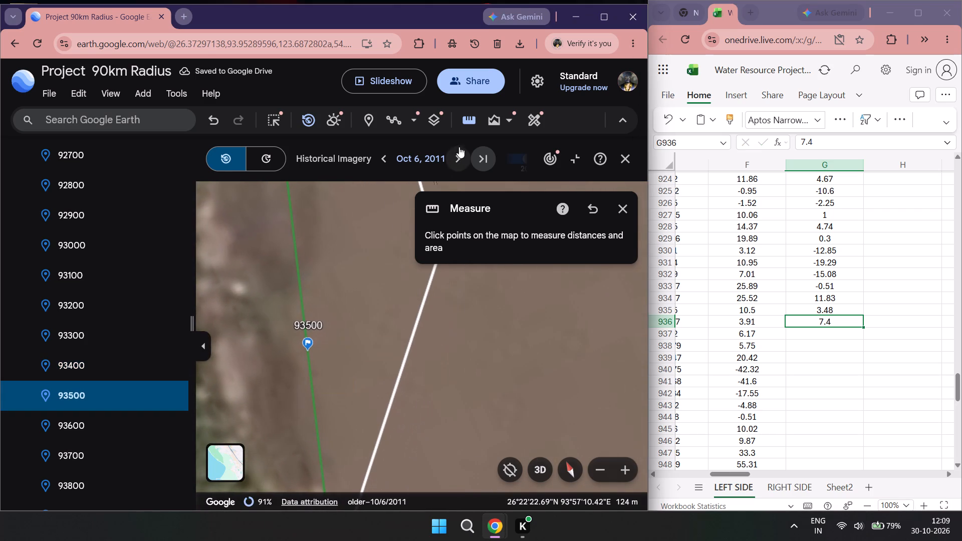
pyautogui.doubleClick(472, 125)
pyautogui.click(307, 353)
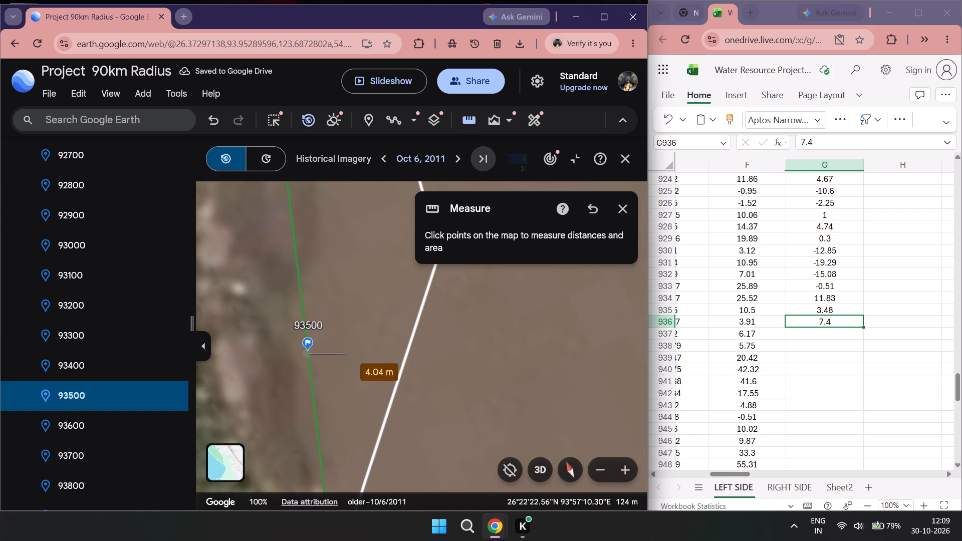
pyautogui.doubleClick(815, 336)
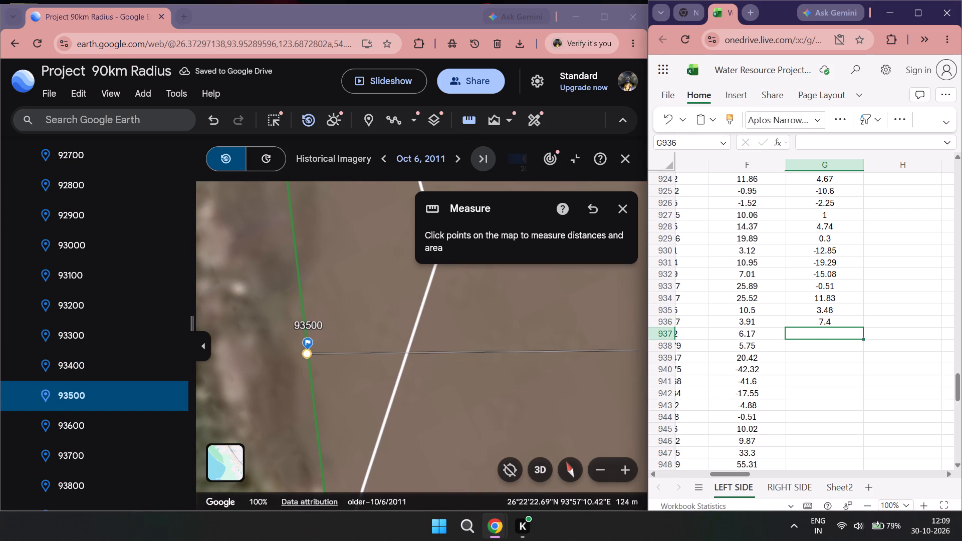
pyautogui.write('7.79')
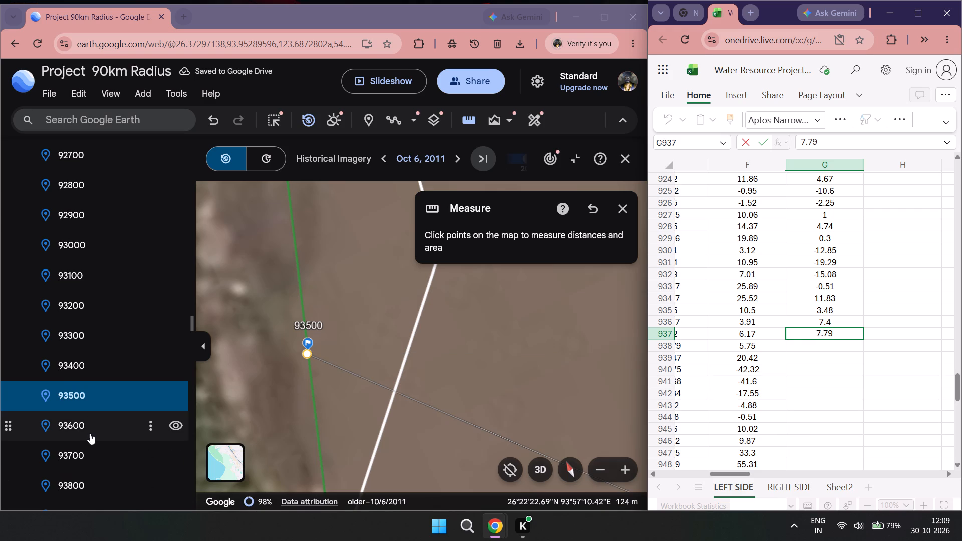
# Measure the distance from the green line to the white line at placemark 93600 and enter -33.03 in cell G938.
pyautogui.doubleClick(90, 433)
pyautogui.moveTo(397, 428); pyautogui.dragTo(512, 312)
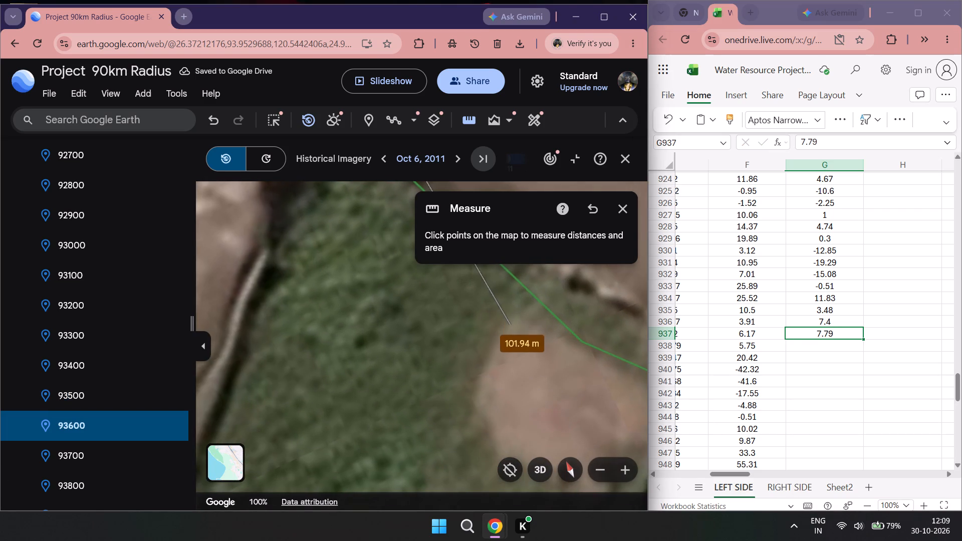
pyautogui.scroll(-1, 466, 374)
pyautogui.scroll(-3, 404, 402)
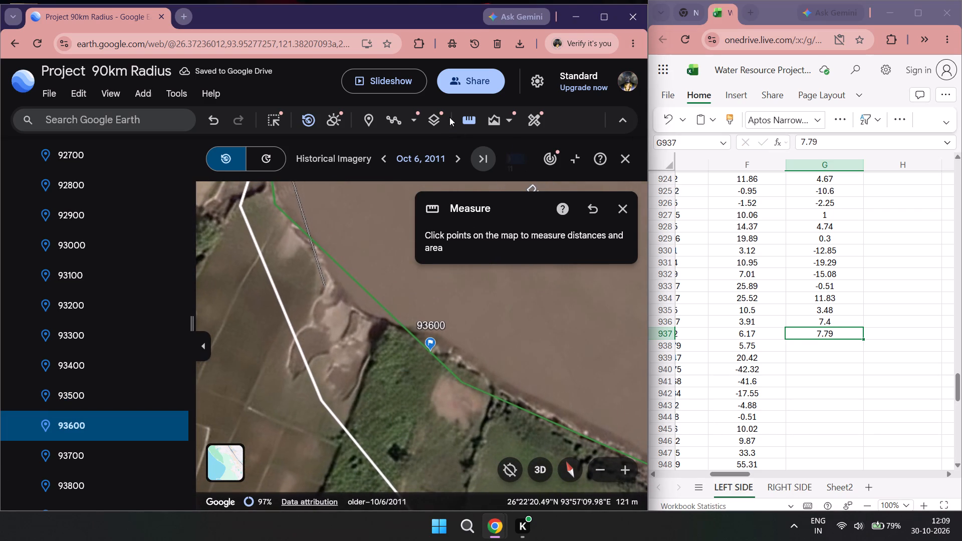
pyautogui.doubleClick(457, 118)
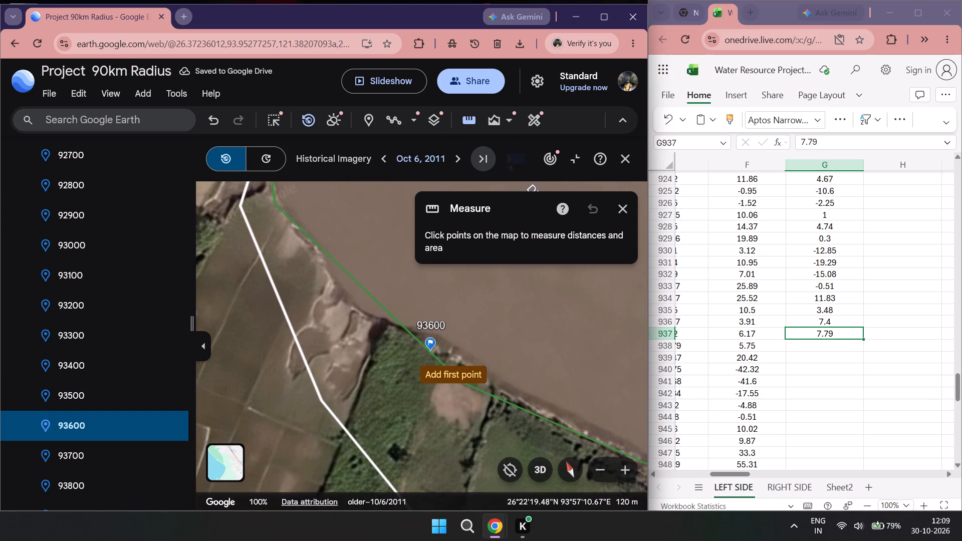
pyautogui.click(432, 352)
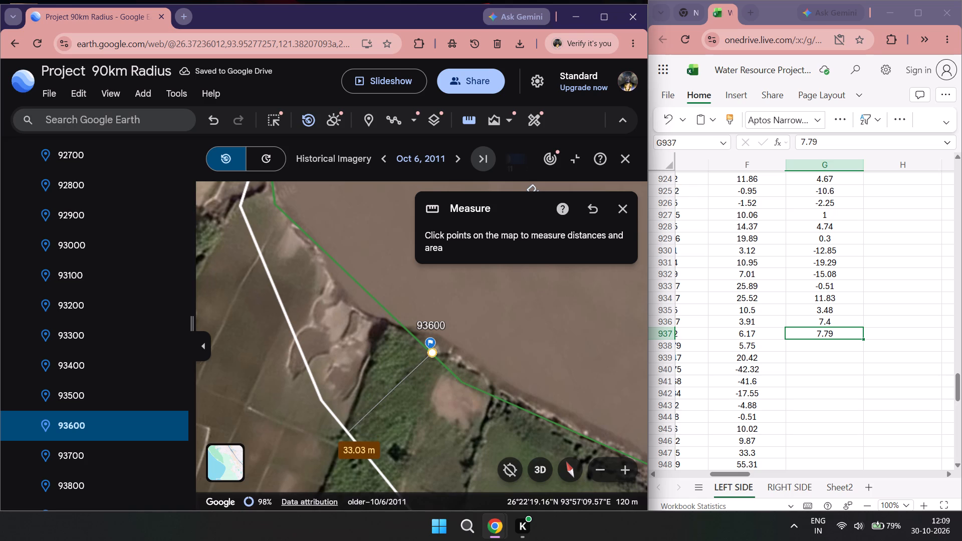
pyautogui.doubleClick(818, 346)
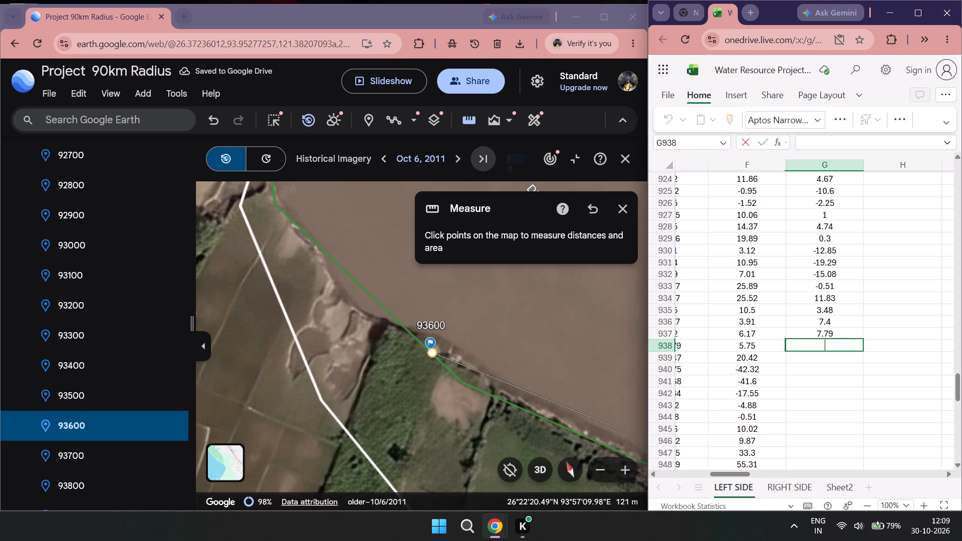
pyautogui.write('0-33')
pyautogui.press('BackSpace')
pyautogui.press('BackSpace')
pyautogui.press('BackSpace')
pyautogui.press('BackSpace')
pyautogui.press('BackSpace')
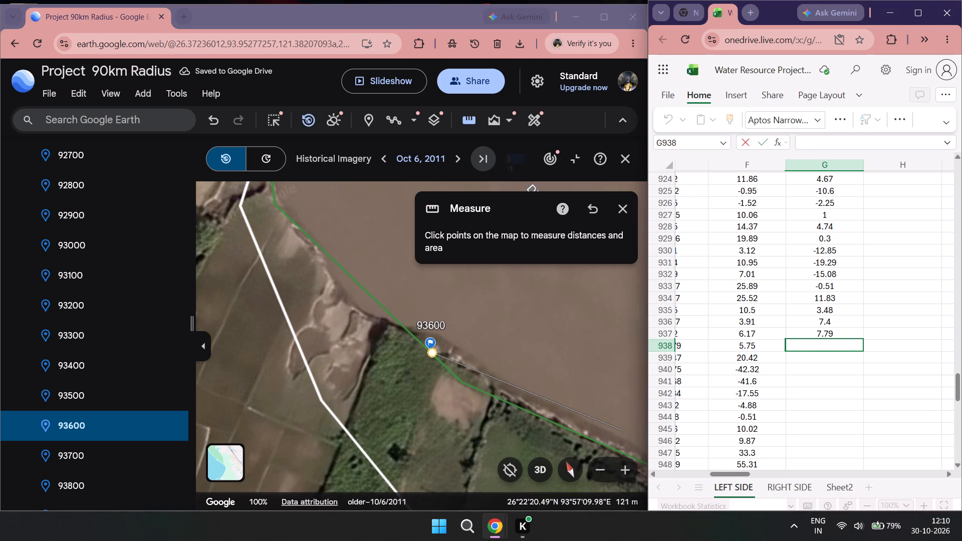
pyautogui.write('-33.03')
# Measure the distance from the green line to the white line at placemark 93700 and enter -63.66 in cell G939.
pyautogui.doubleClick(84, 440)
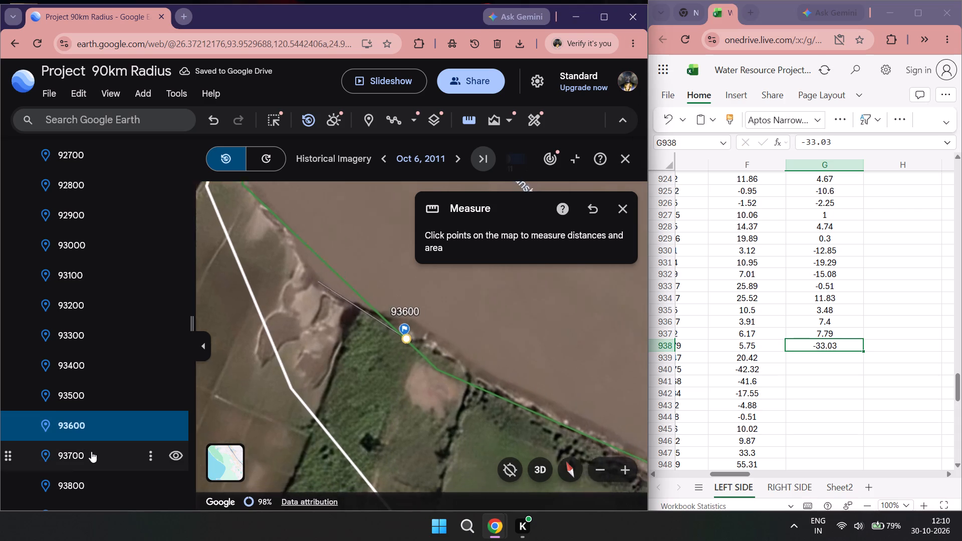
pyautogui.doubleClick(91, 451)
pyautogui.scroll(-4, 353, 408)
pyautogui.moveTo(318, 425); pyautogui.dragTo(398, 317)
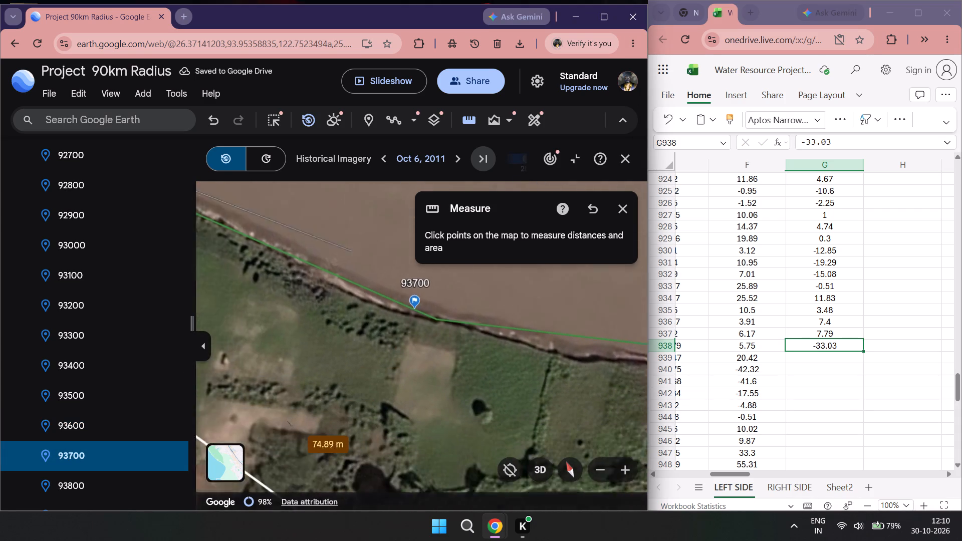
pyautogui.moveTo(398, 317); pyautogui.dragTo(398, 316)
pyautogui.doubleClick(469, 113)
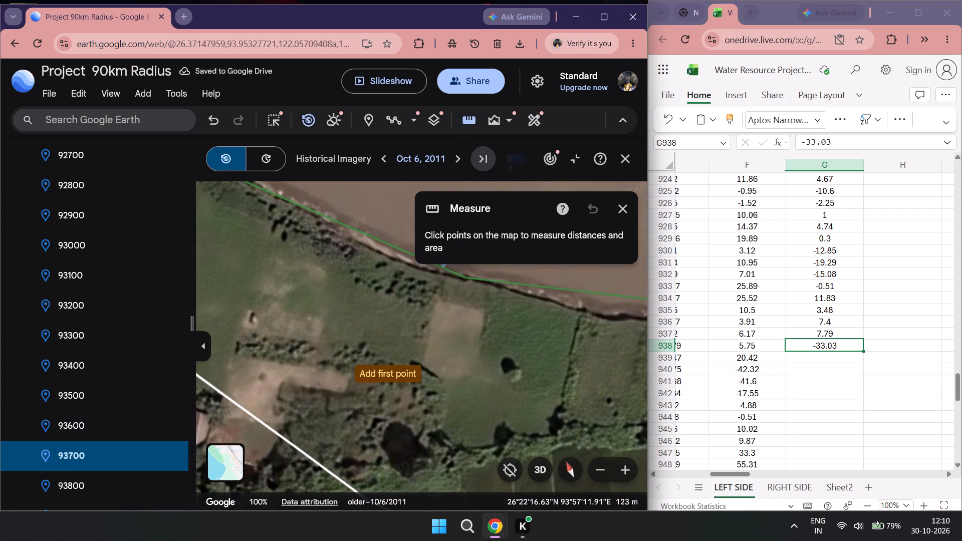
pyautogui.scroll(-3, 365, 355)
pyautogui.moveTo(365, 342); pyautogui.dragTo(368, 317)
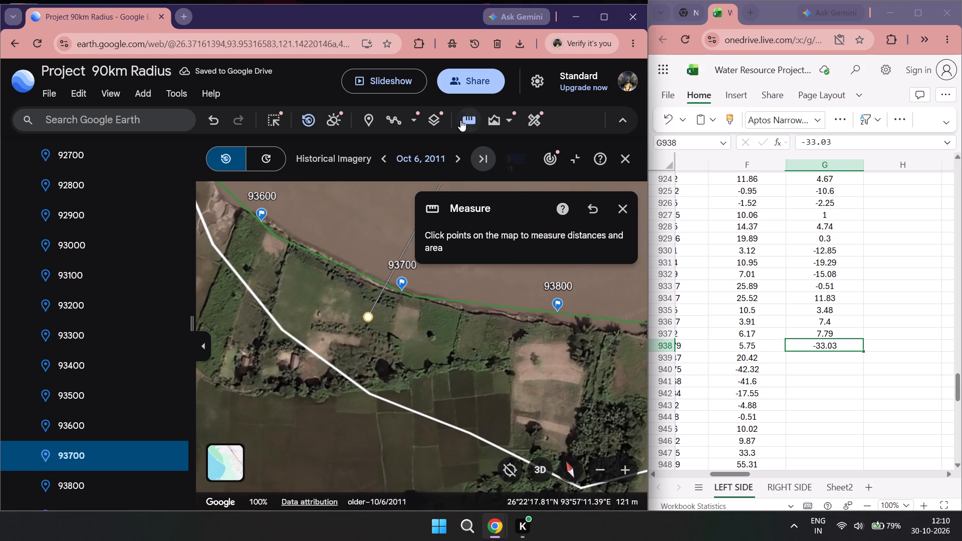
pyautogui.doubleClick(466, 115)
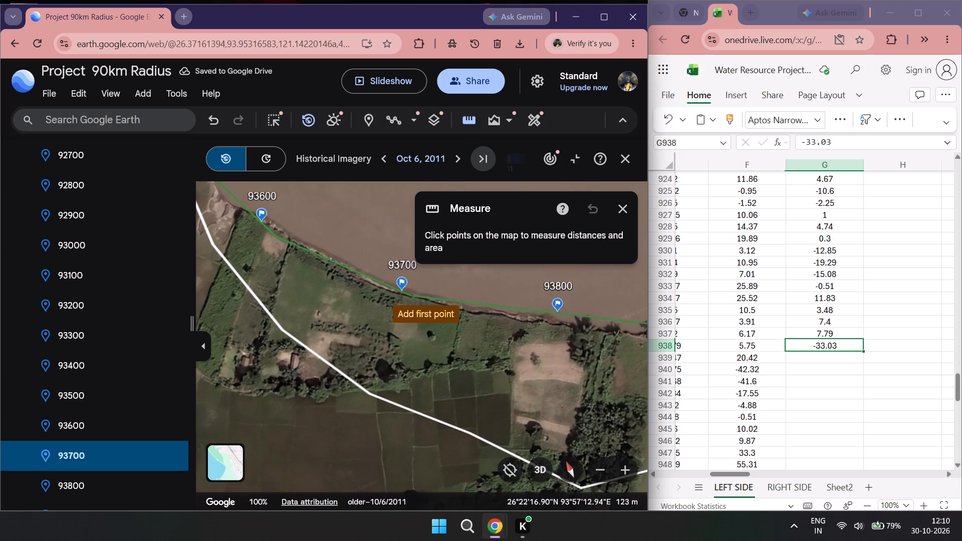
pyautogui.click(401, 291)
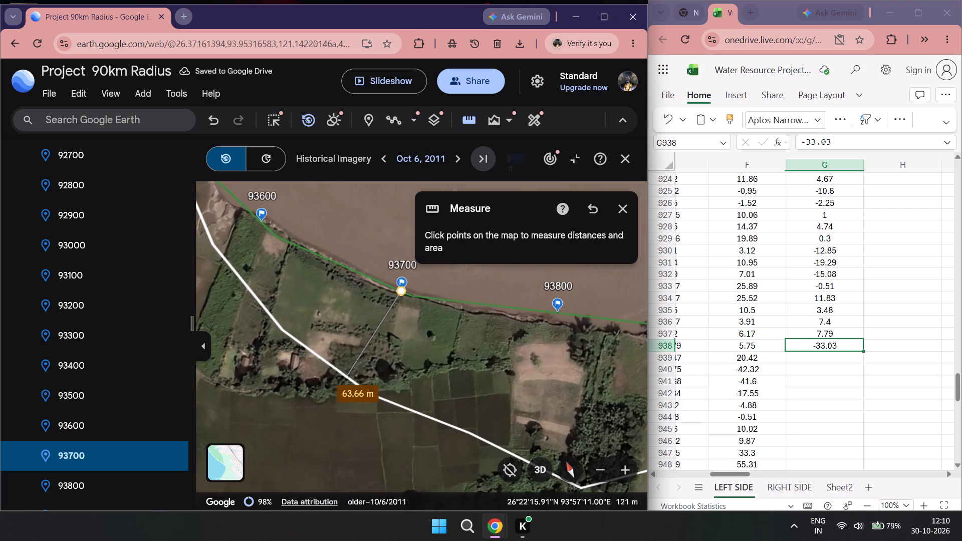
pyautogui.doubleClick(797, 361)
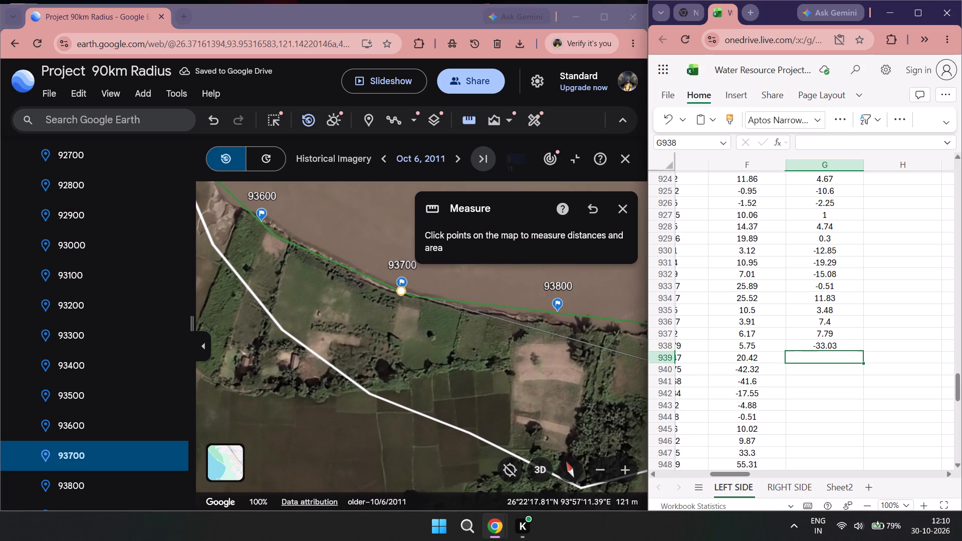
pyautogui.press('-')
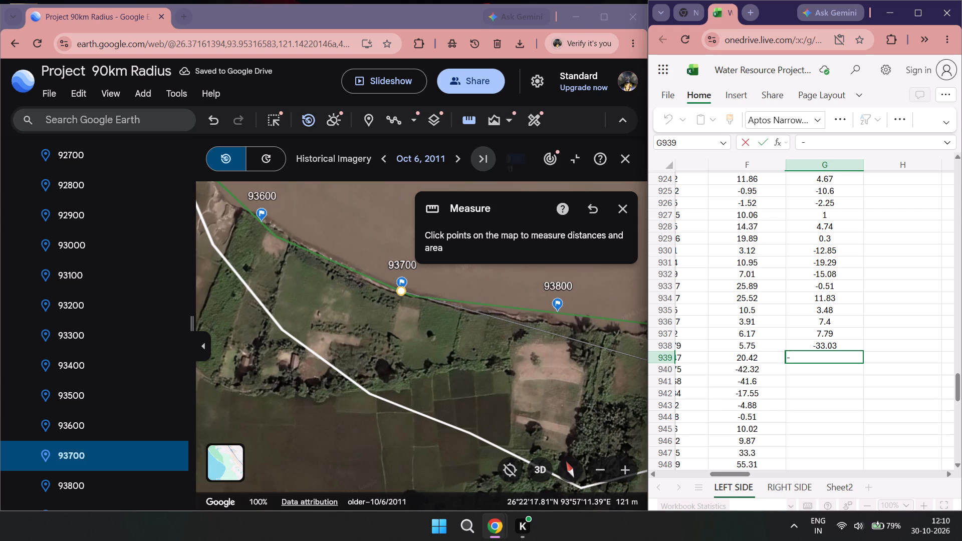
pyautogui.write('63.66')
# Measure the distance from the green line to the white line at placemark 93800 and enter -95.54 in cell G940.
pyautogui.scroll(-3, 70, 491)
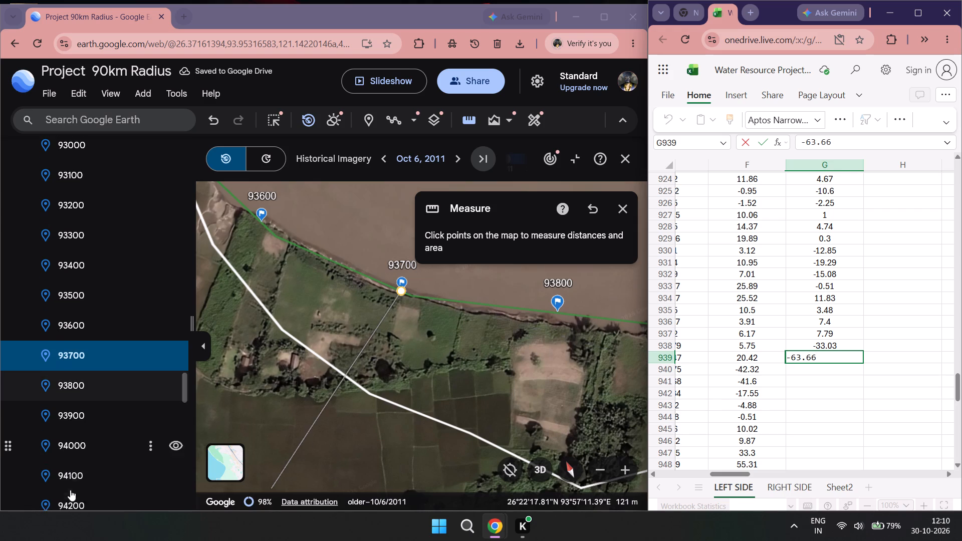
pyautogui.doubleClick(99, 333)
pyautogui.scroll(-1, 426, 334)
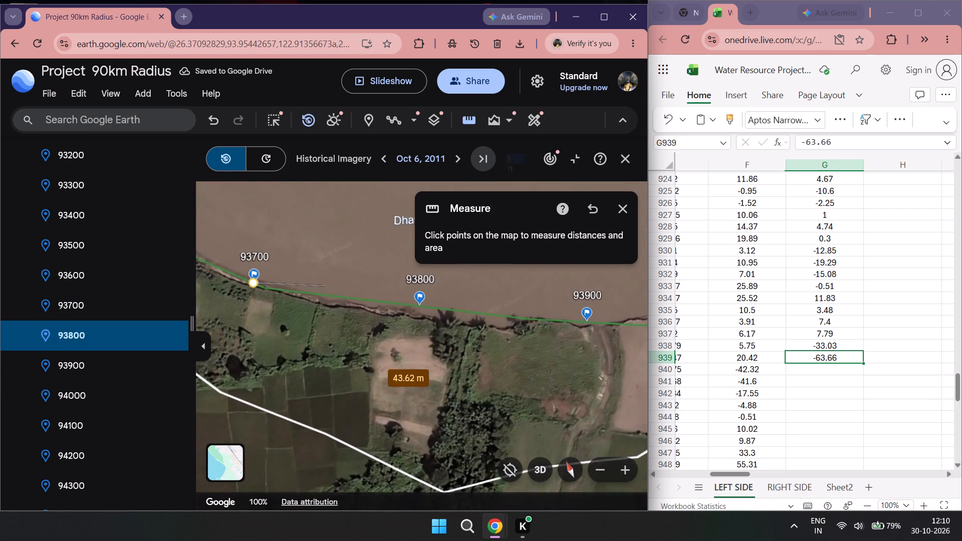
pyautogui.doubleClick(461, 114)
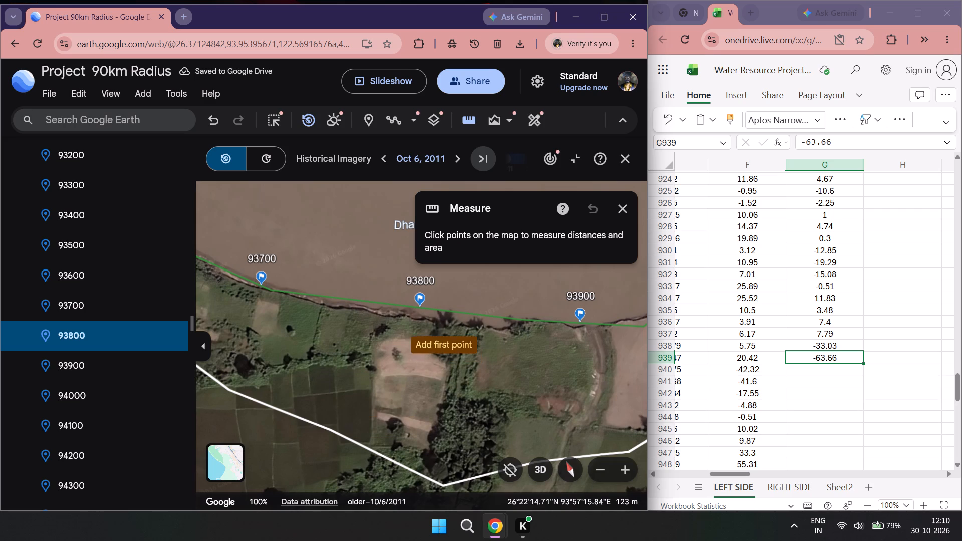
pyautogui.click(421, 307)
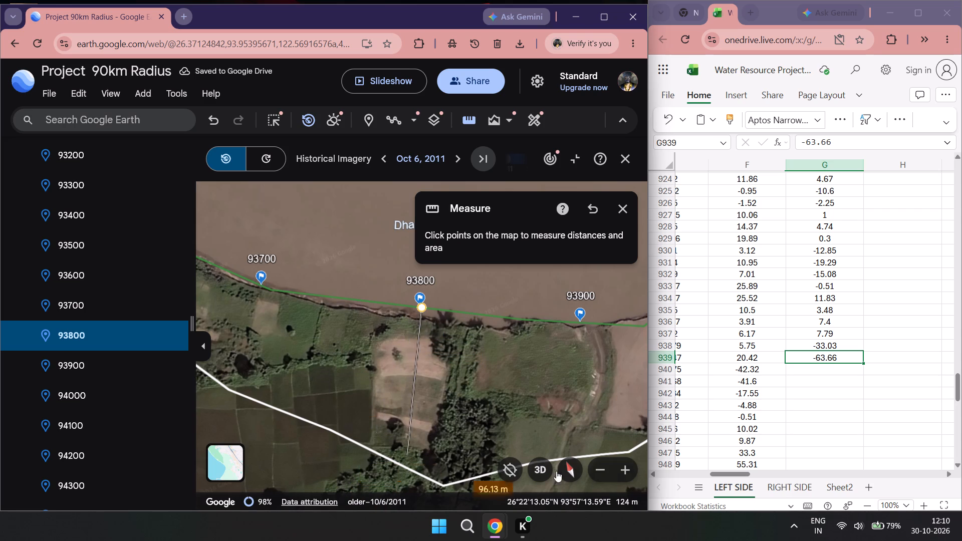
pyautogui.doubleClick(826, 373)
pyautogui.write('-95')
pyautogui.press('.')
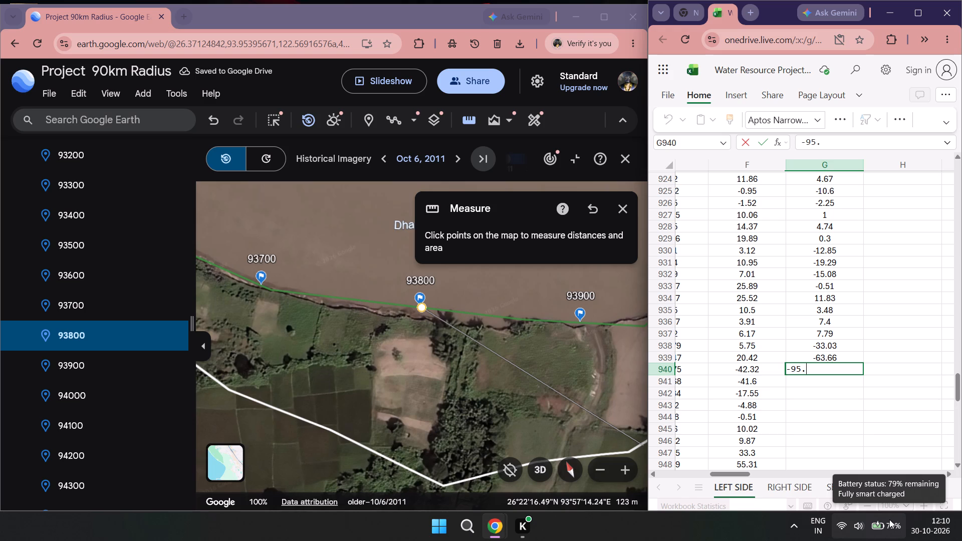
pyautogui.write('54')
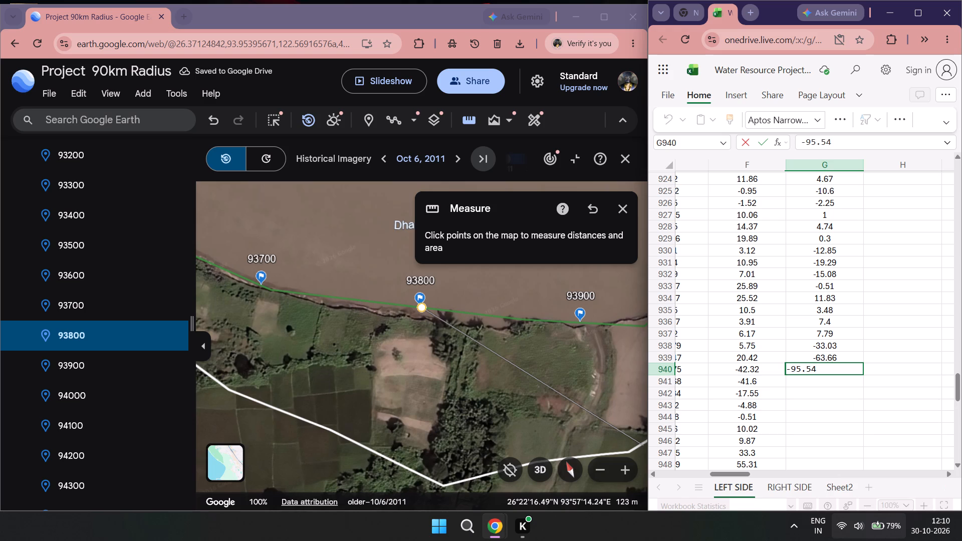
# Measure the distance from the green line to the white line at placemark 93900 and enter -83.62 in cell G941.
pyautogui.doubleClick(82, 363)
pyautogui.scroll(-2, 274, 409)
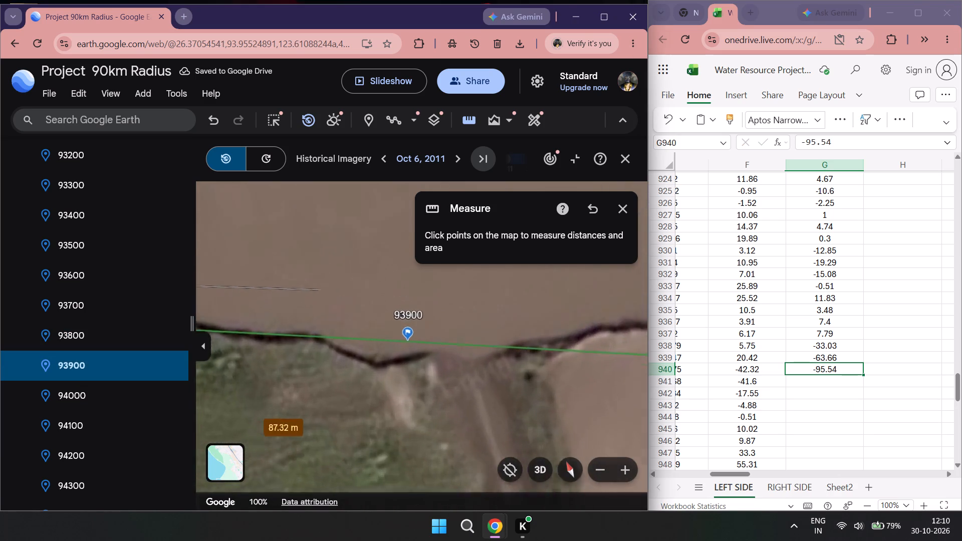
pyautogui.scroll(-2, 274, 409)
pyautogui.moveTo(283, 419); pyautogui.dragTo(329, 254)
pyautogui.scroll(-1, 331, 258)
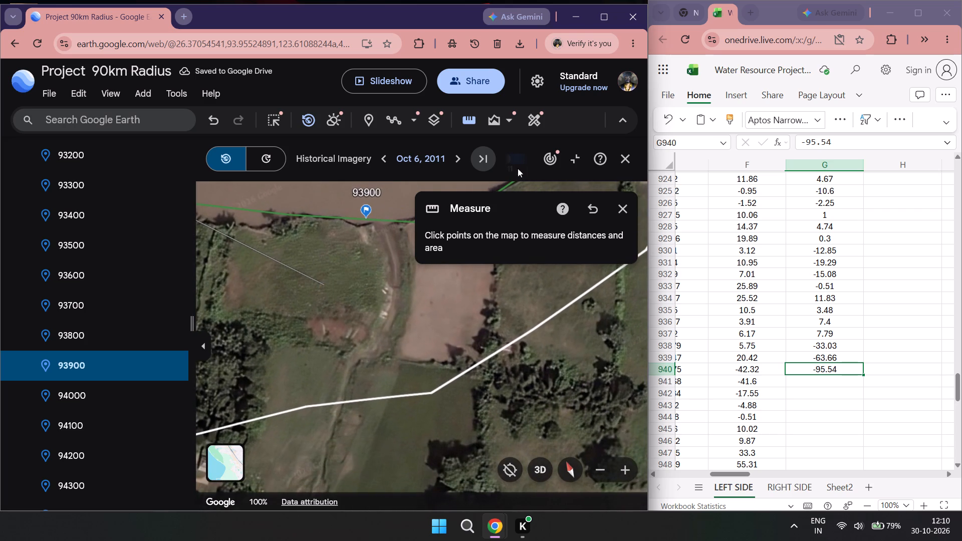
pyautogui.doubleClick(469, 118)
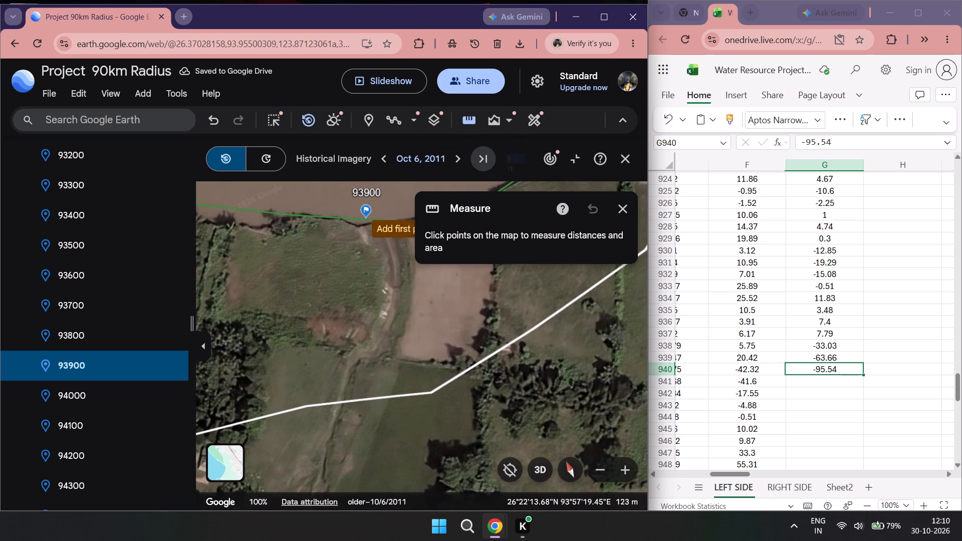
pyautogui.click(367, 219)
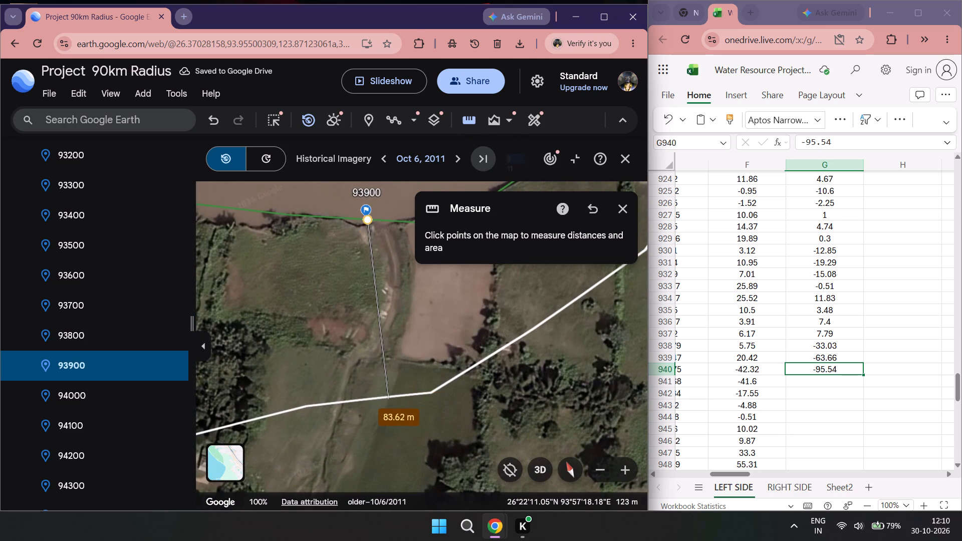
pyautogui.click(832, 381)
pyautogui.click(832, 381)
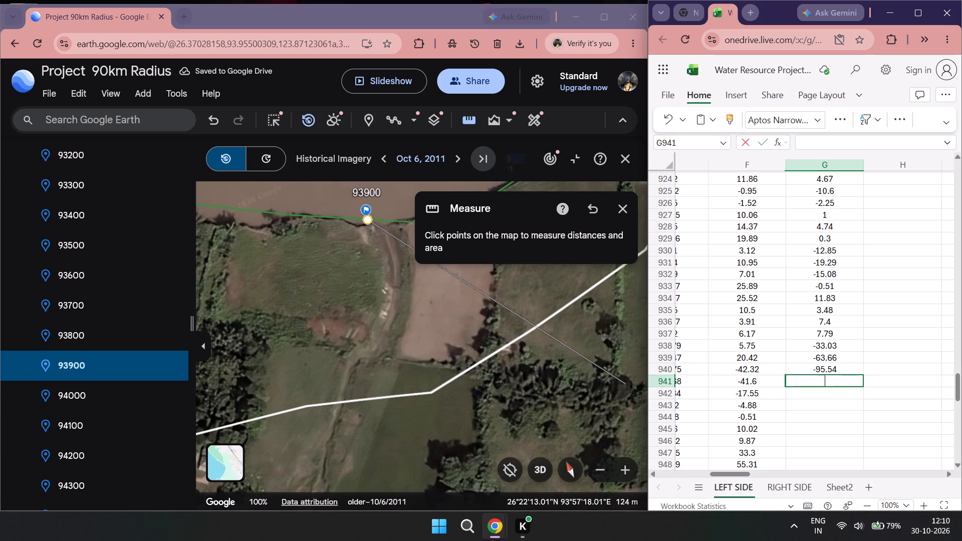
pyautogui.press('-')
pyautogui.write('83.62')
# Measure the distance from the green line to the white line at placemark 94000 and enter -62.93 in cell G942.
pyautogui.doubleClick(109, 393)
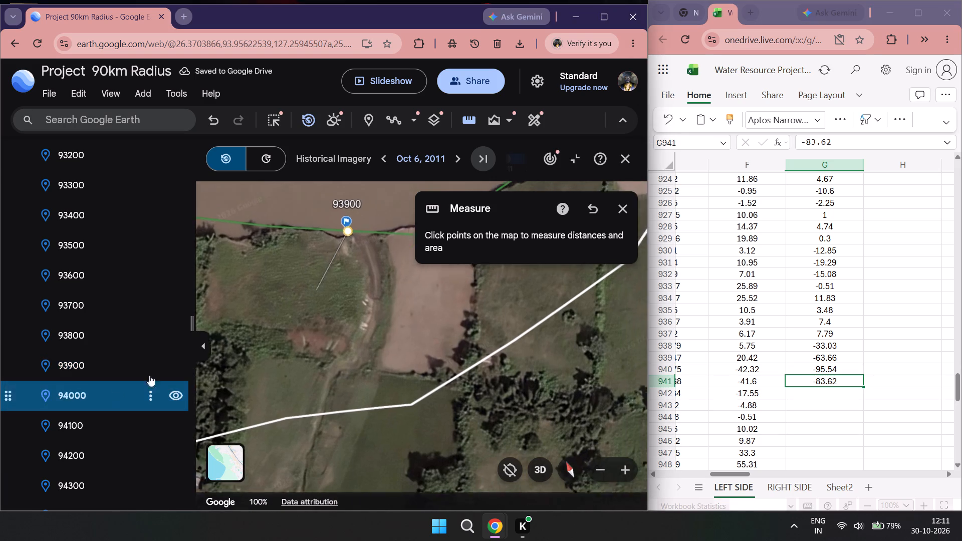
pyautogui.scroll(-1, 344, 342)
pyautogui.moveTo(337, 337); pyautogui.dragTo(261, 371)
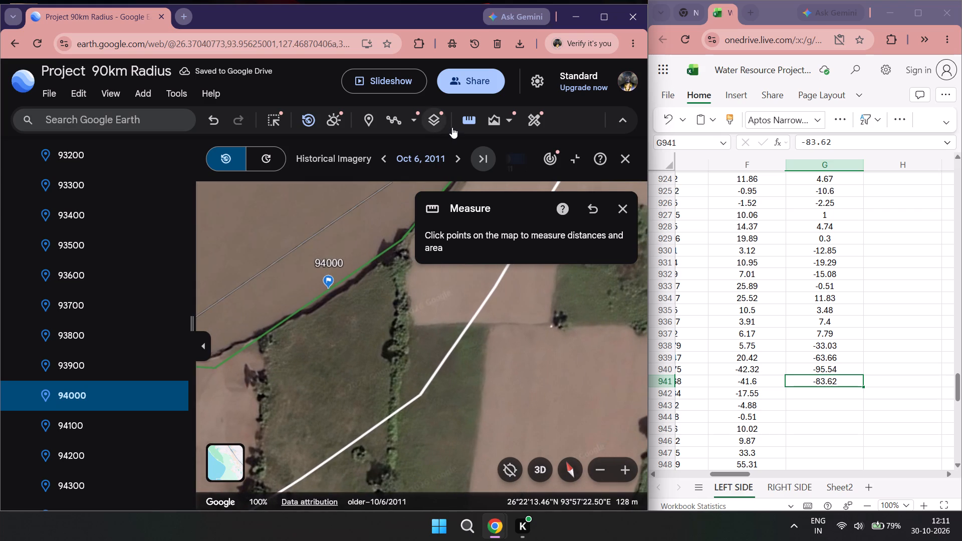
pyautogui.doubleClick(468, 123)
pyautogui.click(327, 290)
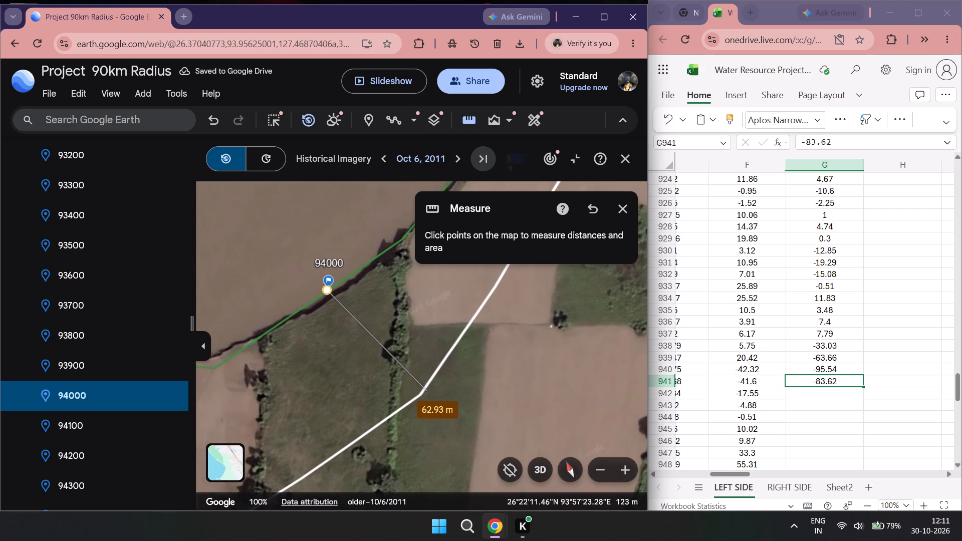
pyautogui.doubleClick(818, 395)
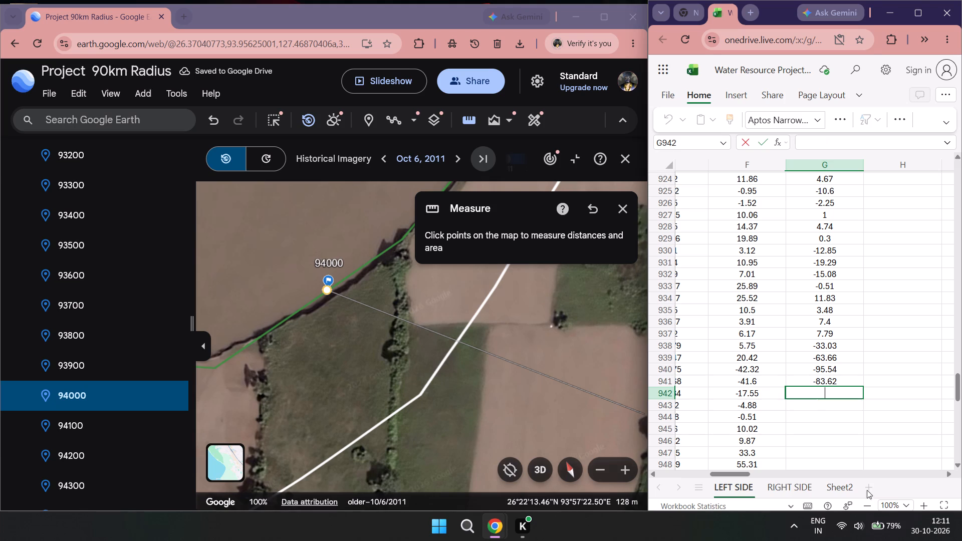
pyautogui.write('-63')
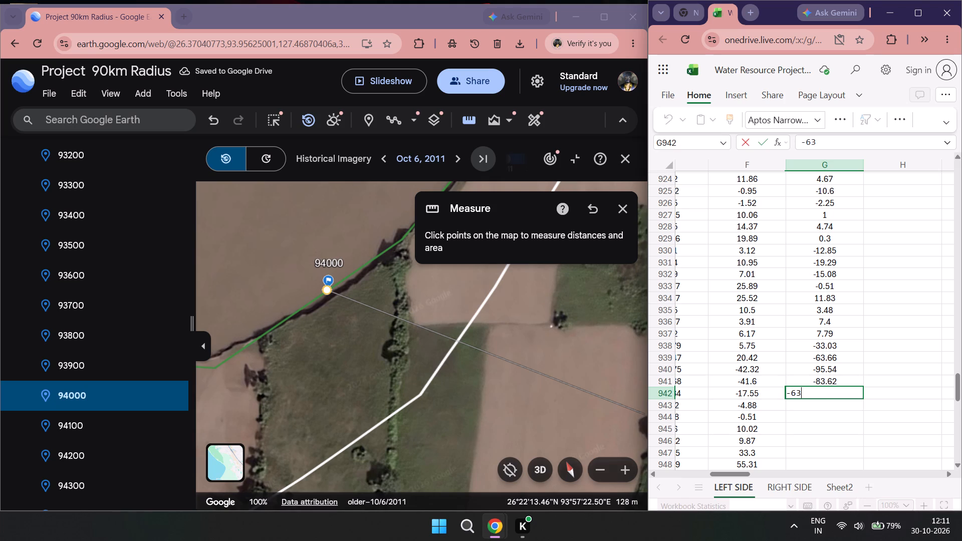
pyautogui.press('BackSpace')
pyautogui.write('2.')
pyautogui.write('93')
# Measure the distance from the green line to the white line at placemark 94100 and enter -37.44 in cell G943.
pyautogui.doubleClick(98, 432)
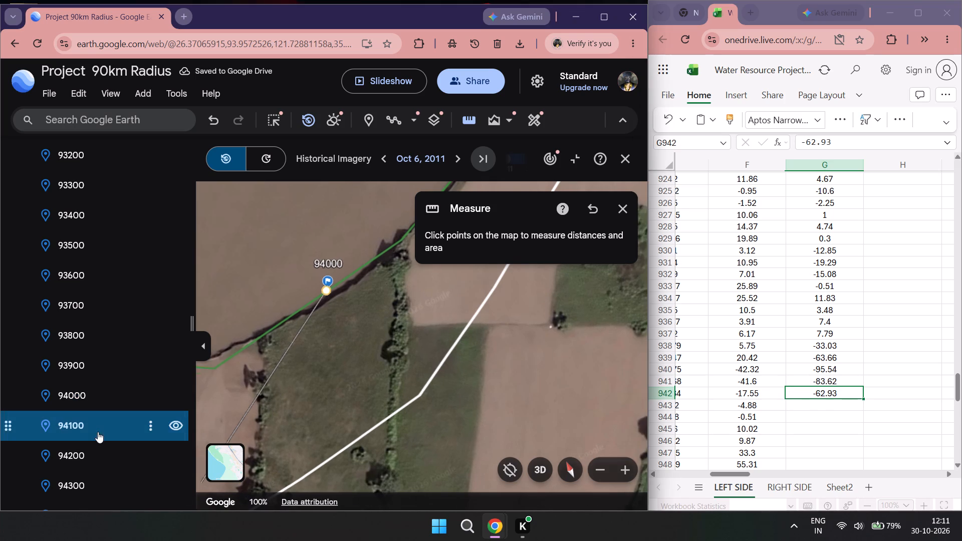
pyautogui.scroll(-1, 311, 361)
pyautogui.moveTo(310, 363); pyautogui.dragTo(259, 387)
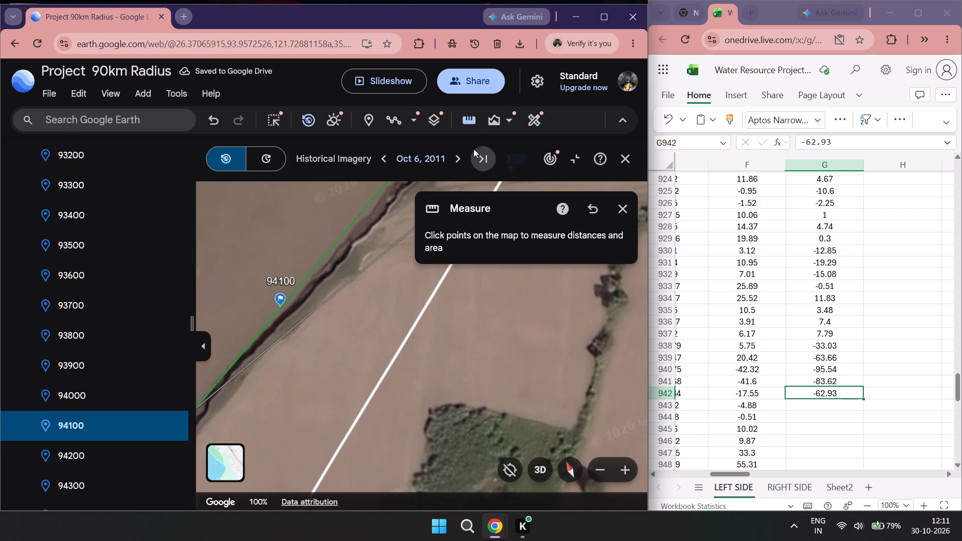
pyautogui.doubleClick(471, 113)
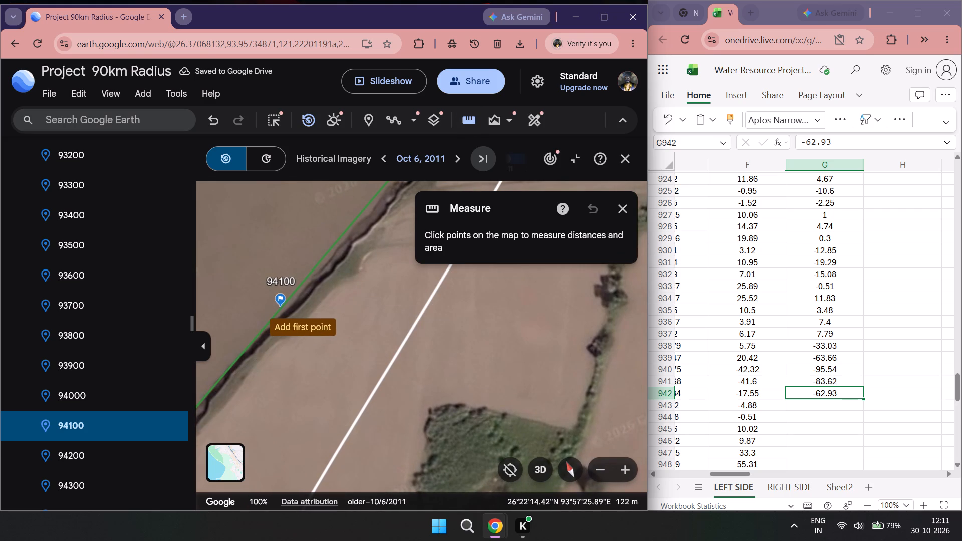
pyautogui.click(280, 308)
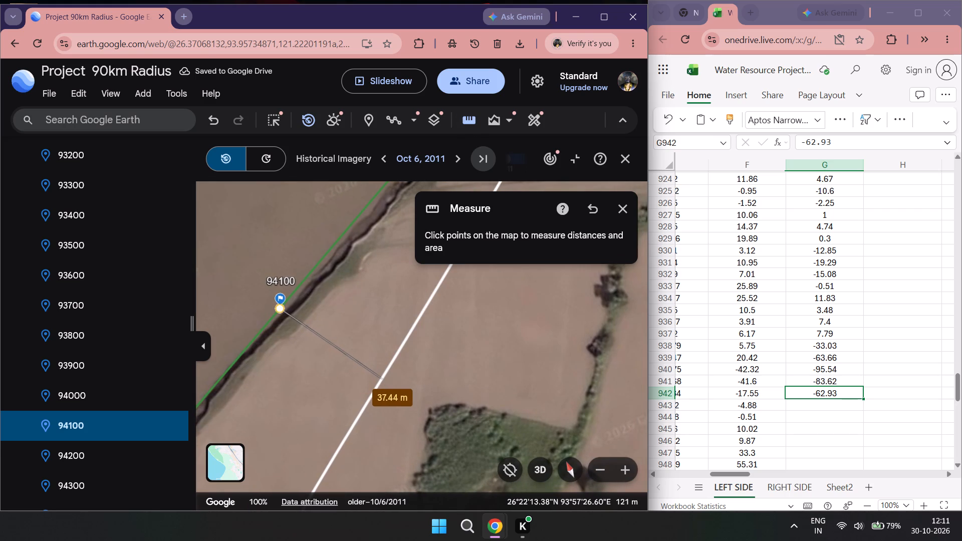
pyautogui.doubleClick(846, 407)
pyautogui.write('-37')
pyautogui.write('.3')
pyautogui.press('BackSpace')
pyautogui.write('44')
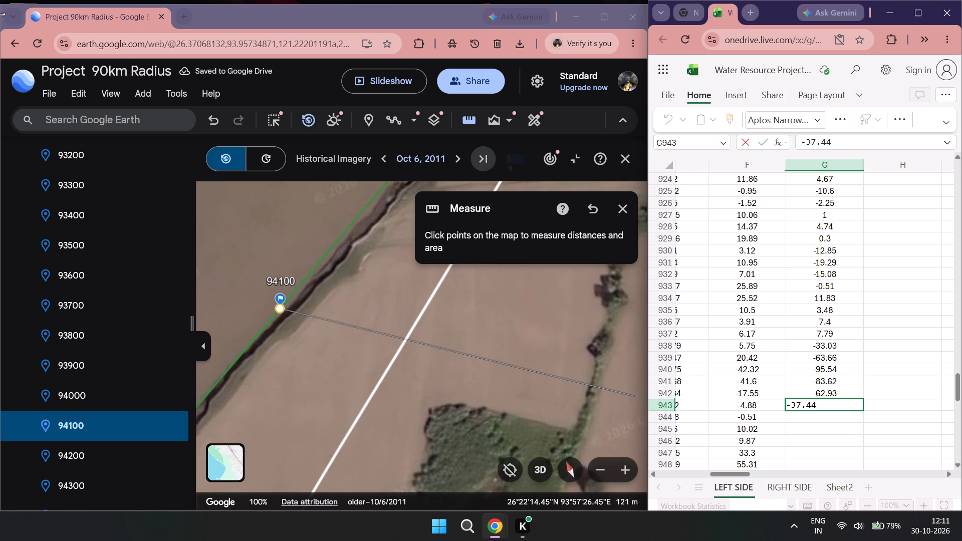
# Measure the distance from the green line to the white line at placemark 94200 and enter -19.45 in cell G944.
pyautogui.doubleClick(102, 459)
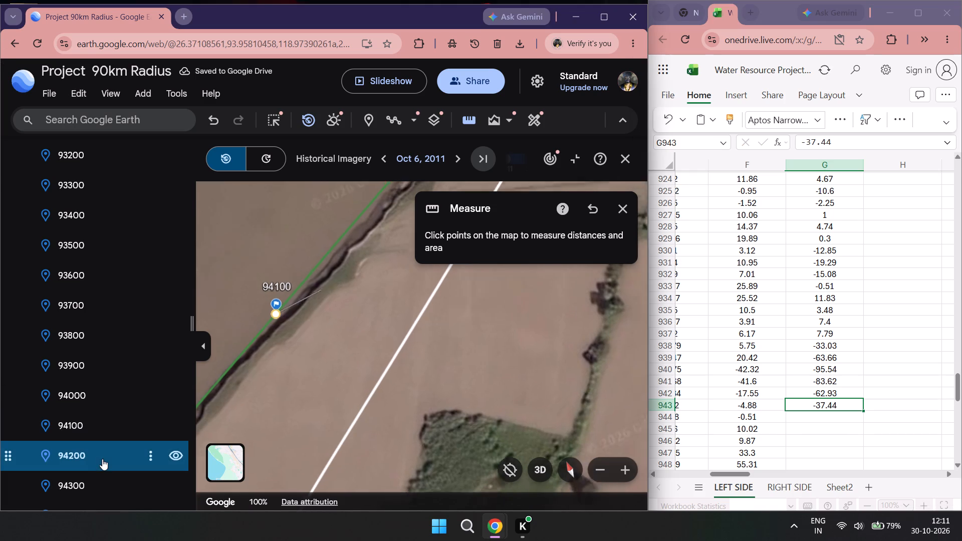
pyautogui.scroll(-3, 217, 389)
pyautogui.moveTo(232, 358); pyautogui.dragTo(407, 330)
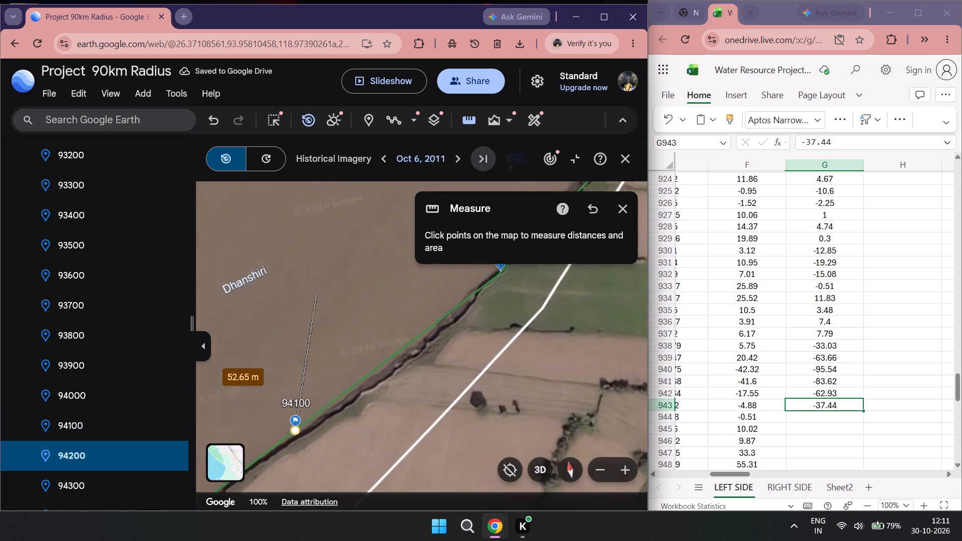
pyautogui.moveTo(407, 330); pyautogui.dragTo(398, 335)
pyautogui.doubleClick(469, 118)
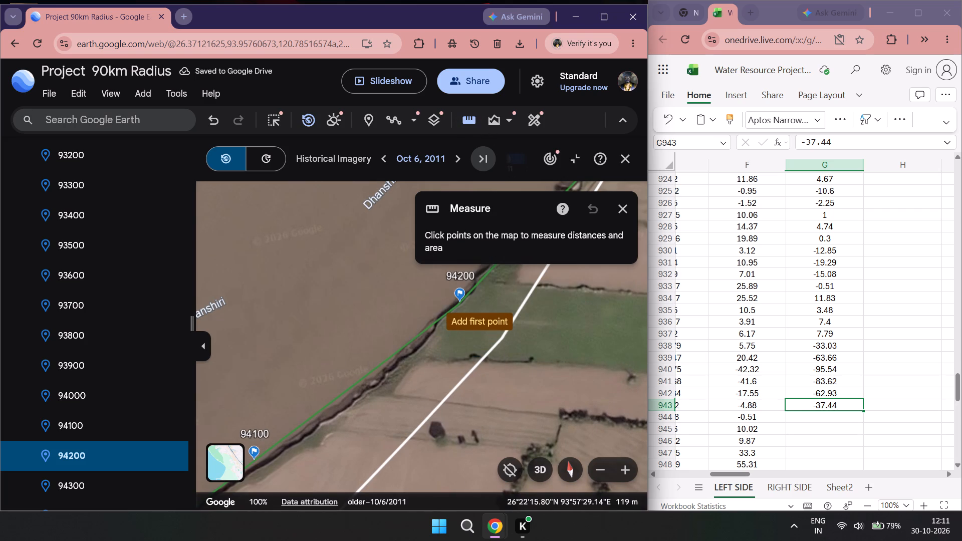
pyautogui.click(460, 306)
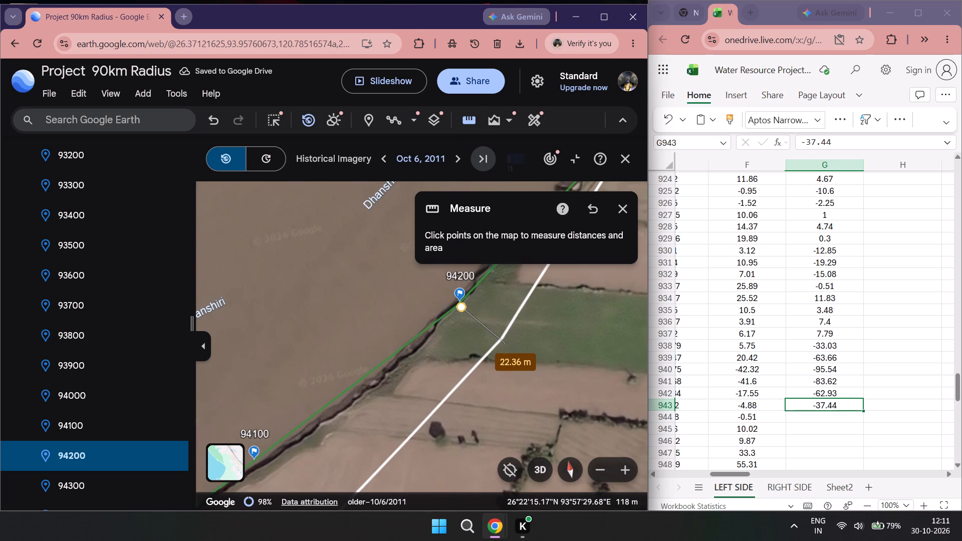
pyautogui.doubleClick(831, 418)
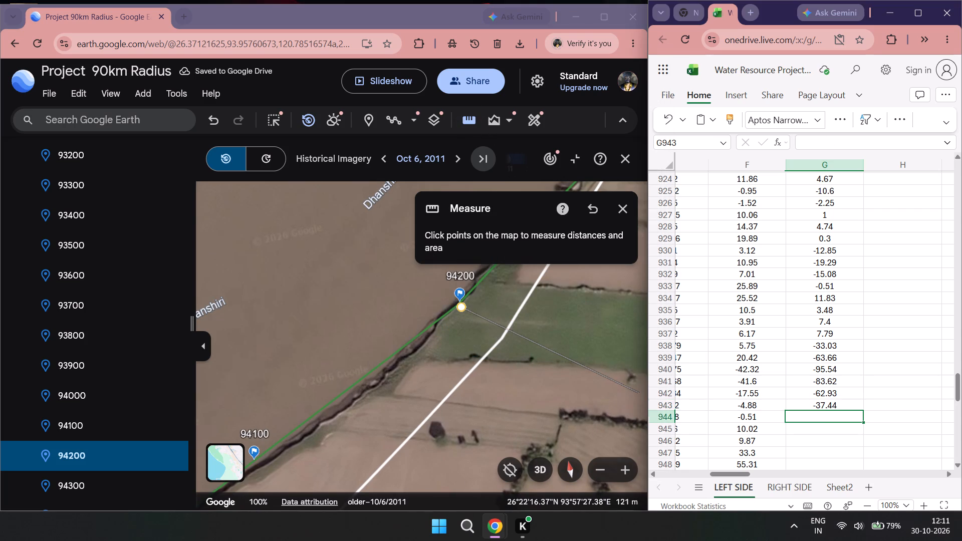
pyautogui.write('-19.45')
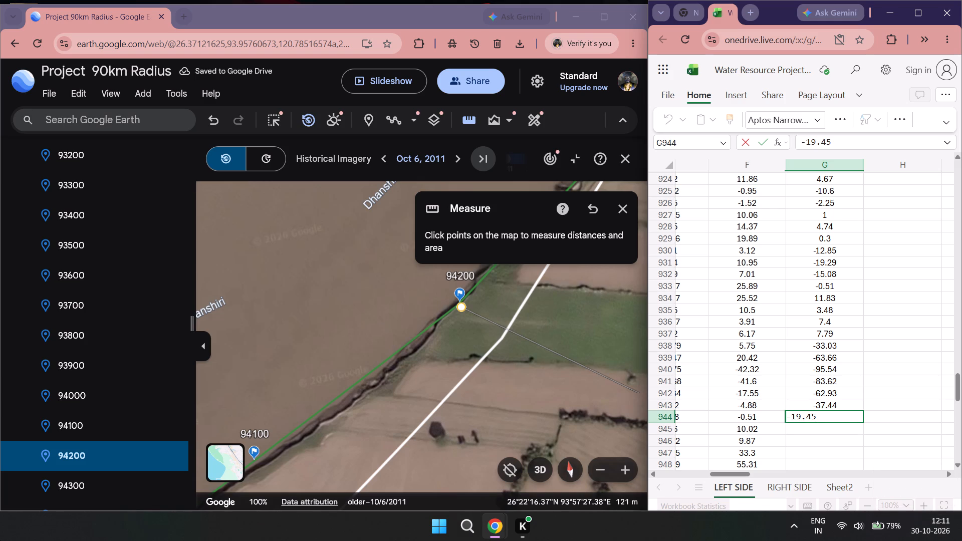
# Measure the distance from the green line to the white line at placemark 94300 and enter -0.9 in cell G945.
pyautogui.scroll(-5, 67, 291)
pyautogui.doubleClick(71, 226)
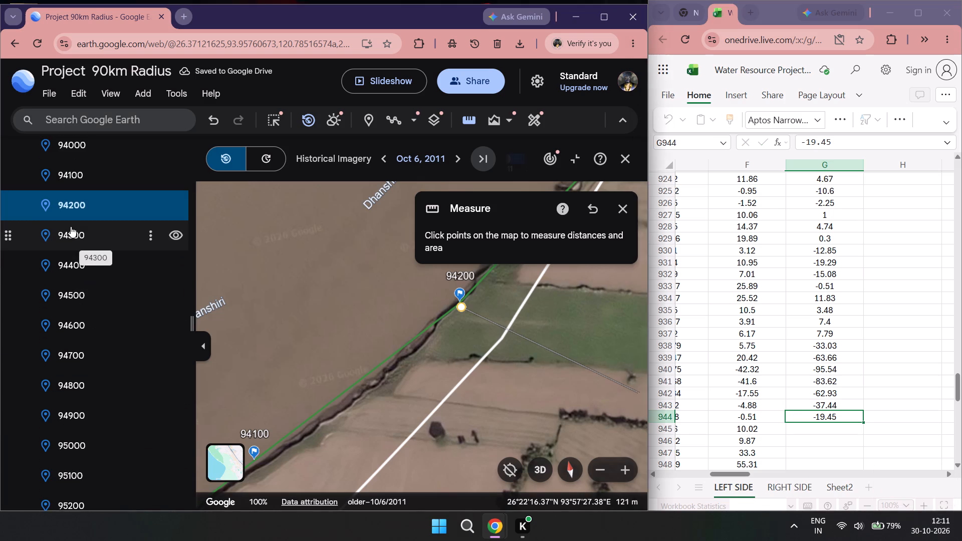
pyautogui.scroll(-1, 350, 313)
pyautogui.moveTo(349, 315); pyautogui.dragTo(263, 437)
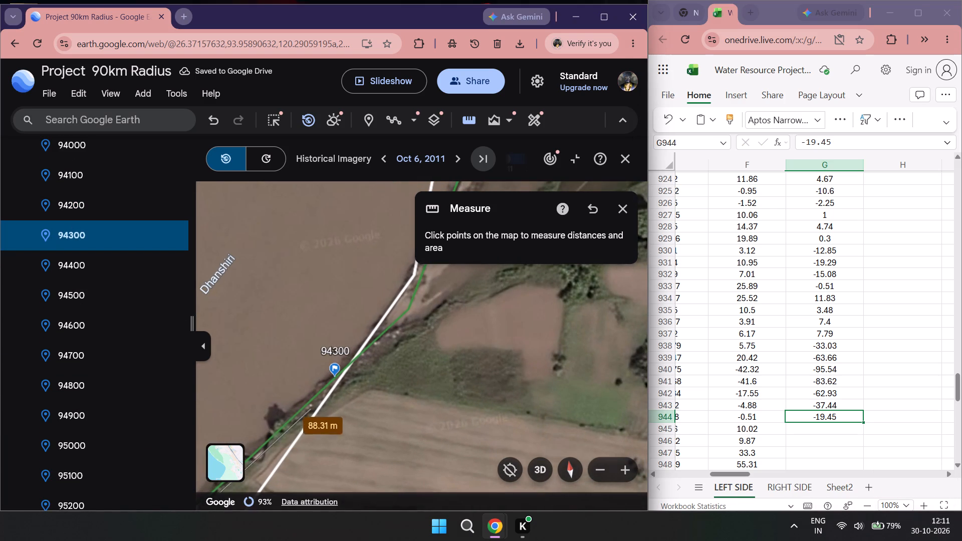
pyautogui.doubleClick(470, 116)
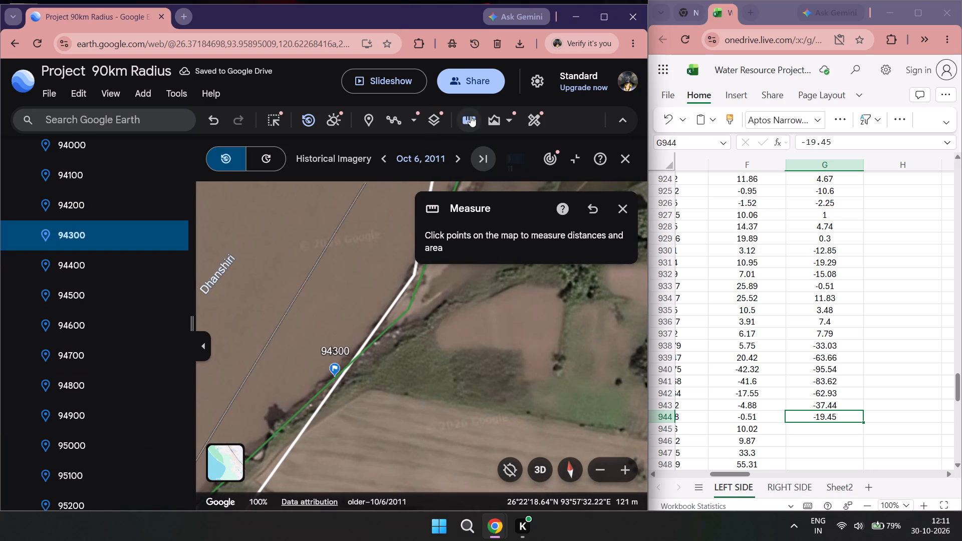
pyautogui.click(336, 379)
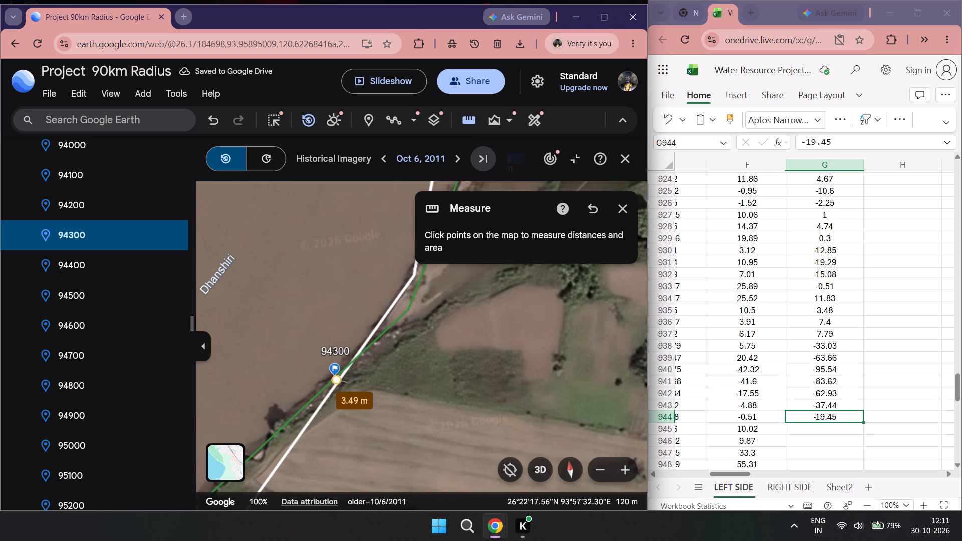
pyautogui.doubleClick(466, 124)
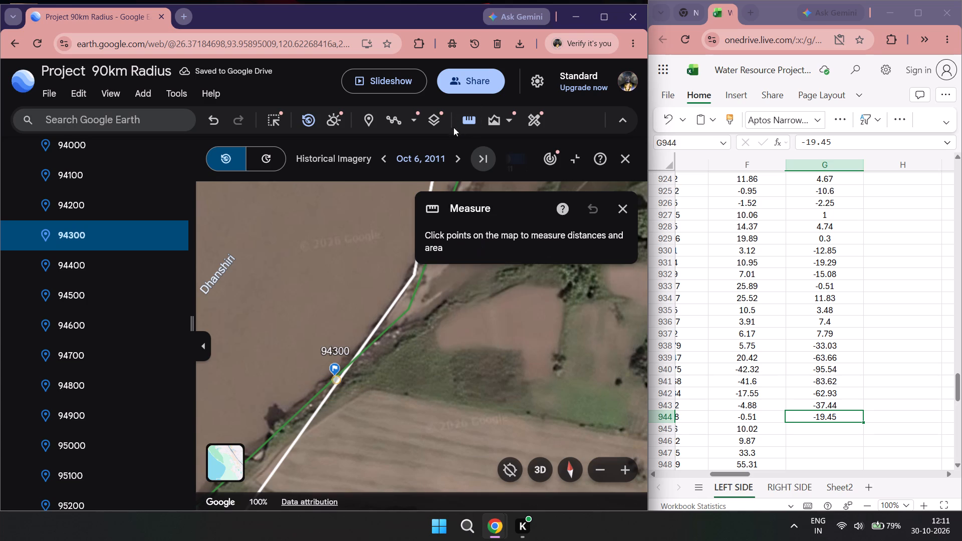
pyautogui.click(847, 433)
pyautogui.doubleClick(816, 432)
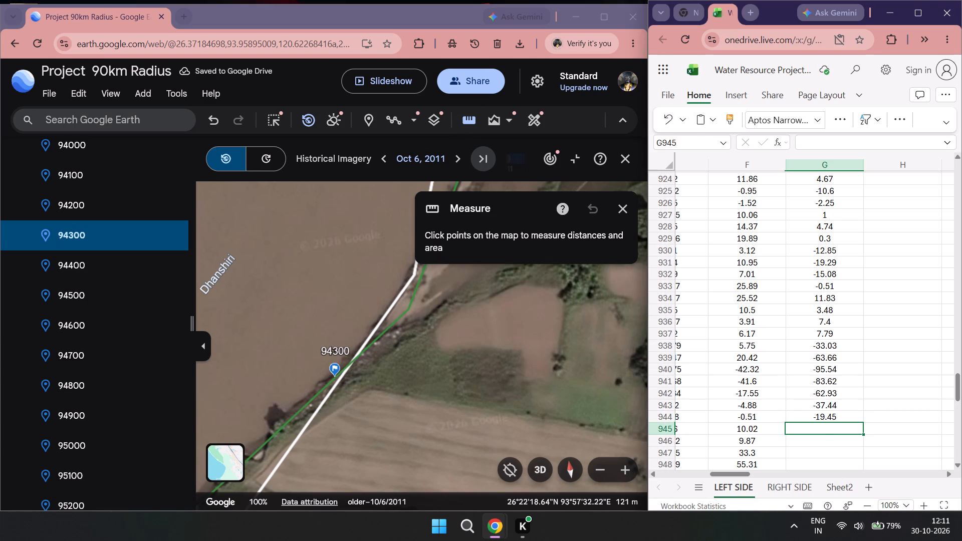
pyautogui.write('0.98')
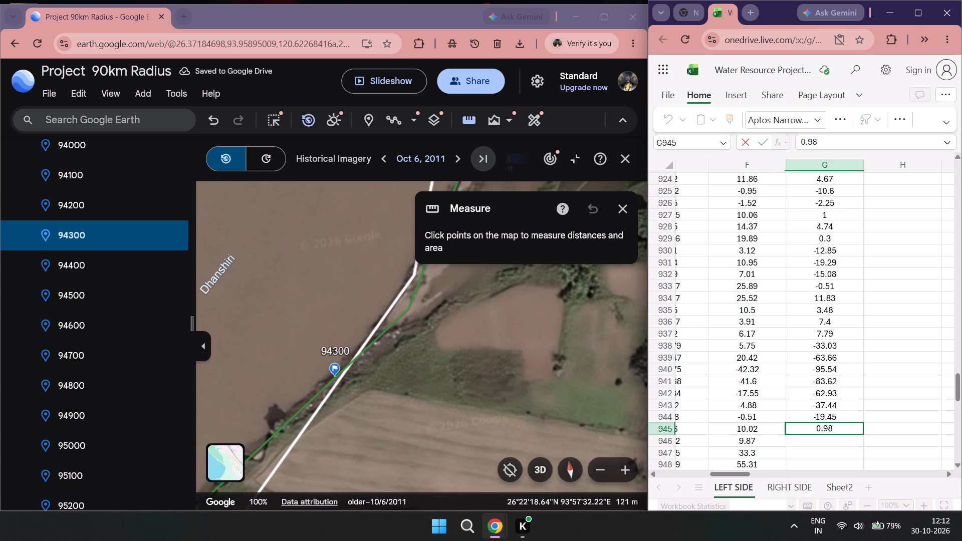
pyautogui.press('BackSpace')
pyautogui.press('BackSpace')
pyautogui.press('BackSpace')
pyautogui.press('BackSpace')
pyautogui.write('-0.9')
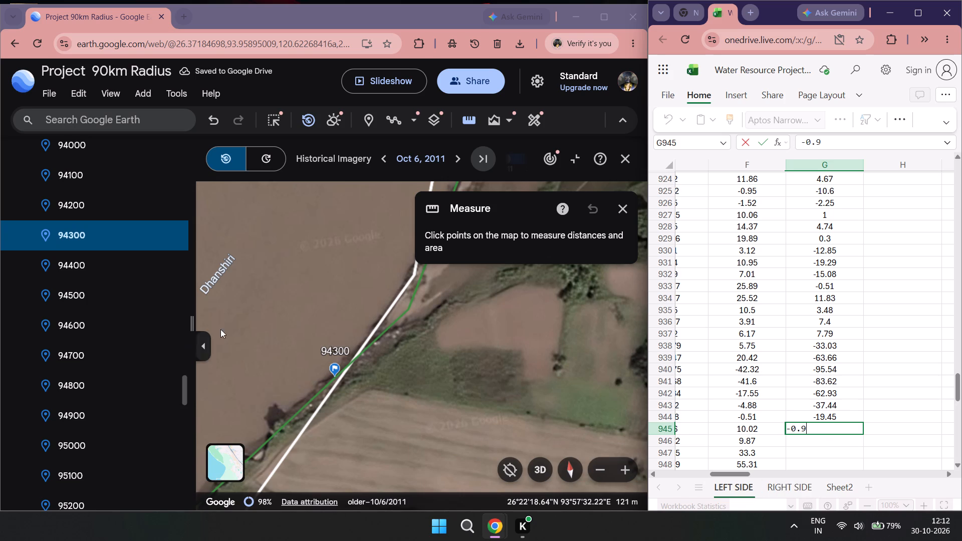
# Measure the distance from the green line to the white line at placemark 94400 and enter 11.59 in cell G946.
pyautogui.doubleClick(80, 260)
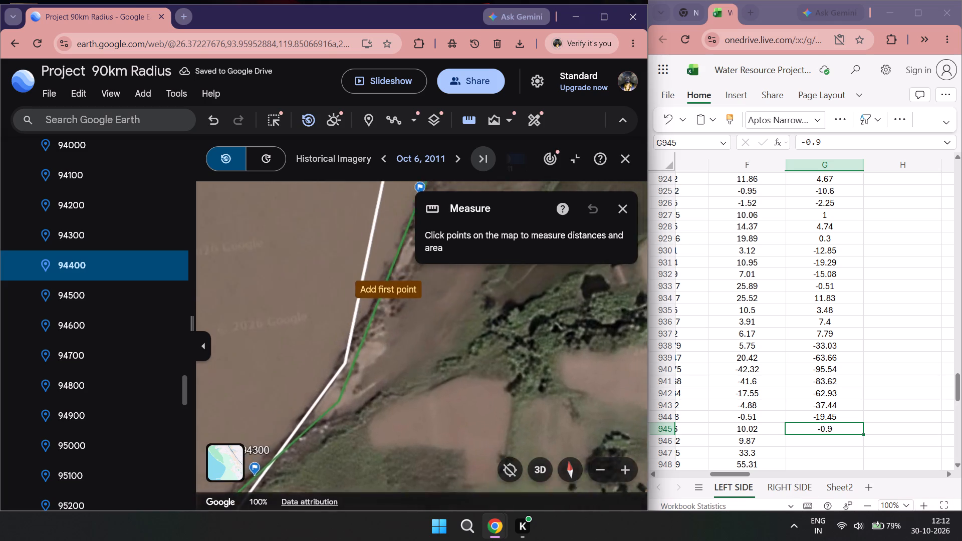
pyautogui.scroll(-2, 353, 316)
pyautogui.moveTo(336, 320); pyautogui.dragTo(340, 379)
pyautogui.doubleClick(467, 123)
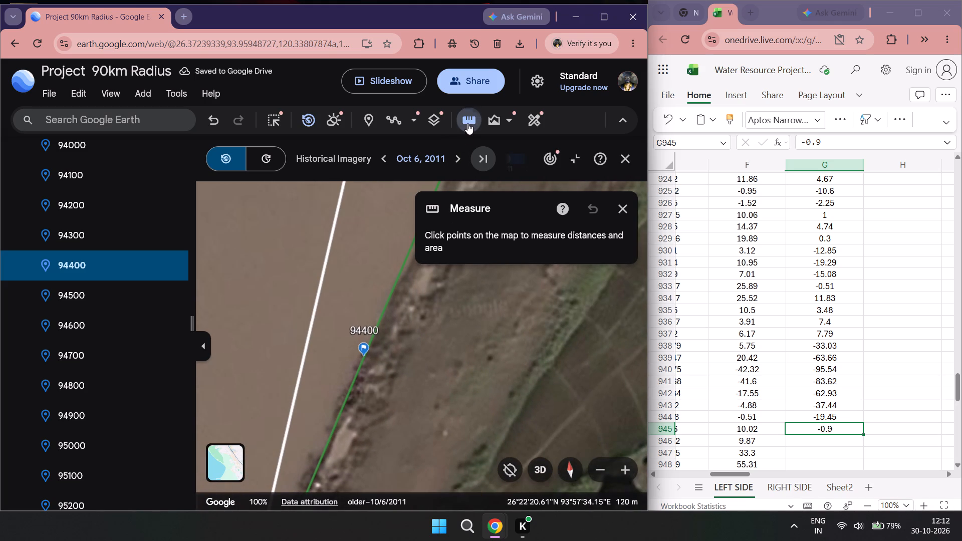
pyautogui.click(363, 356)
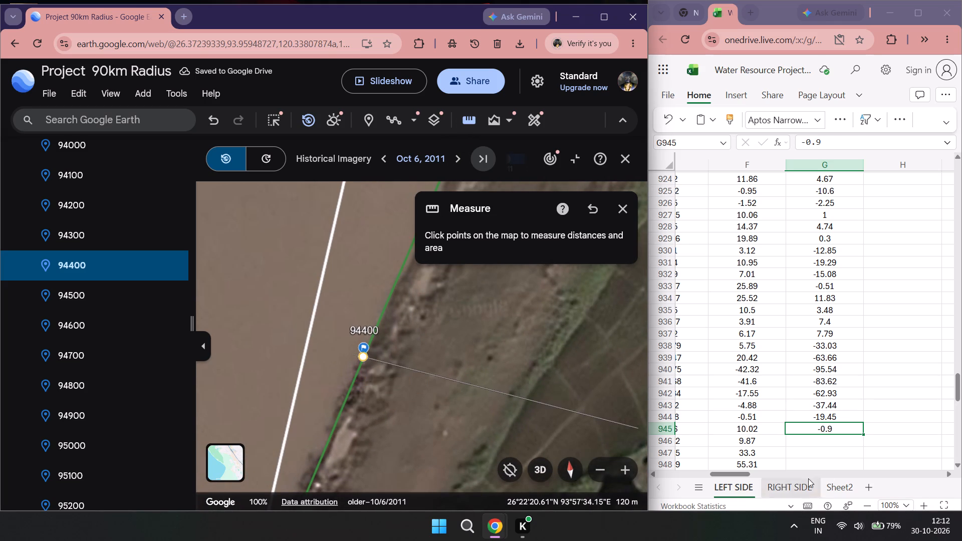
pyautogui.doubleClick(813, 443)
pyautogui.write('11.')
pyautogui.write('59')
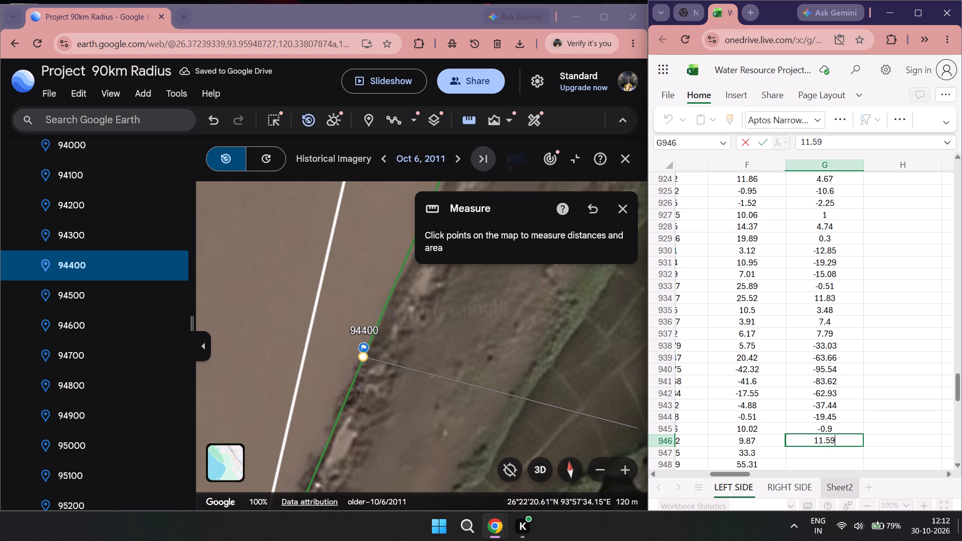
# Measure the distance from the green line to the white line at placemark 94500 and enter 30.55 in cell G947.
pyautogui.doubleClick(98, 288)
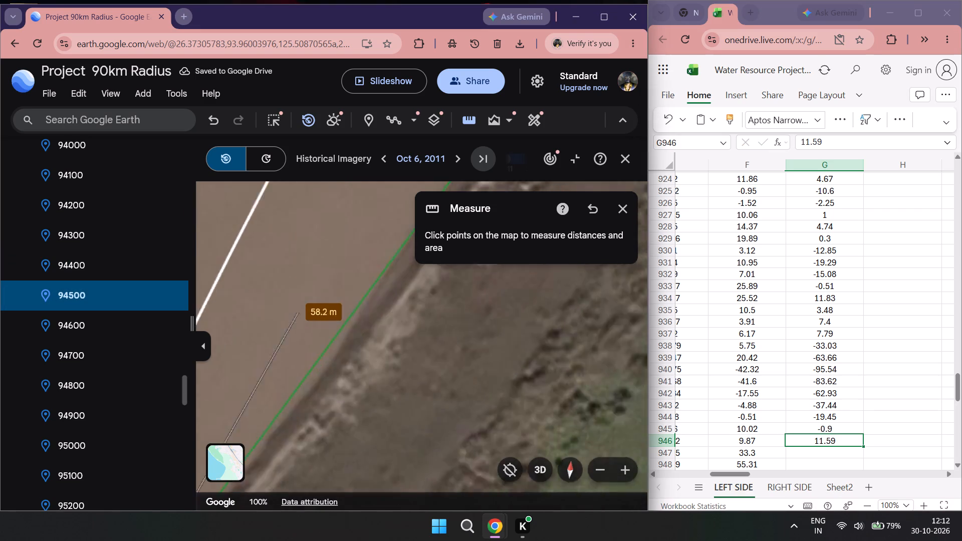
pyautogui.scroll(-4, 327, 286)
pyautogui.moveTo(328, 285); pyautogui.dragTo(317, 361)
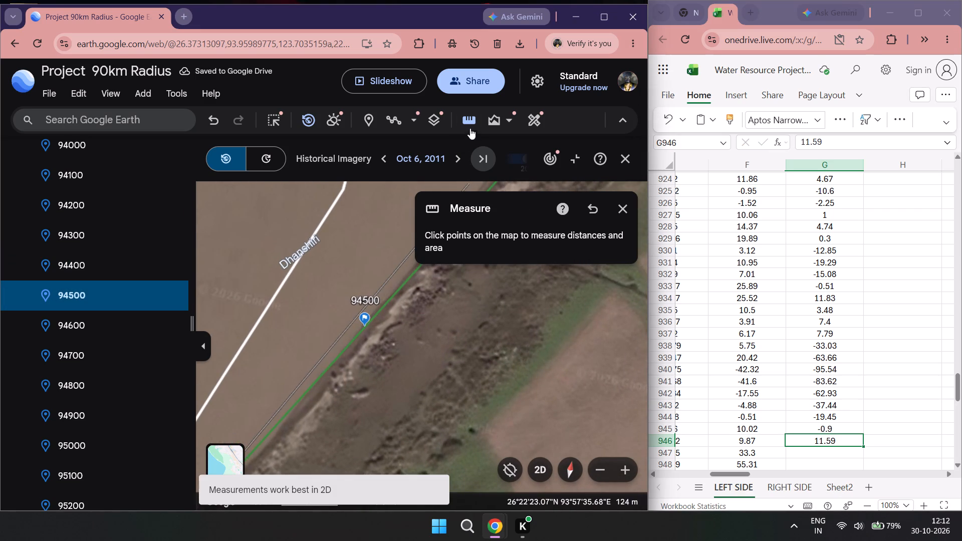
pyautogui.doubleClick(471, 123)
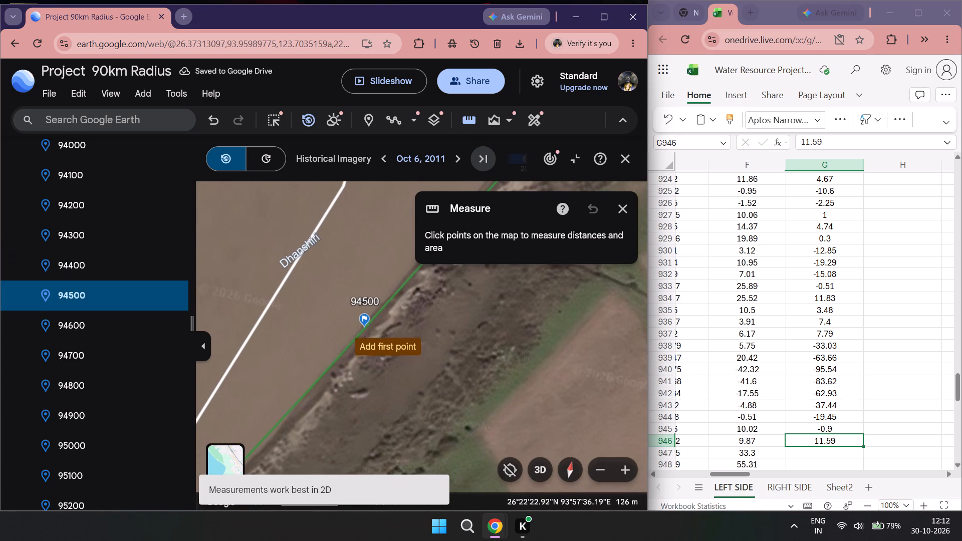
pyautogui.click(366, 326)
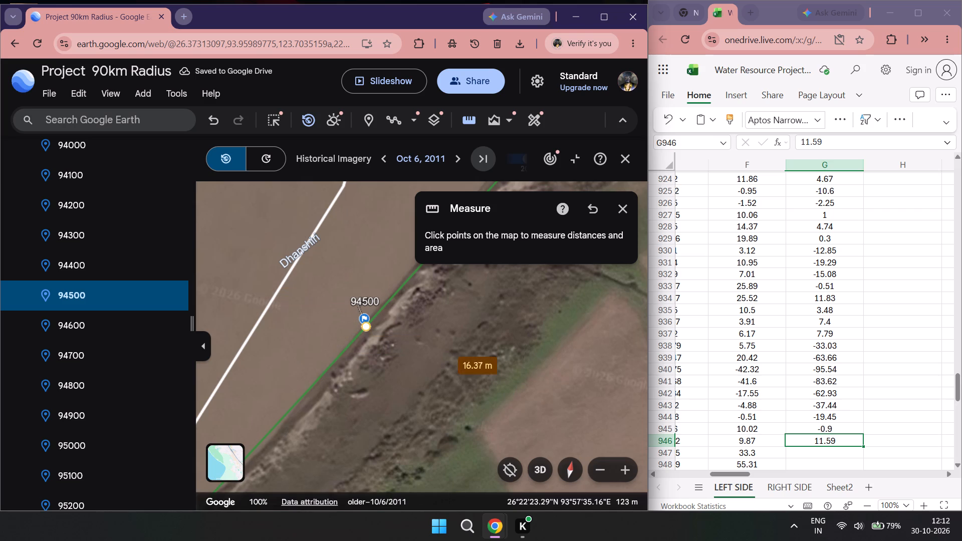
pyautogui.scroll(-3, 768, 427)
pyautogui.doubleClick(823, 269)
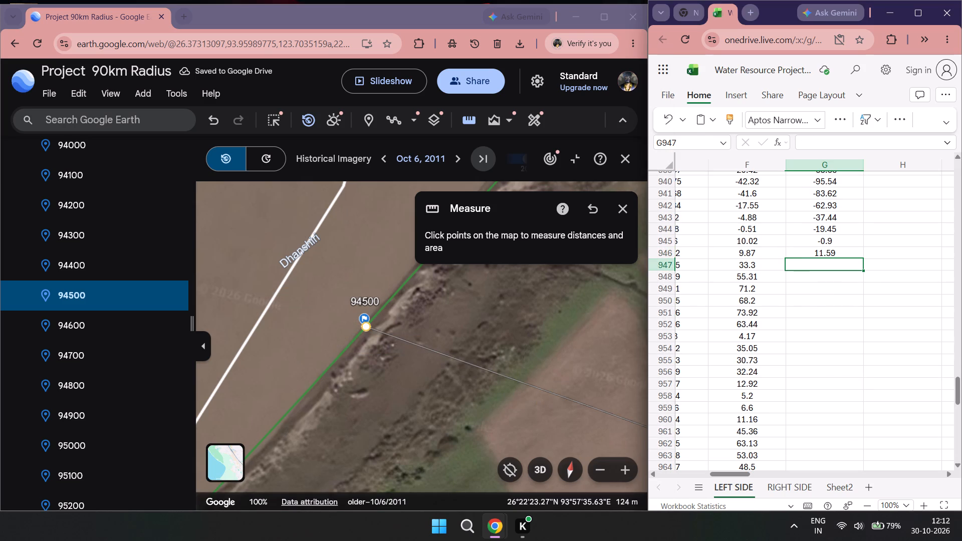
pyautogui.write('30.55')
# Measure the distance from the green line to the white line at placemark 94600 and enter 68.21 in cell G948.
pyautogui.doubleClick(36, 332)
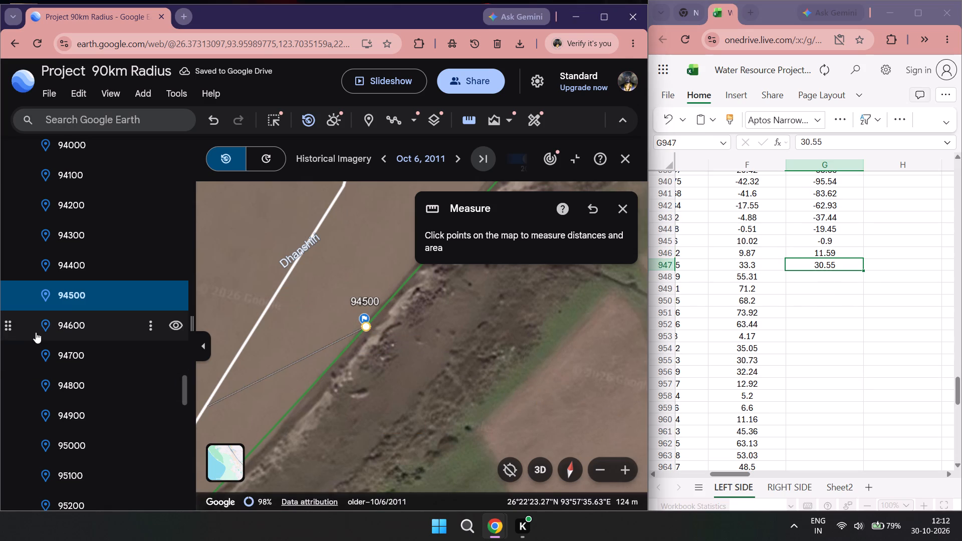
pyautogui.scroll(-3, 351, 283)
pyautogui.moveTo(332, 332); pyautogui.dragTo(326, 487)
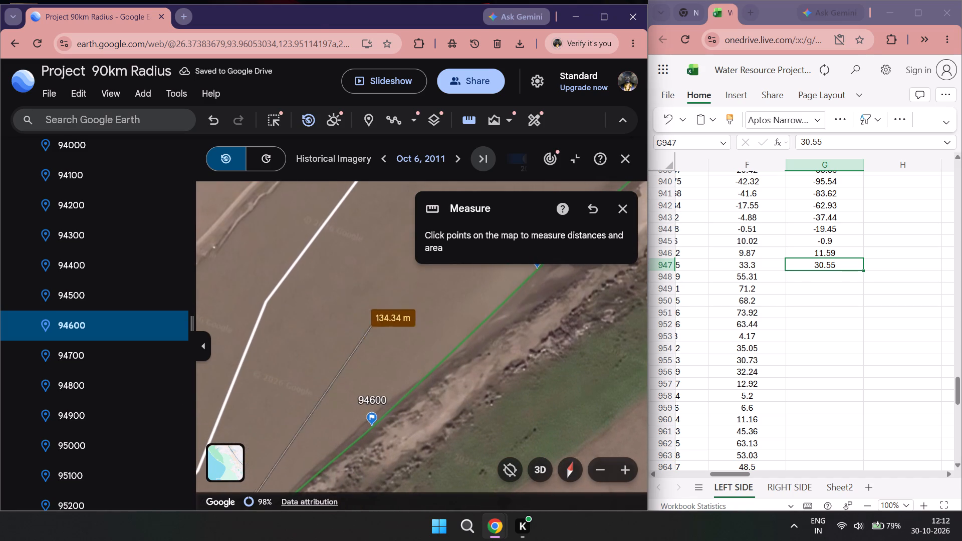
pyautogui.doubleClick(457, 121)
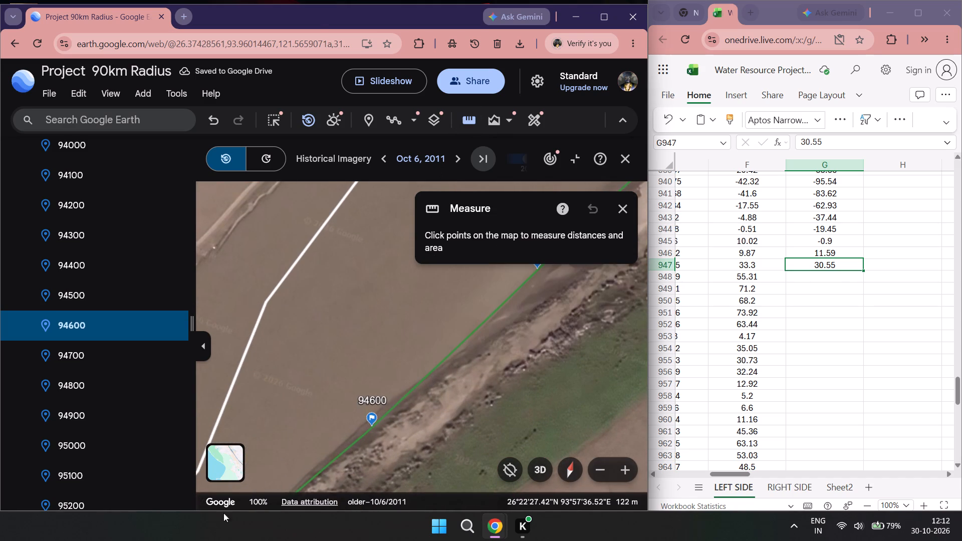
pyautogui.click(370, 425)
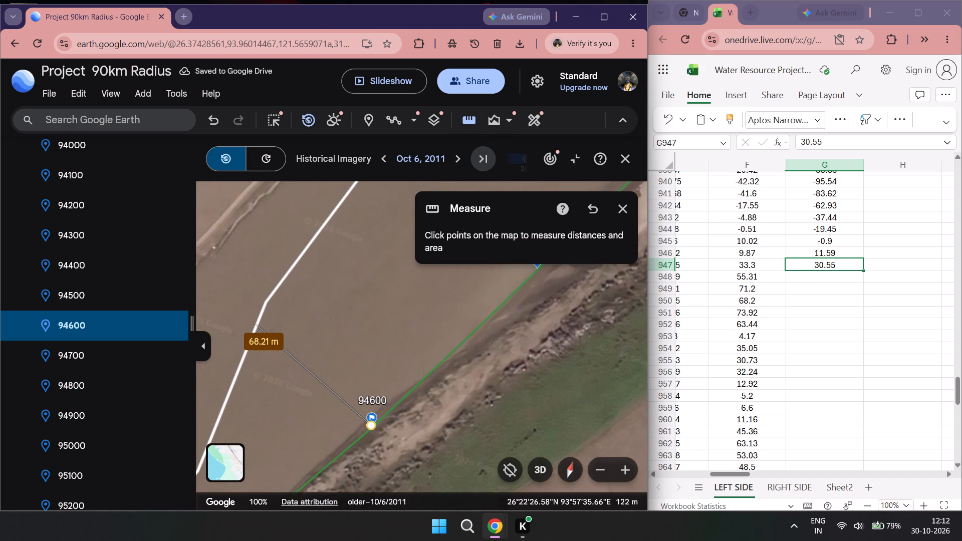
pyautogui.click(831, 273)
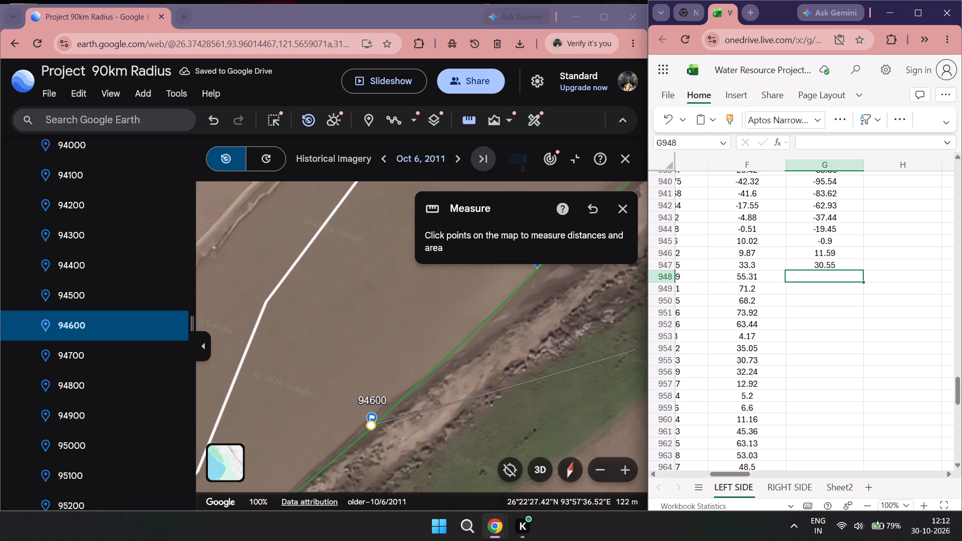
pyautogui.doubleClick(828, 279)
pyautogui.write('68.21')
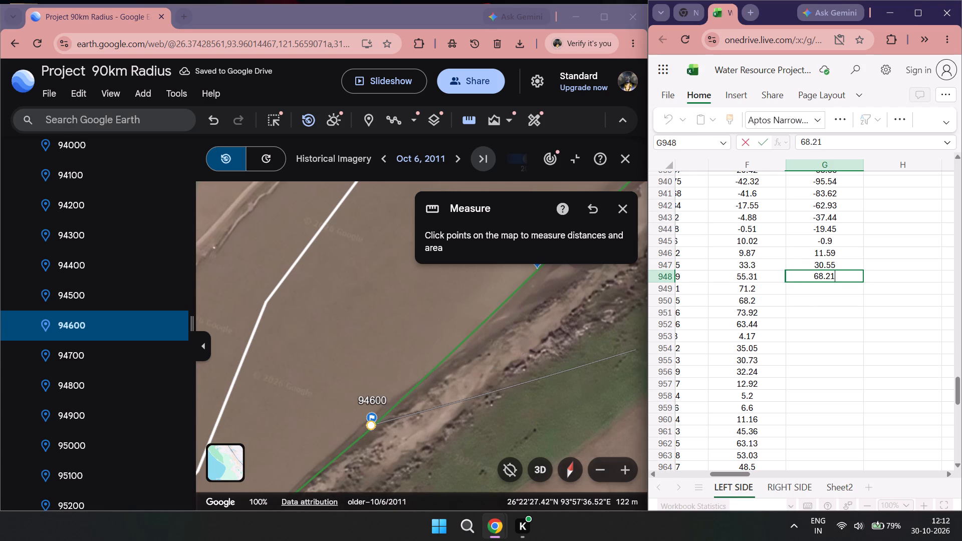
# Measure the distance from the green line to the white line at placemark 94700 and enter 90.11 in cell G949.
pyautogui.doubleClick(119, 349)
pyautogui.scroll(-3, 291, 315)
pyautogui.moveTo(291, 315); pyautogui.dragTo(307, 397)
pyautogui.doubleClick(471, 114)
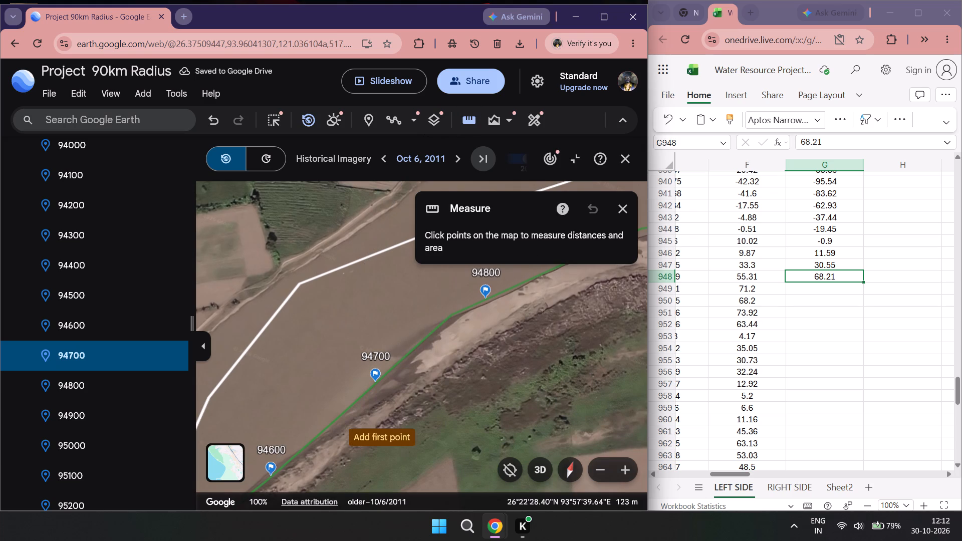
pyautogui.click(378, 383)
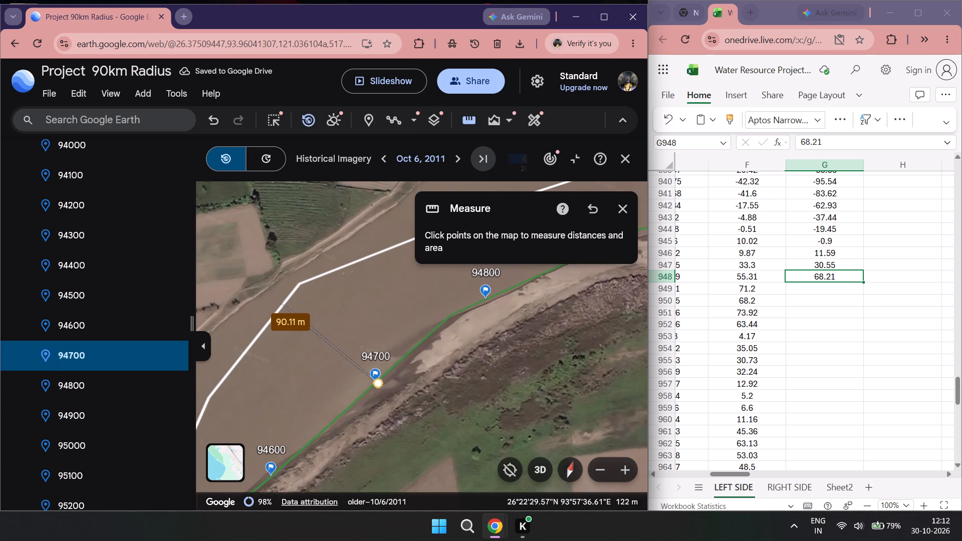
pyautogui.doubleClick(818, 289)
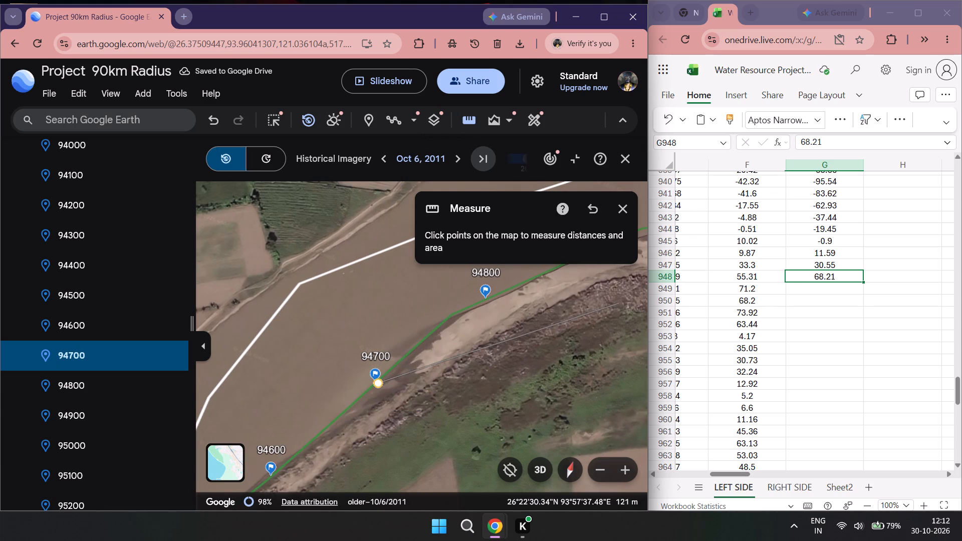
pyautogui.write('90.11')
# Measure the distance from the green line to the white line at placemark 94800 and enter 60.51 in cell G950.
pyautogui.moveTo(480, 356); pyautogui.dragTo(317, 461)
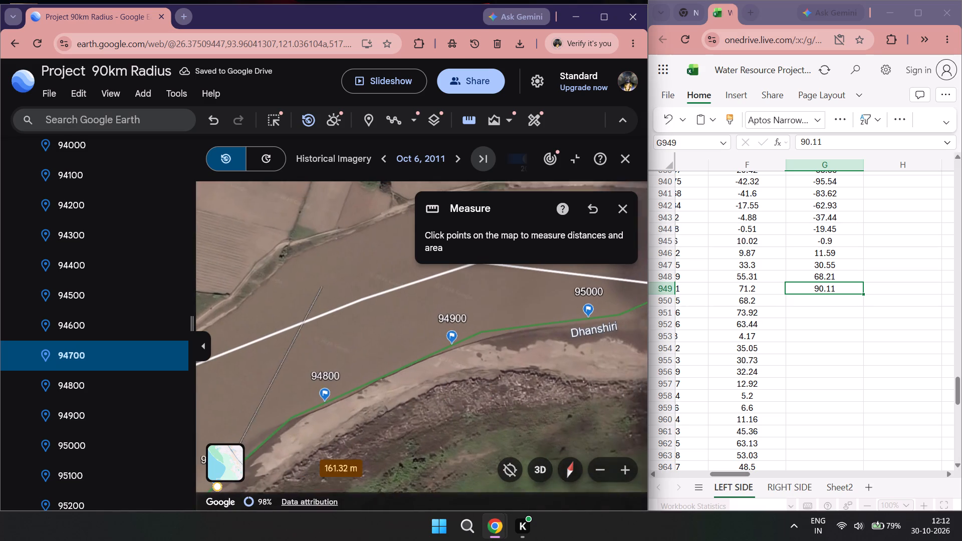
pyautogui.doubleClick(58, 388)
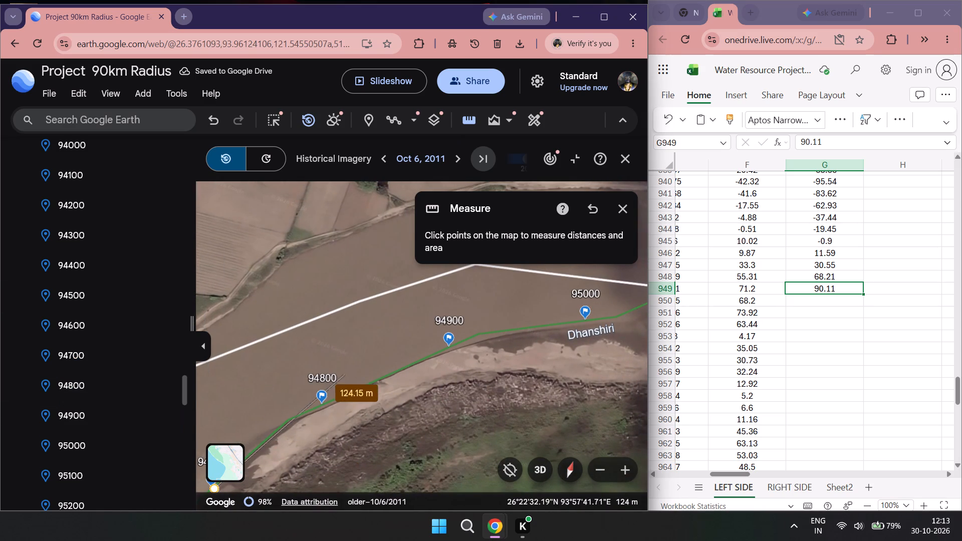
pyautogui.doubleClick(472, 119)
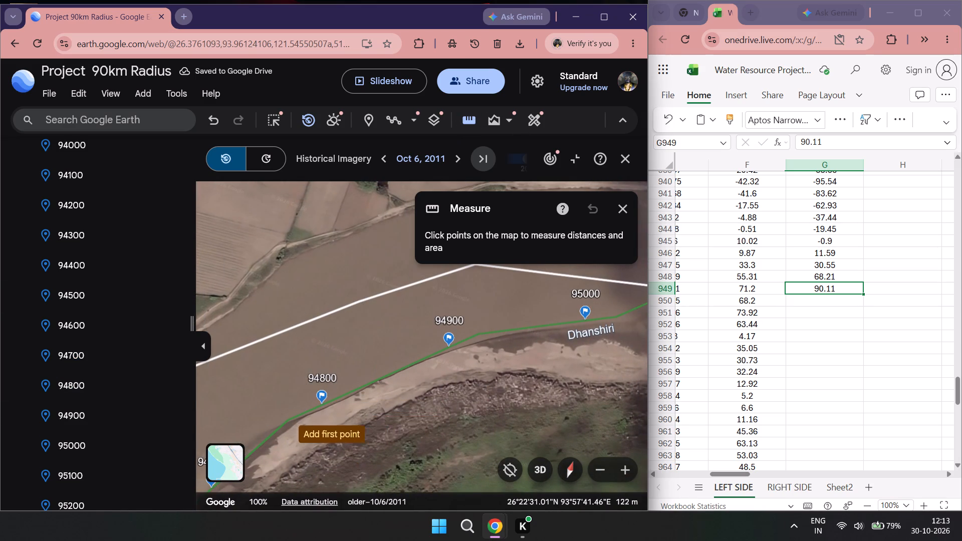
pyautogui.click(323, 405)
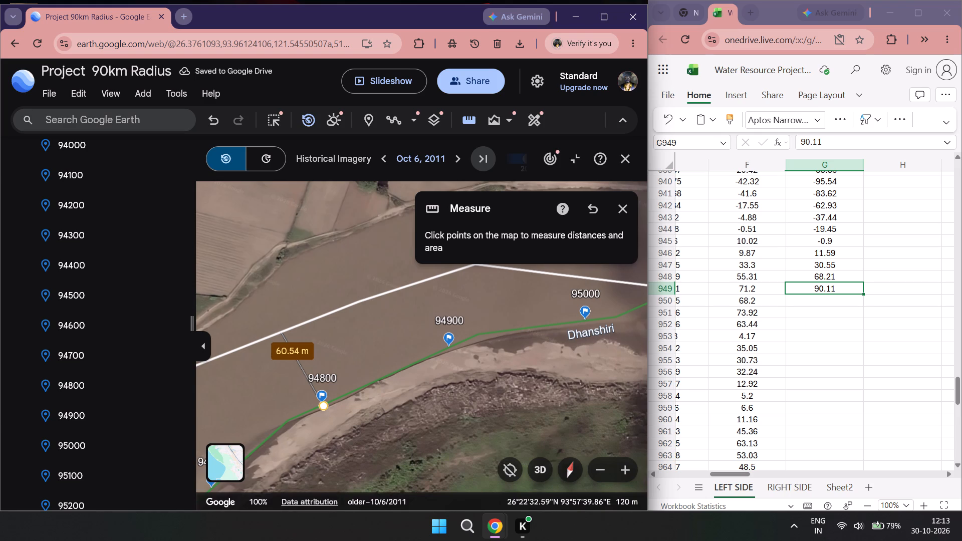
pyautogui.doubleClick(836, 303)
pyautogui.write('60.')
pyautogui.write('51')
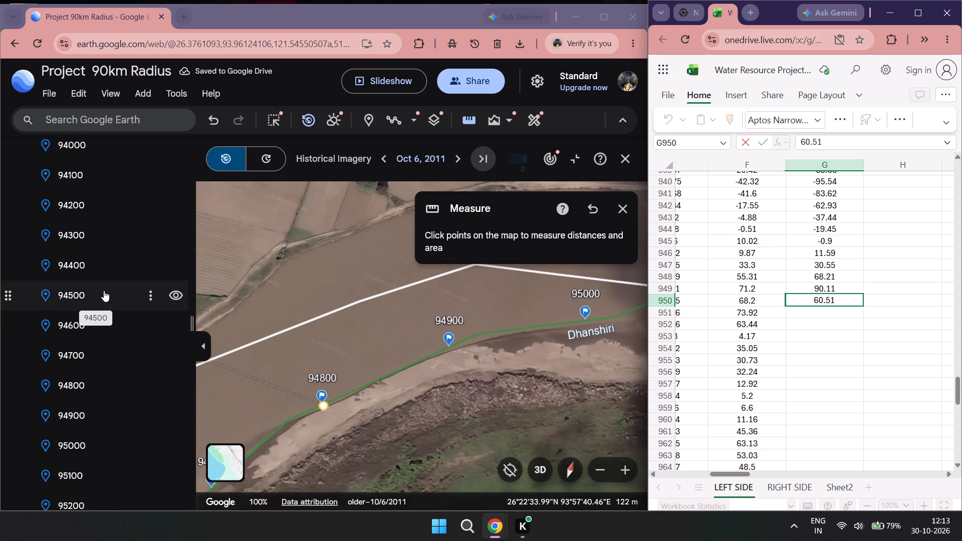
# Measure the distance from the green line to the white line at placemark 94900 and enter 51.81 in cell G951.
pyautogui.scroll(-4, 97, 376)
pyautogui.scroll(2, 97, 376)
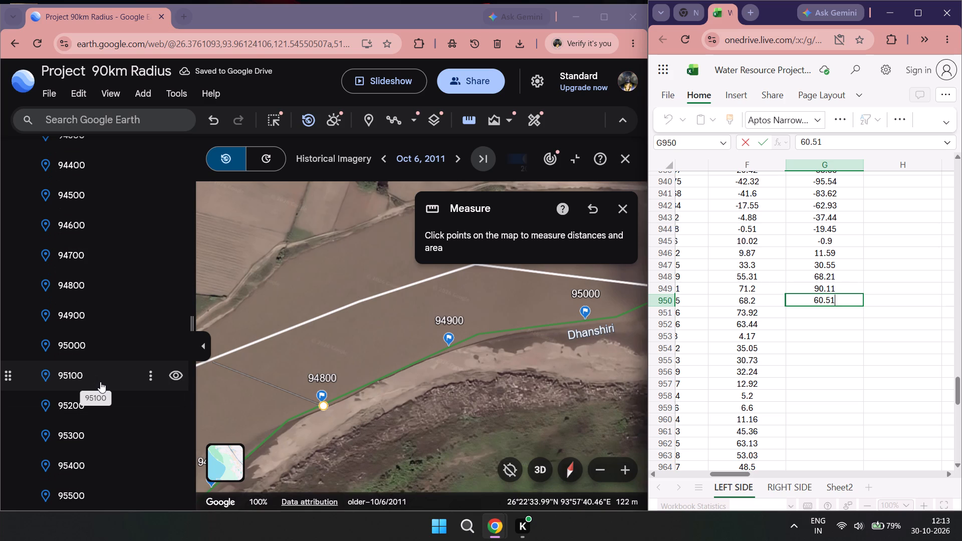
pyautogui.doubleClick(59, 312)
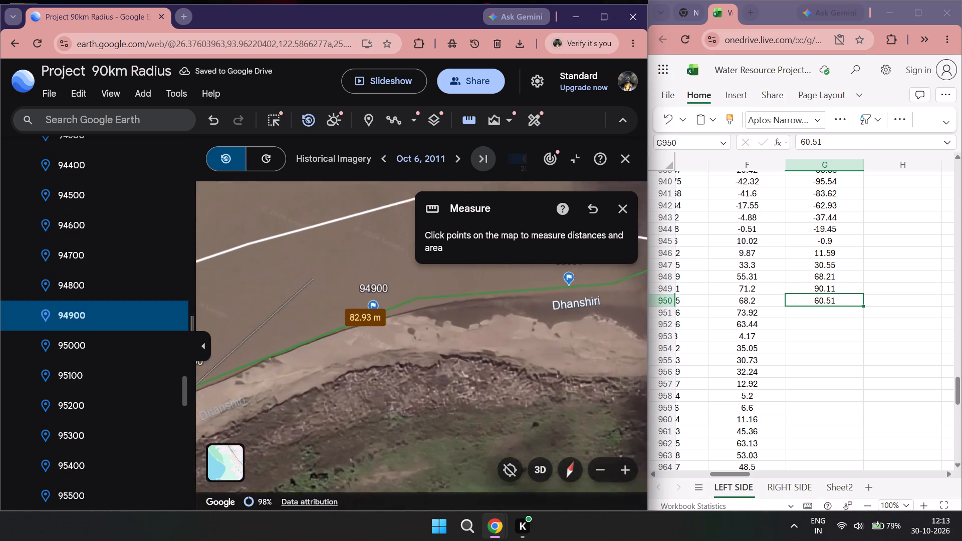
pyautogui.moveTo(361, 328); pyautogui.dragTo(368, 456)
pyautogui.scroll(-2, 363, 429)
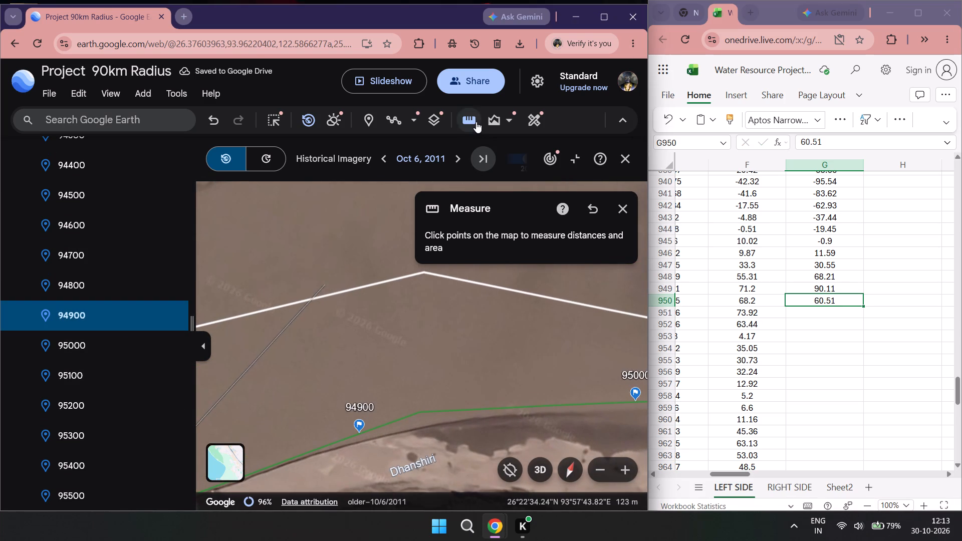
pyautogui.doubleClick(476, 122)
pyautogui.click(363, 433)
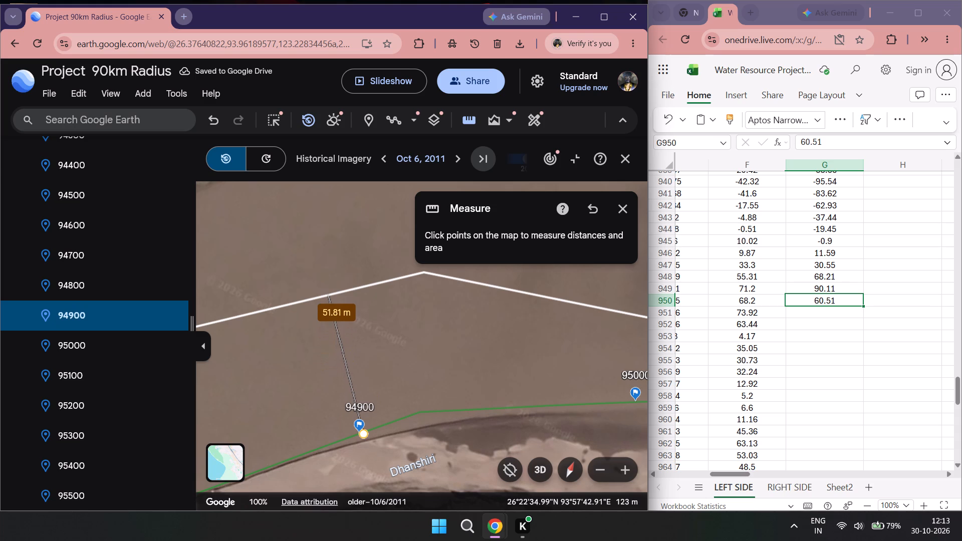
pyautogui.doubleClick(851, 313)
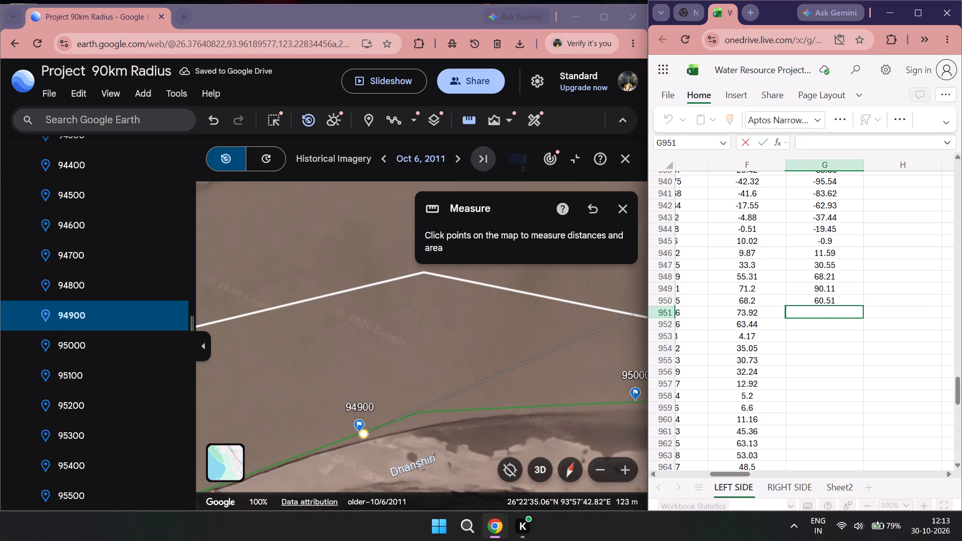
pyautogui.write('51.81')
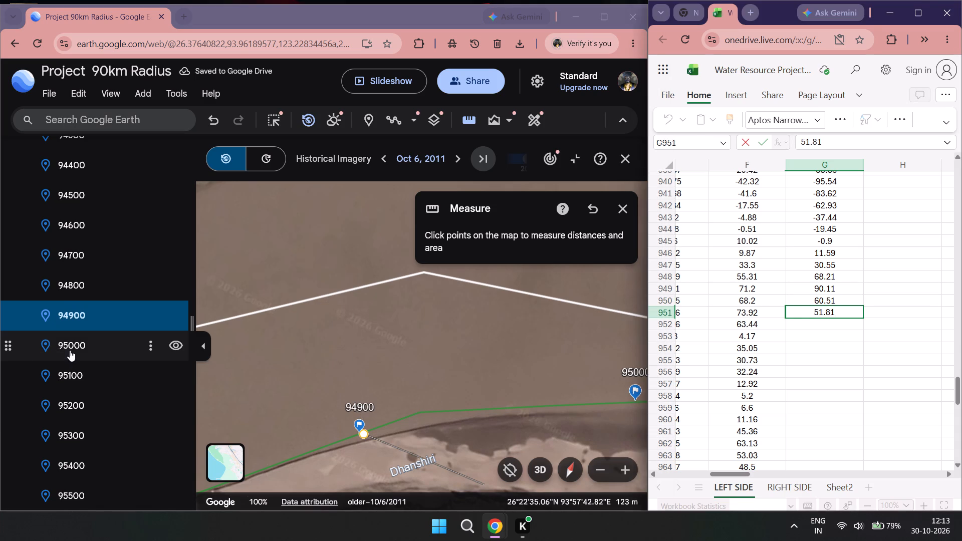
# Measure the distance from the green line to the white line at placemark 95000 and enter 30.85 in cell G952.
pyautogui.doubleClick(70, 350)
pyautogui.scroll(-1, 333, 394)
pyautogui.moveTo(326, 398); pyautogui.dragTo(323, 436)
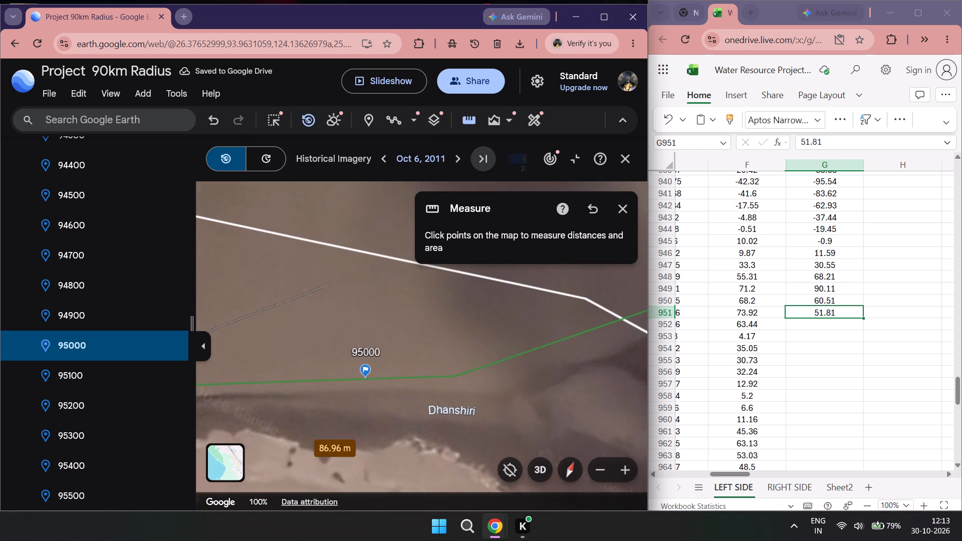
pyautogui.doubleClick(459, 126)
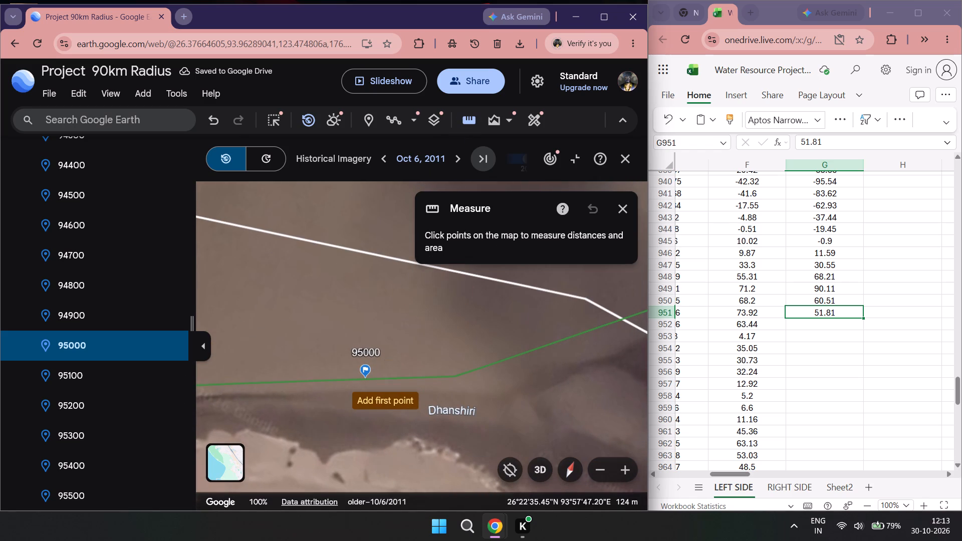
pyautogui.click(372, 379)
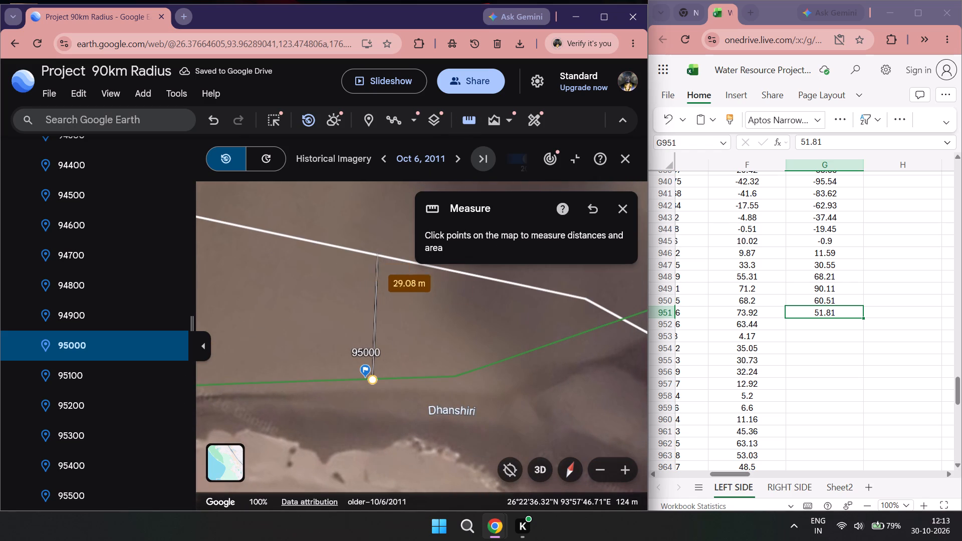
pyautogui.doubleClick(825, 321)
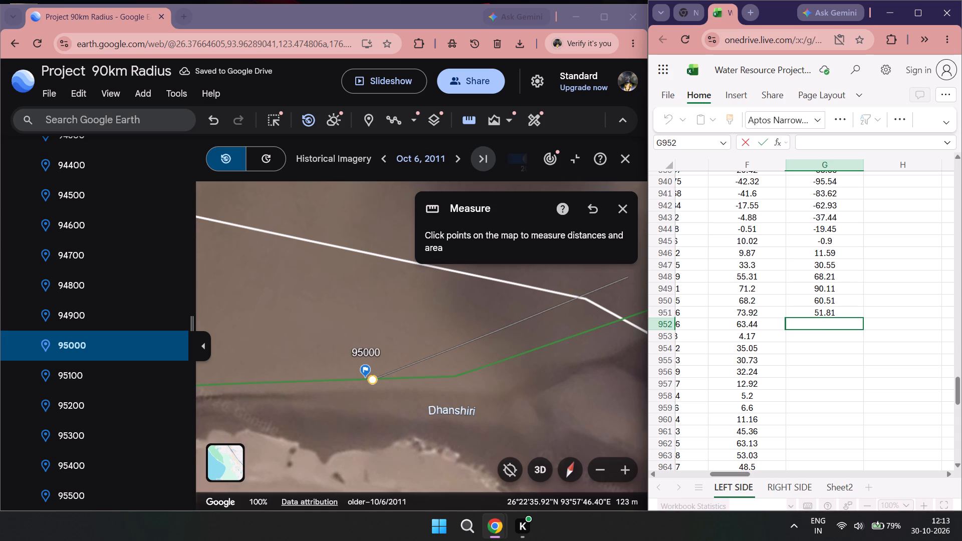
pyautogui.write('30.85')
# Measure the distance from the green line to the white line at placemark 95100 and enter -2.22 in cell G953.
pyautogui.doubleClick(73, 377)
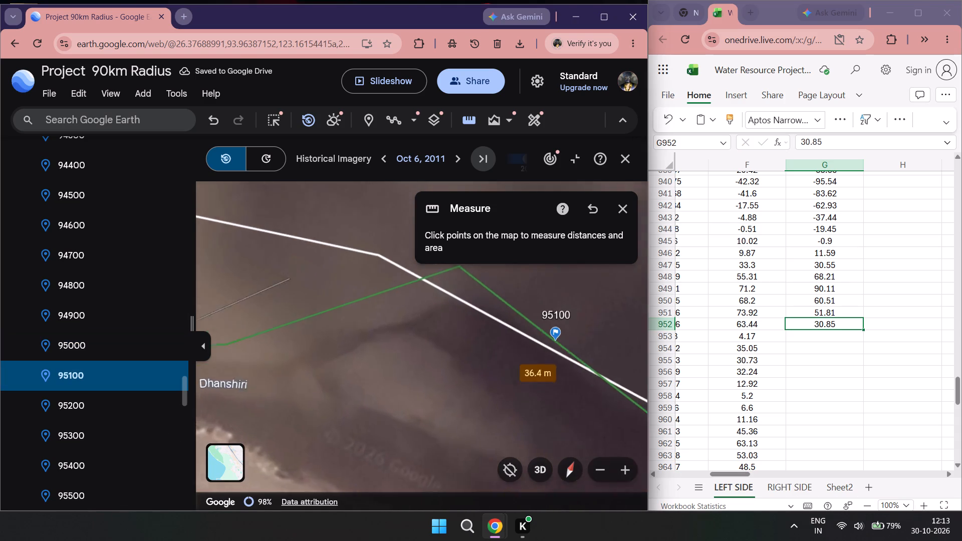
pyautogui.scroll(-1, 505, 344)
pyautogui.doubleClick(474, 121)
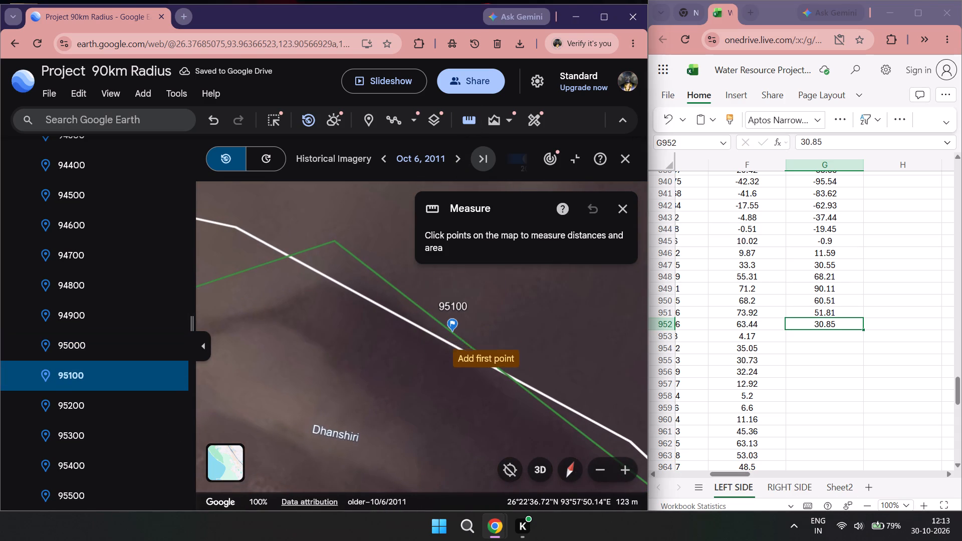
pyautogui.click(455, 336)
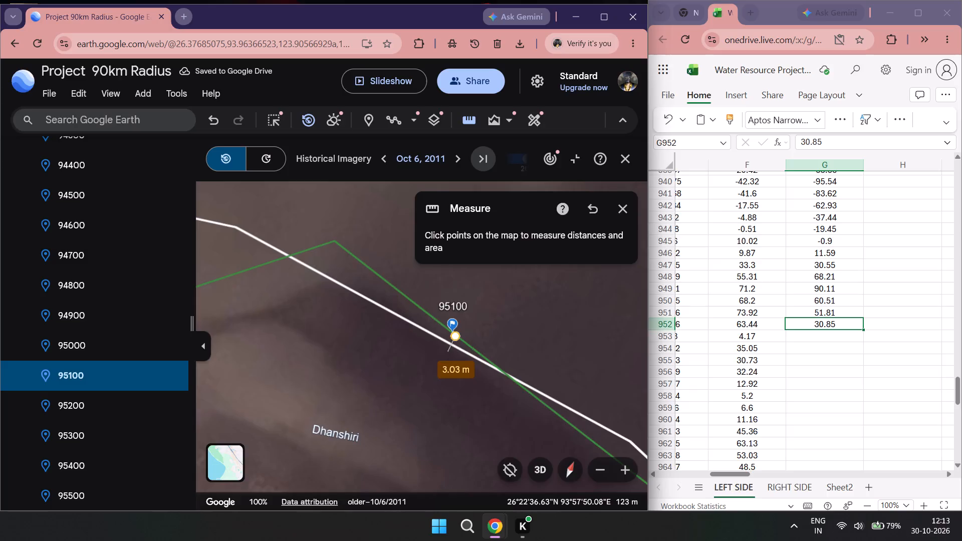
pyautogui.doubleClick(824, 339)
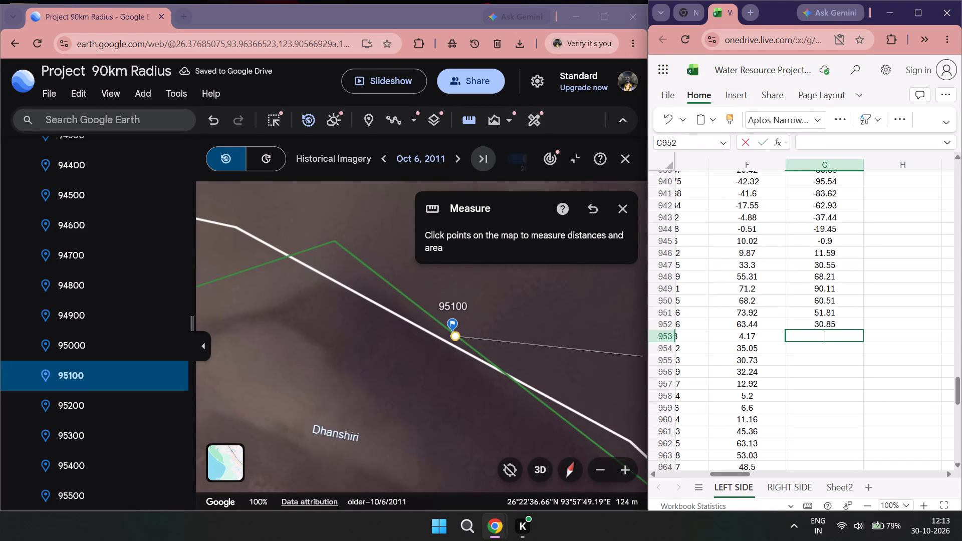
pyautogui.write('-2..2')
pyautogui.press('BackSpace')
pyautogui.press('BackSpace')
pyautogui.press('BackSpace')
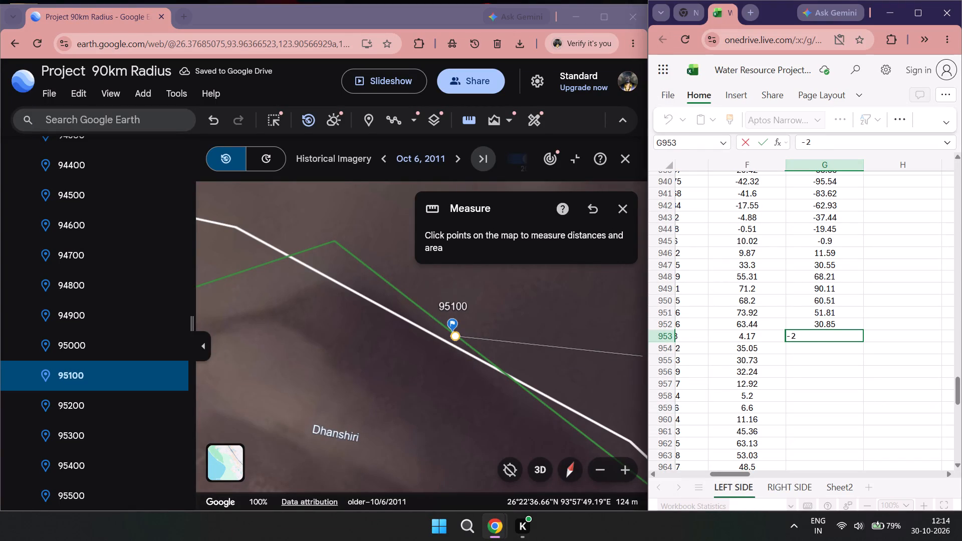
pyautogui.write('.22')
# Measure the distance from the green line to the white line at placemark 95200 and enter 1.63 in cell G954.
pyautogui.doubleClick(70, 413)
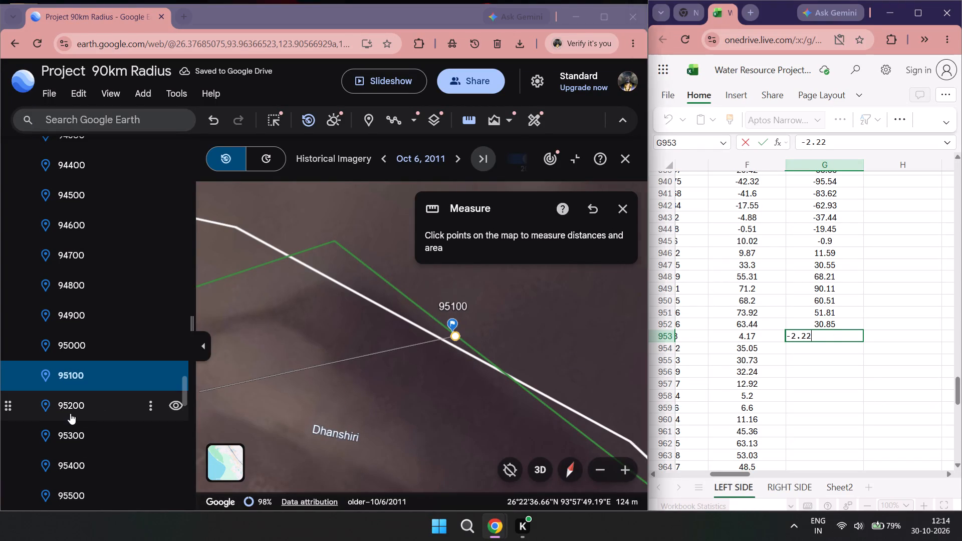
pyautogui.scroll(-2, 403, 429)
pyautogui.scroll(3, 385, 403)
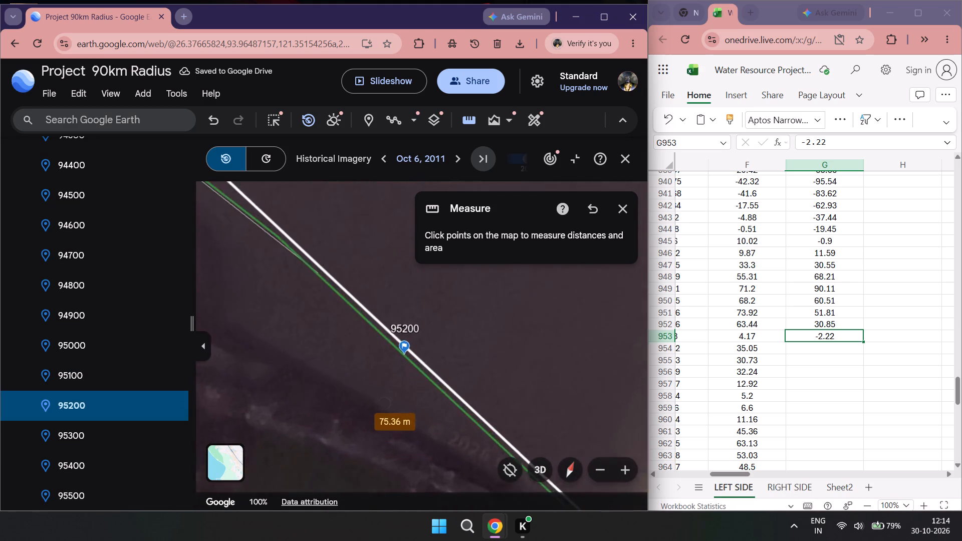
pyautogui.scroll(2, 385, 403)
pyautogui.moveTo(395, 380); pyautogui.dragTo(328, 460)
pyautogui.doubleClick(470, 114)
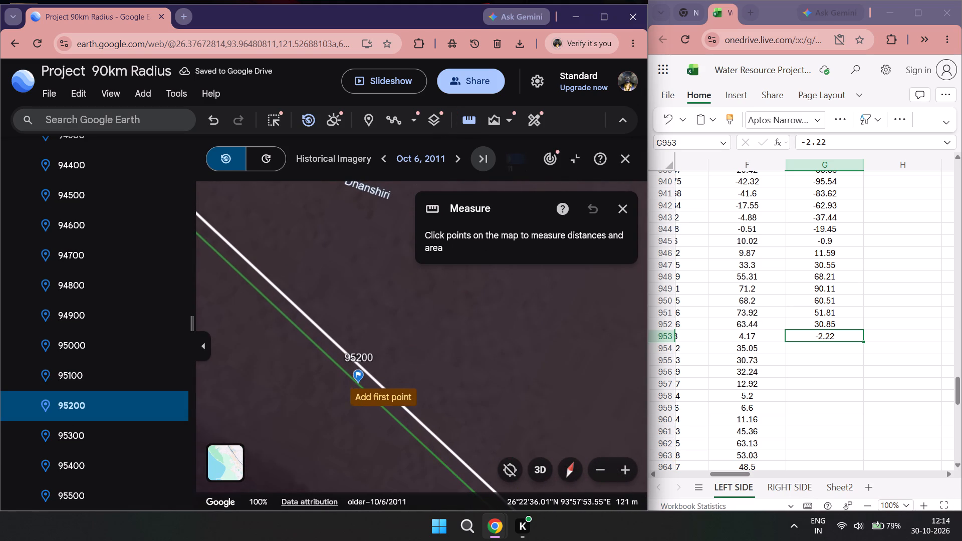
pyautogui.click(359, 388)
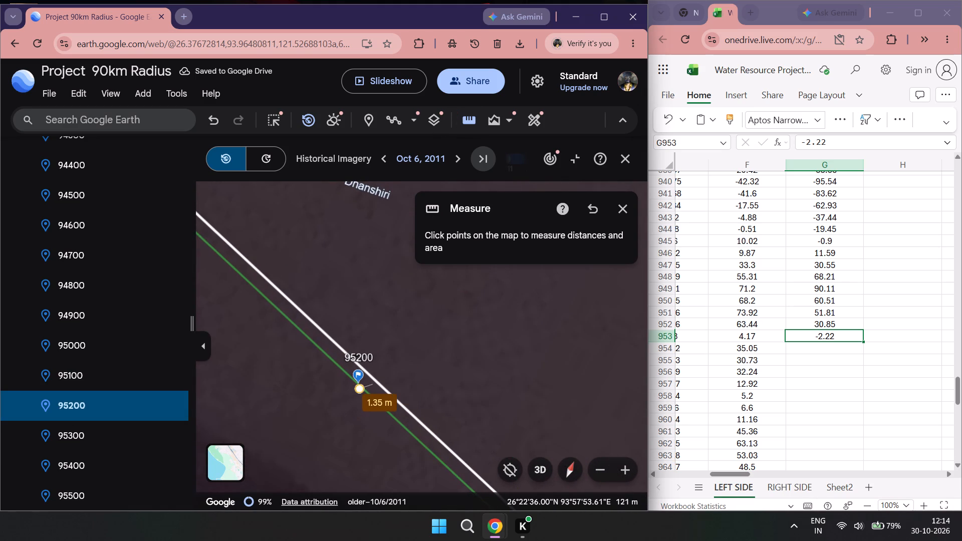
pyautogui.doubleClick(835, 350)
pyautogui.write('1.63')
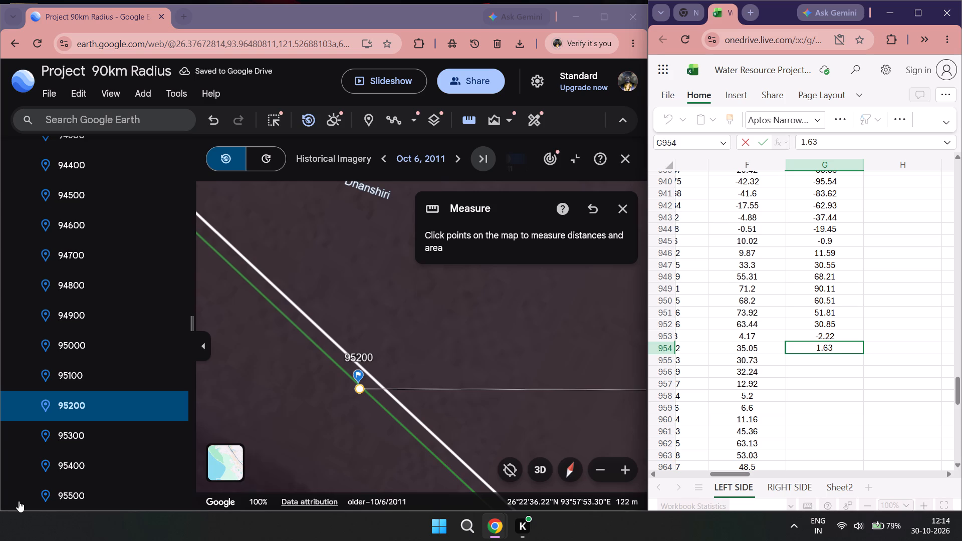
# Measure the distance from the green line to the white line at placemark 95300 and enter 2.53 in cell G955.
pyautogui.doubleClick(70, 440)
pyautogui.scroll(-1, 366, 491)
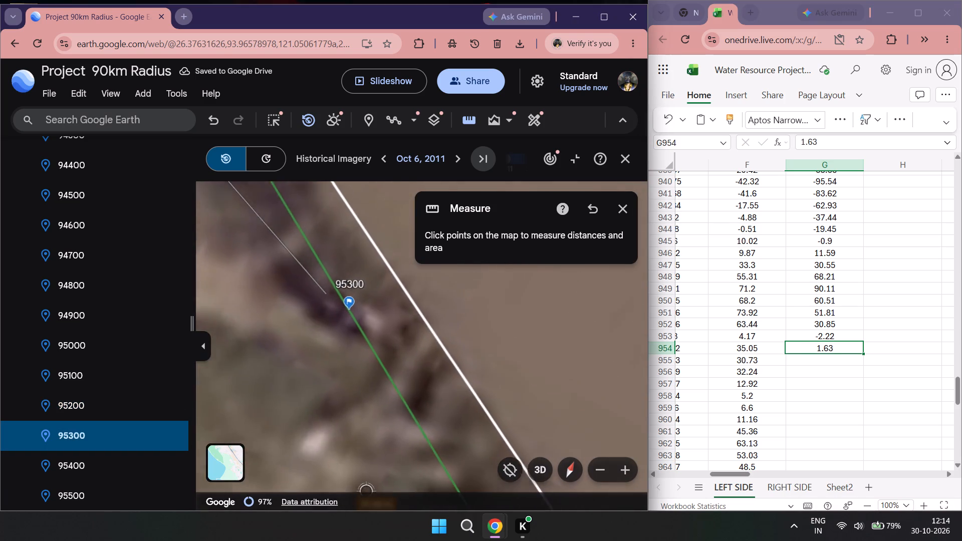
pyautogui.doubleClick(467, 129)
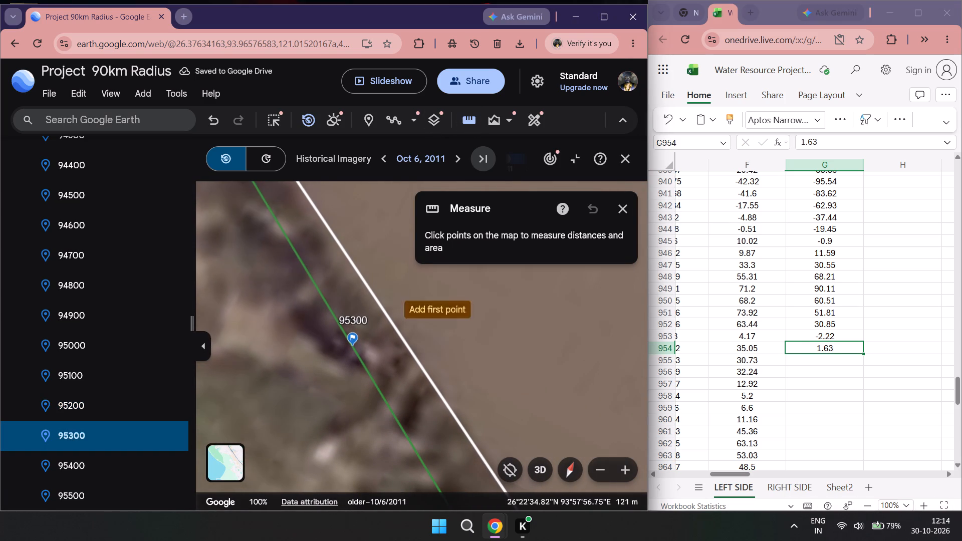
pyautogui.click(355, 350)
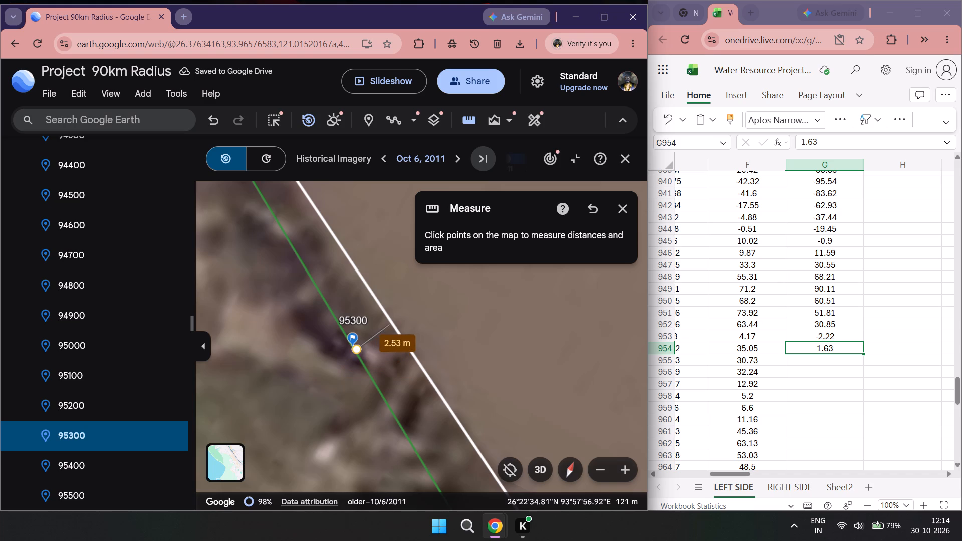
pyautogui.doubleClick(832, 364)
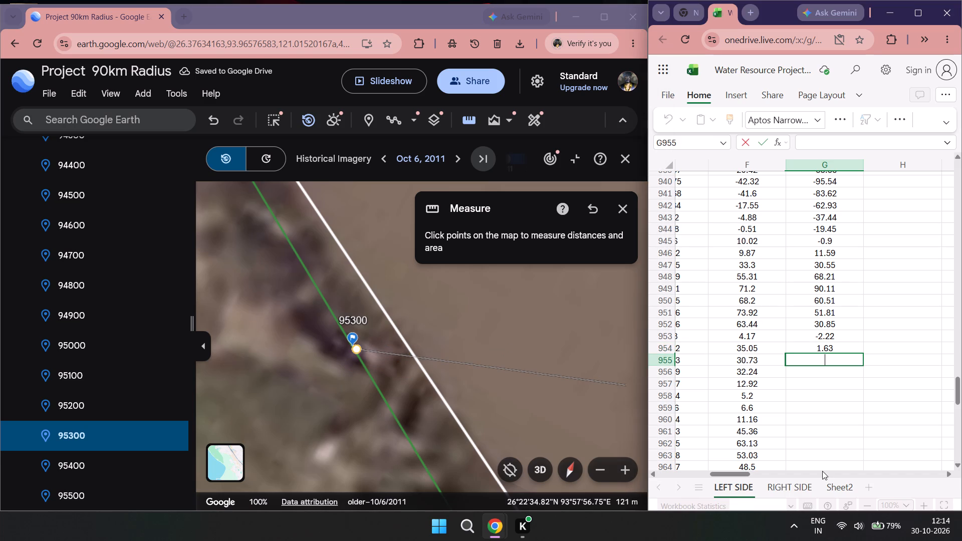
pyautogui.press('2')
pyautogui.write('.53')
# Inspect the gap between the green and white lines at placemark 95400 and enter -.01 in cell G956.
pyautogui.doubleClick(111, 467)
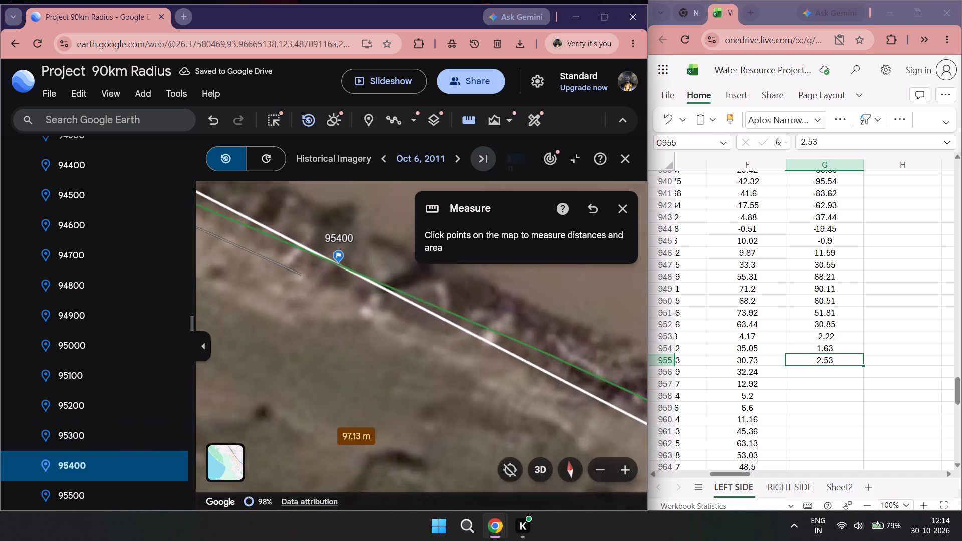
pyautogui.scroll(-1, 347, 417)
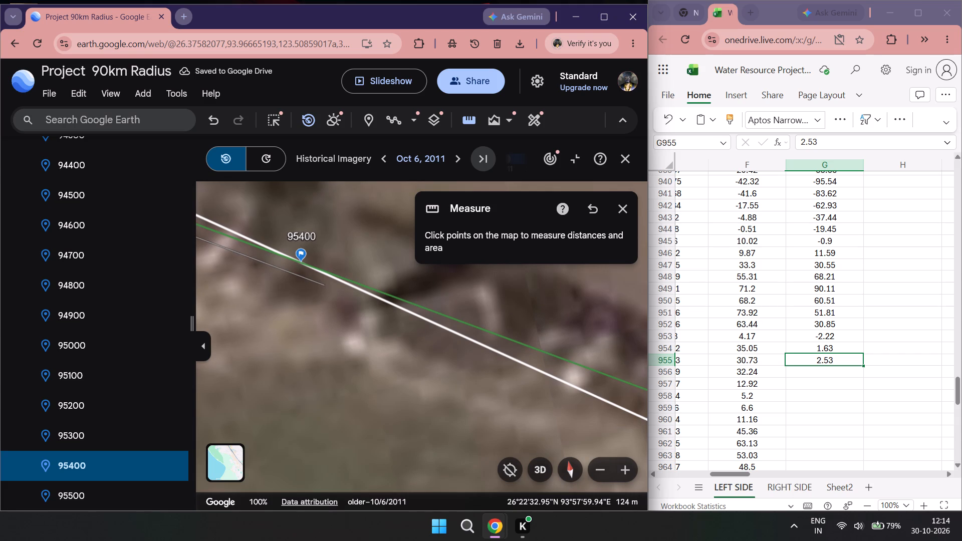
pyautogui.doubleClick(818, 374)
pyautogui.write('-.01')
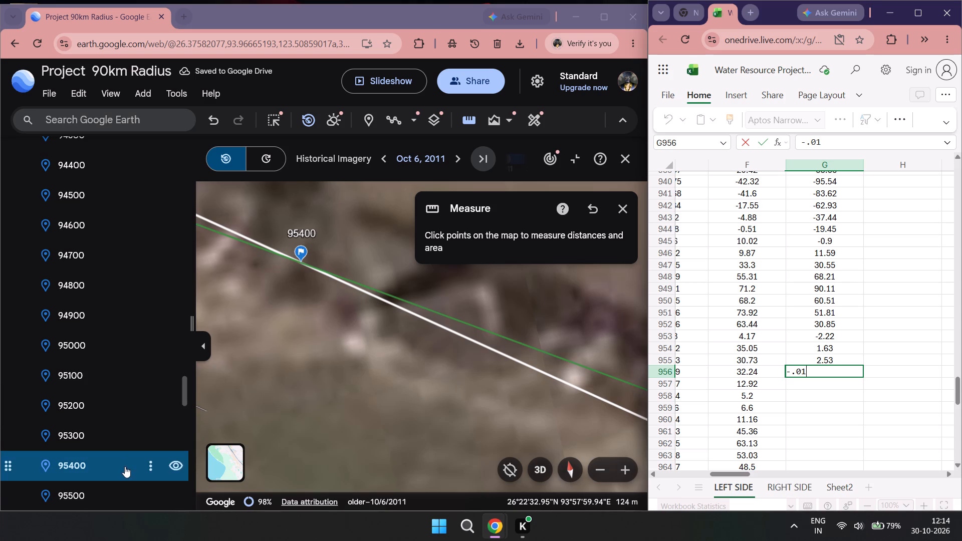
# Measure the distance from the green line to the white line at placemark 95500 and enter -6.69 in cell G957.
pyautogui.doubleClick(114, 494)
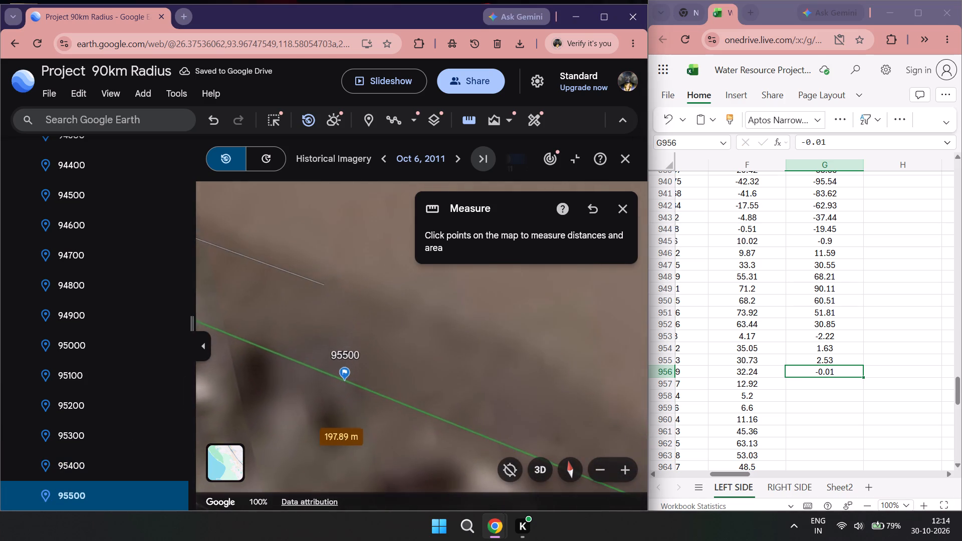
pyautogui.scroll(-3, 326, 421)
pyautogui.moveTo(325, 420); pyautogui.dragTo(370, 333)
pyautogui.doubleClick(464, 109)
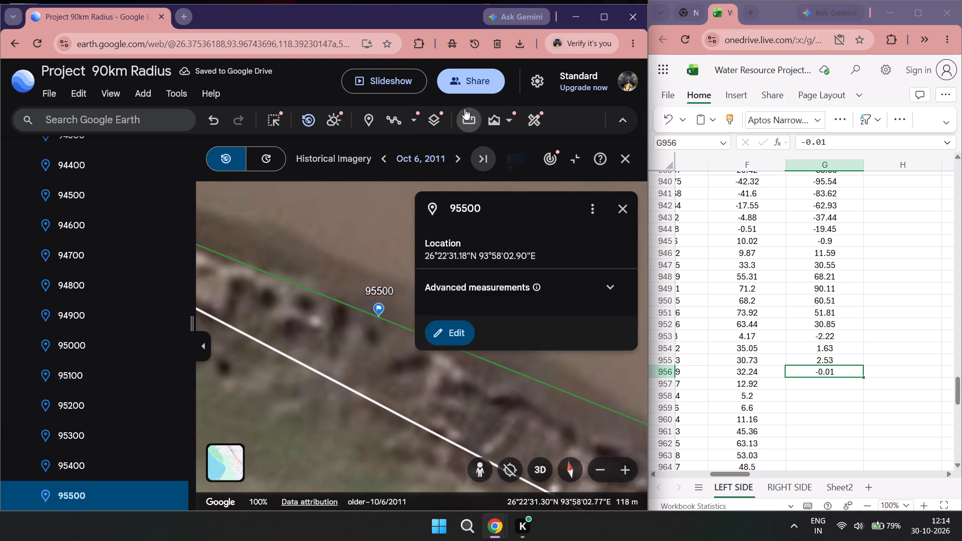
pyautogui.click(383, 320)
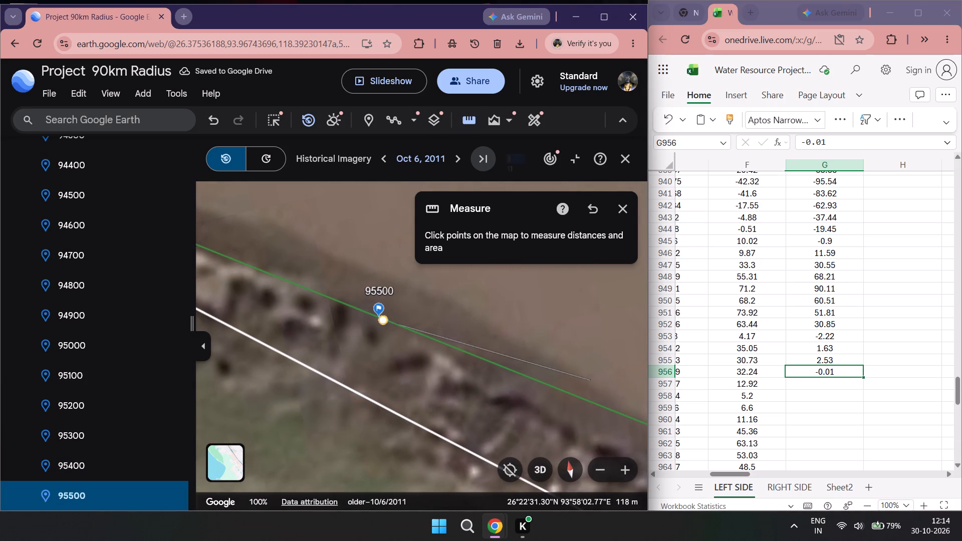
pyautogui.doubleClick(833, 380)
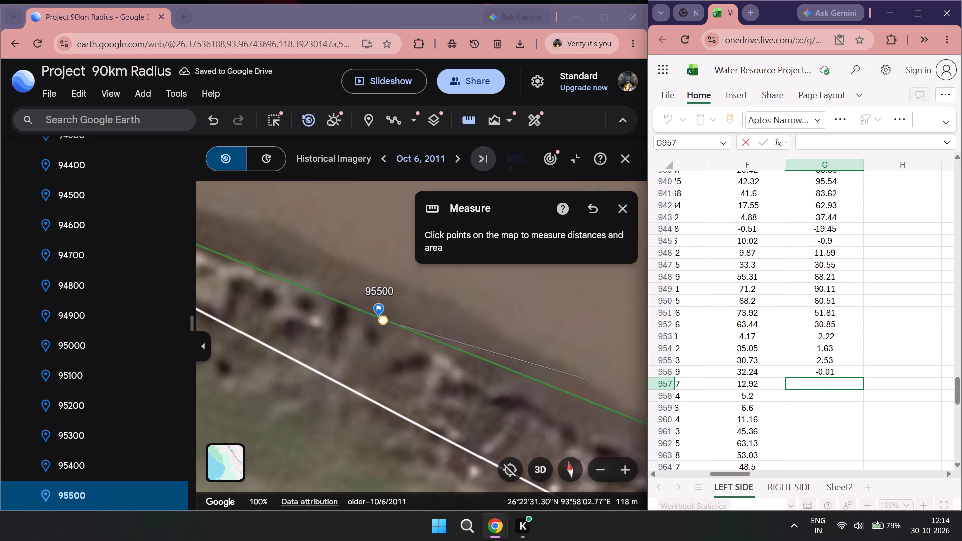
pyautogui.press('-')
pyautogui.write('6.69')
# Measure the distance from the green line to the white line at placemark 95600 and enter 0.41 in cell G958.
pyautogui.scroll(-4, 58, 324)
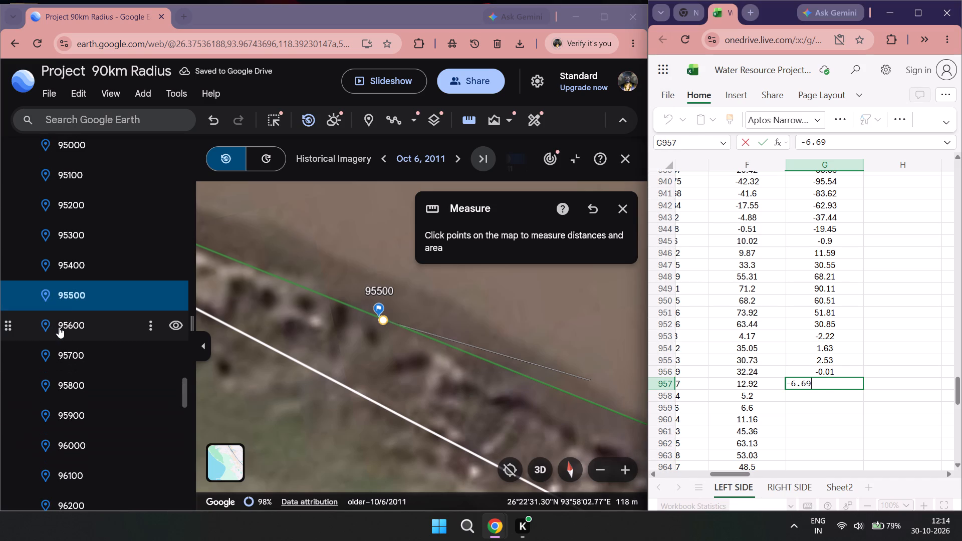
pyautogui.doubleClick(63, 330)
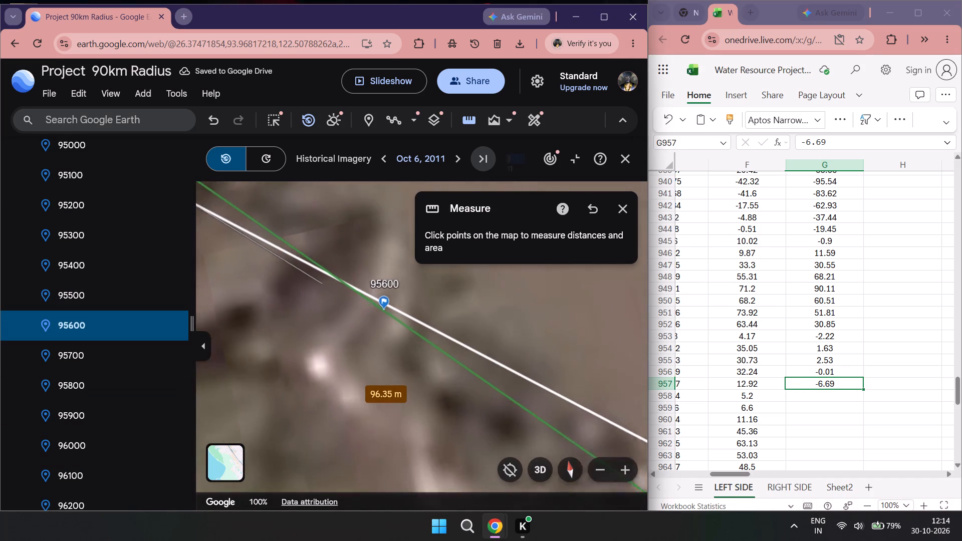
pyautogui.doubleClick(463, 115)
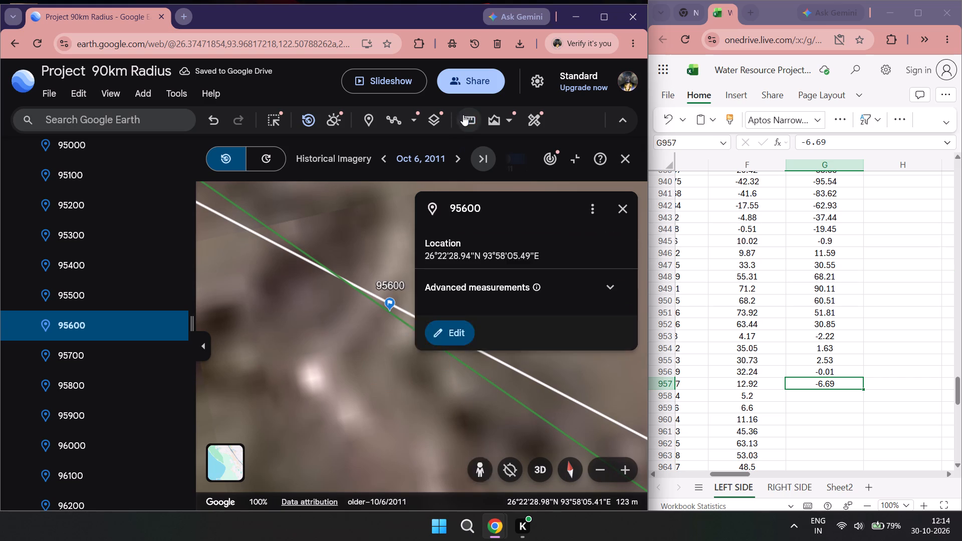
pyautogui.click(391, 316)
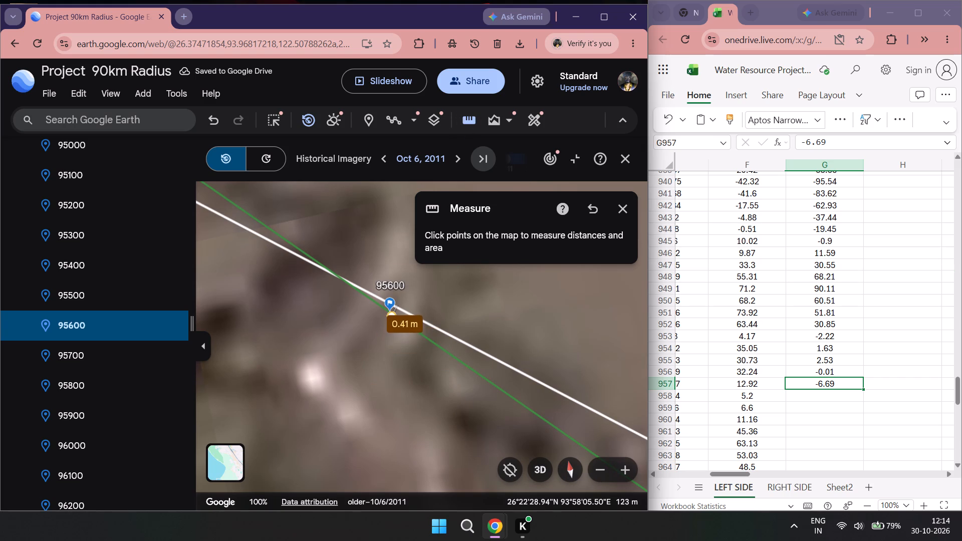
pyautogui.doubleClick(817, 396)
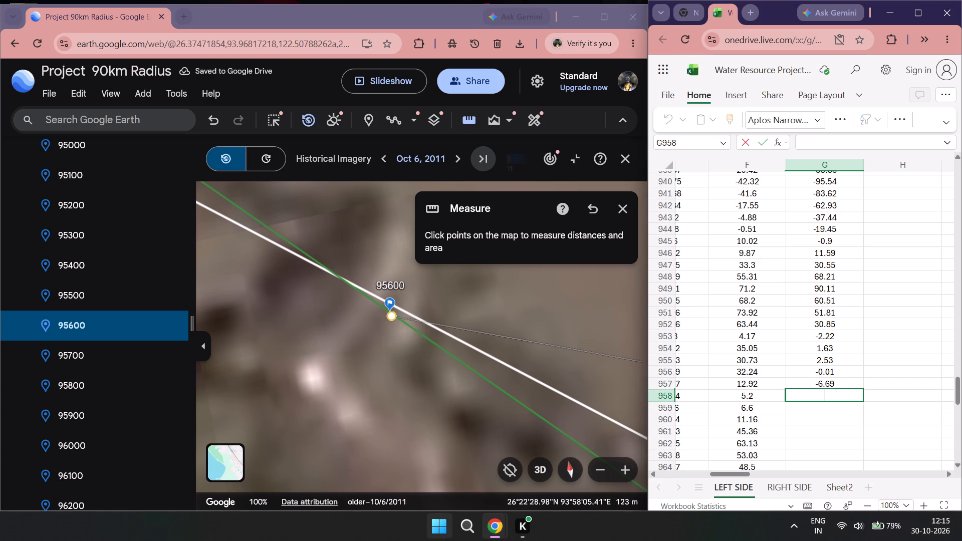
pyautogui.write('0.41')
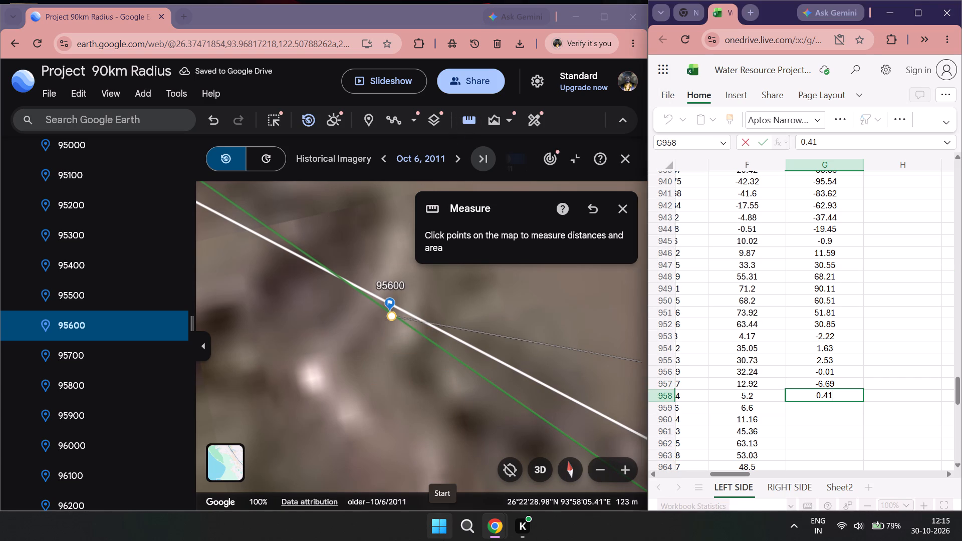
# Measure the distance from the green line to the white line at placemark 95700 and enter -36.6 in cell G959.
pyautogui.doubleClick(72, 346)
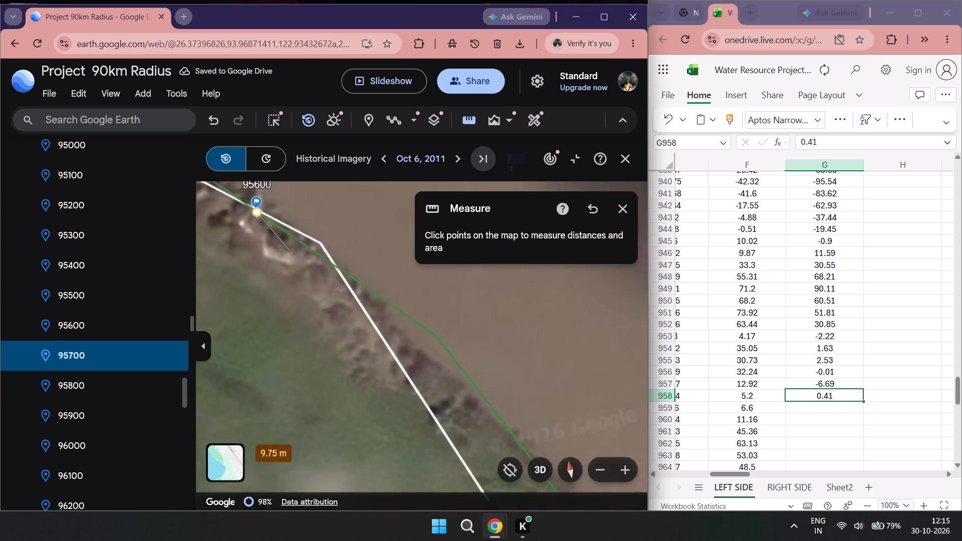
pyautogui.scroll(-2, 338, 445)
pyautogui.moveTo(336, 426); pyautogui.dragTo(407, 370)
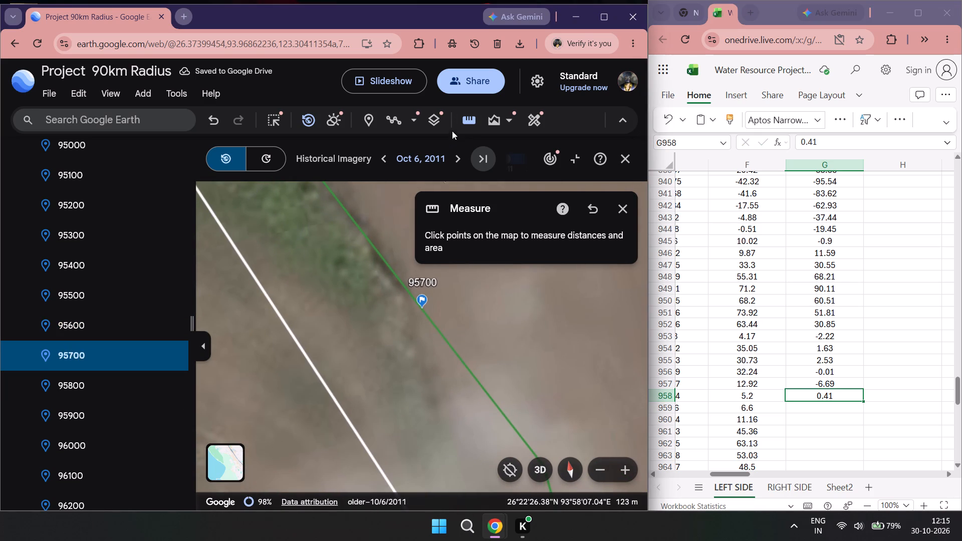
pyautogui.doubleClick(466, 116)
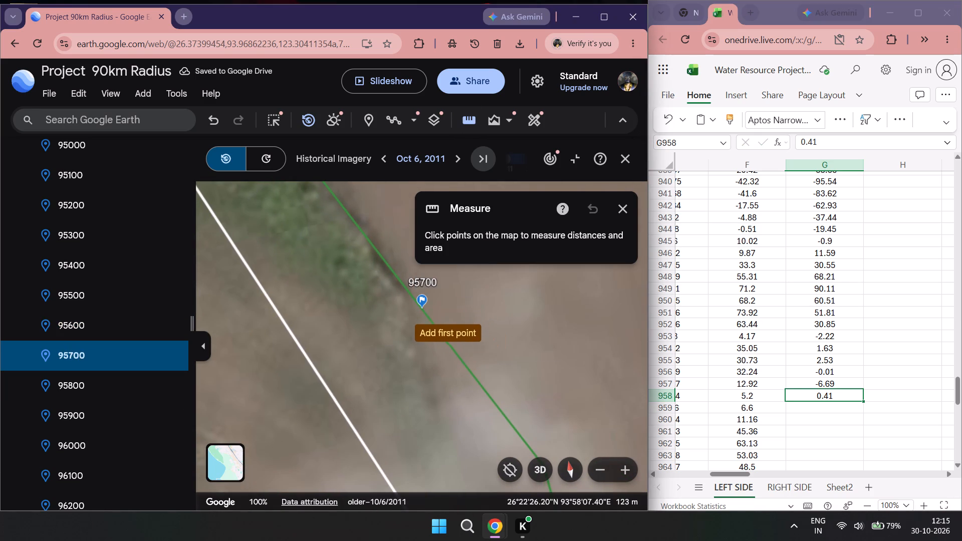
pyautogui.click(423, 310)
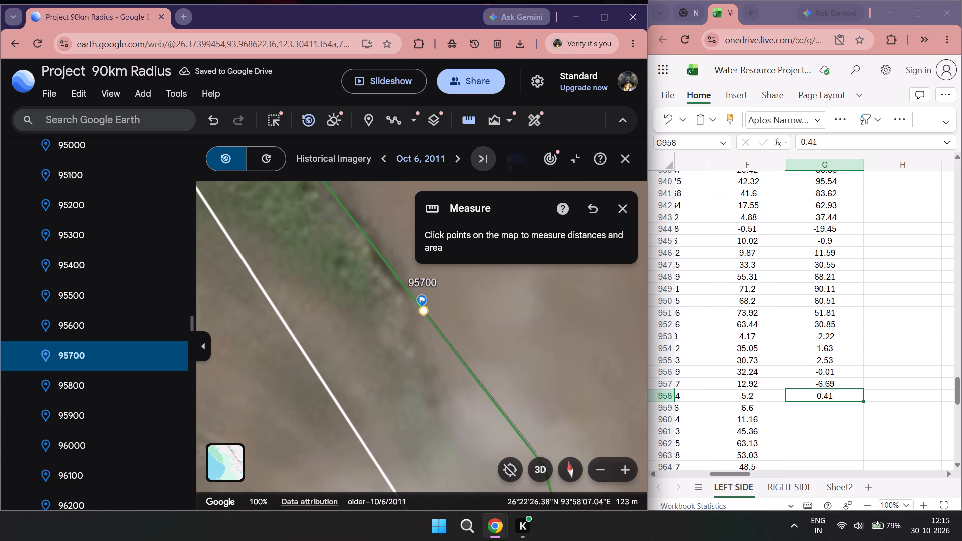
pyautogui.doubleClick(814, 409)
pyautogui.press('-')
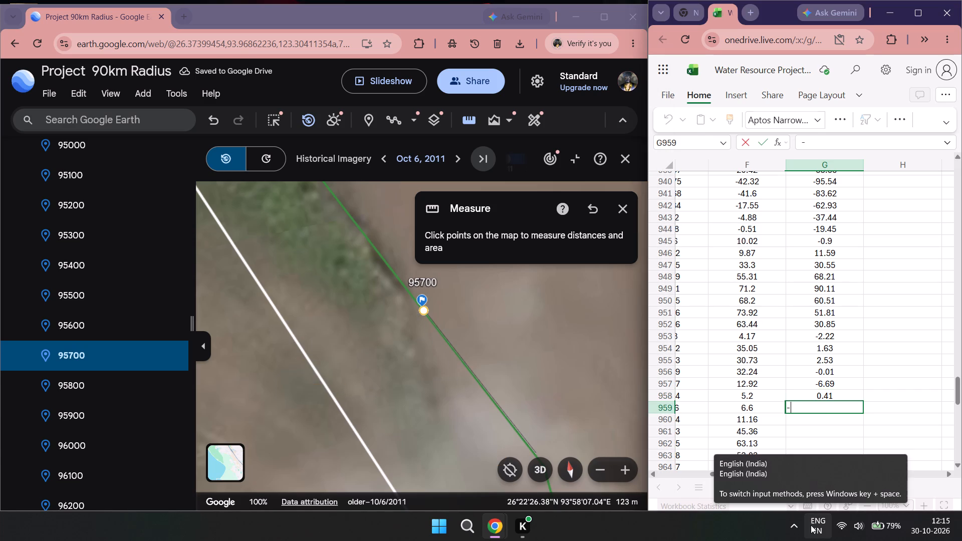
pyautogui.press('3')
pyautogui.press('6')
pyautogui.write('.6')
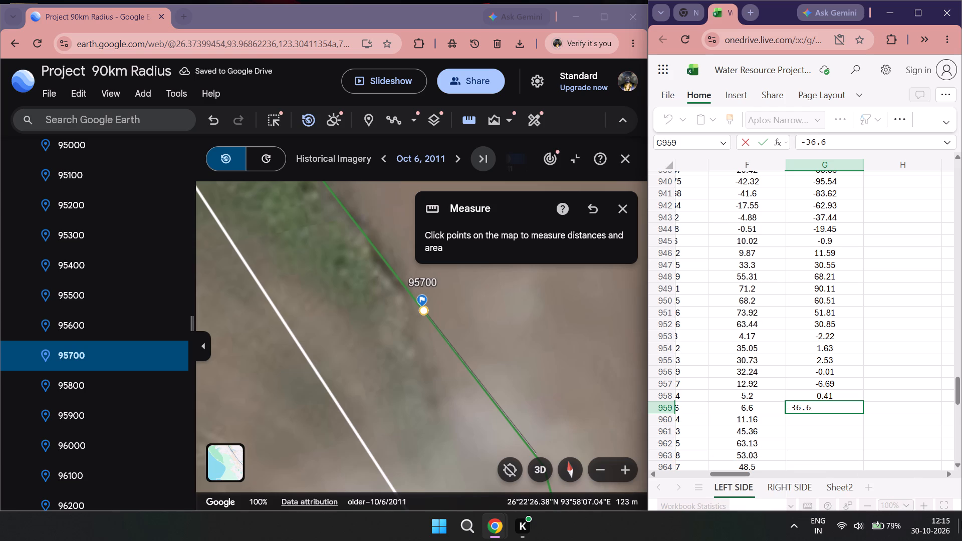
# Measure the distance from the green line to the white line at placemark 95800 and enter 7.44 in cell G960.
pyautogui.doubleClick(116, 382)
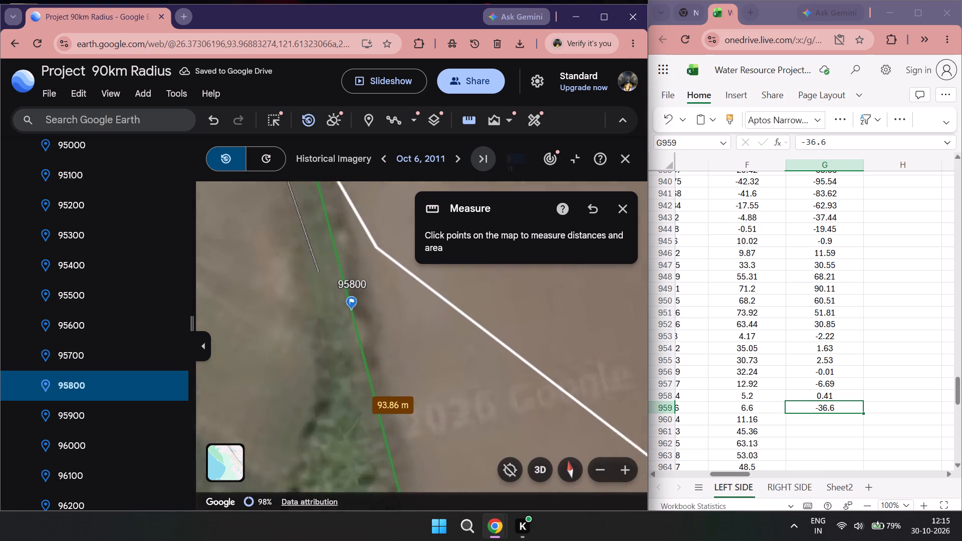
pyautogui.scroll(-1, 382, 386)
pyautogui.doubleClick(466, 115)
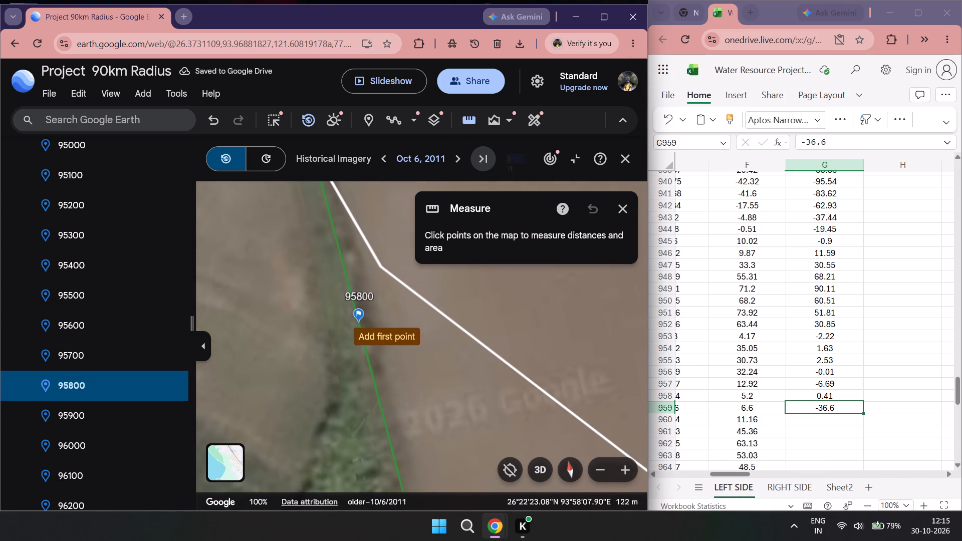
pyautogui.click(359, 323)
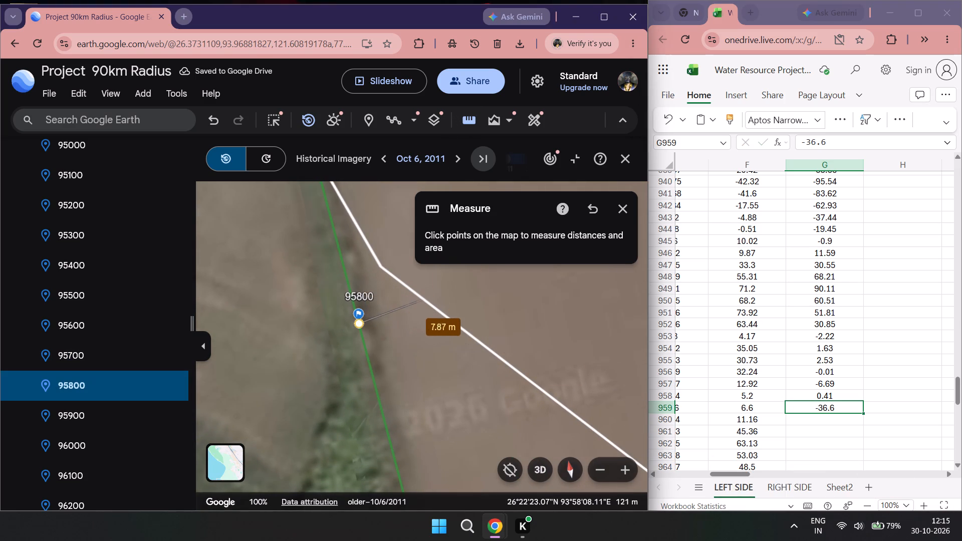
pyautogui.doubleClick(845, 422)
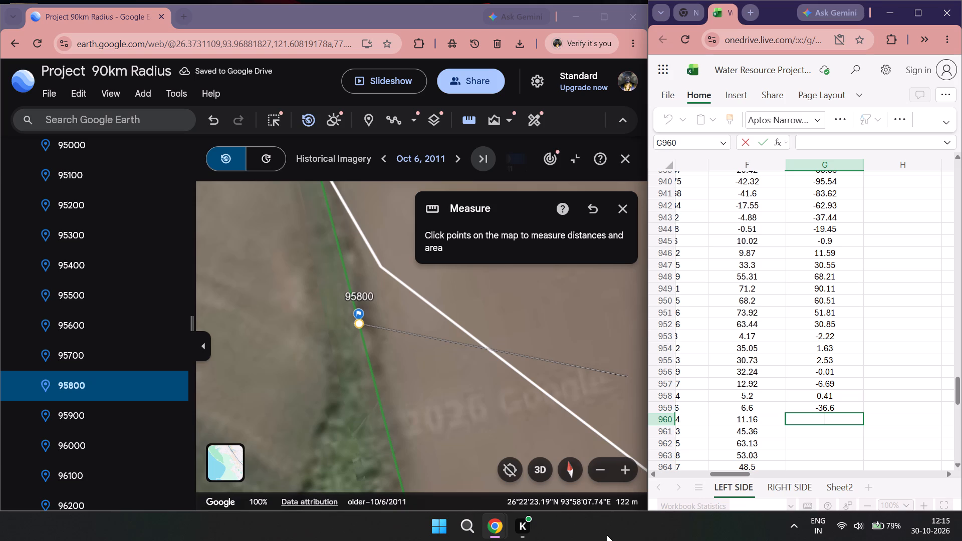
pyautogui.write('7.44')
# Measure the distance from the green line to the white line at placemark 95900 and enter 48.51 in cell G961.
pyautogui.doubleClick(69, 414)
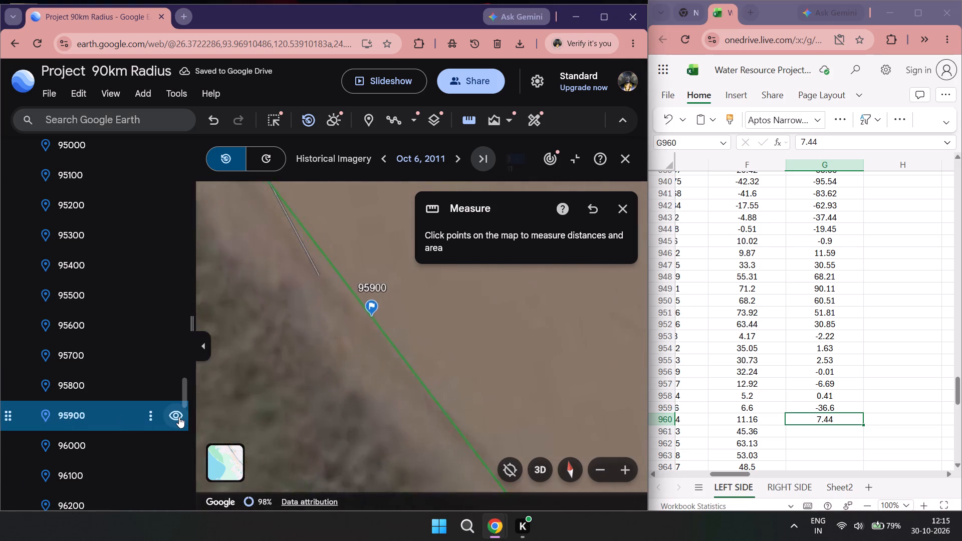
pyautogui.scroll(-1, 179, 417)
pyautogui.scroll(-6, 341, 370)
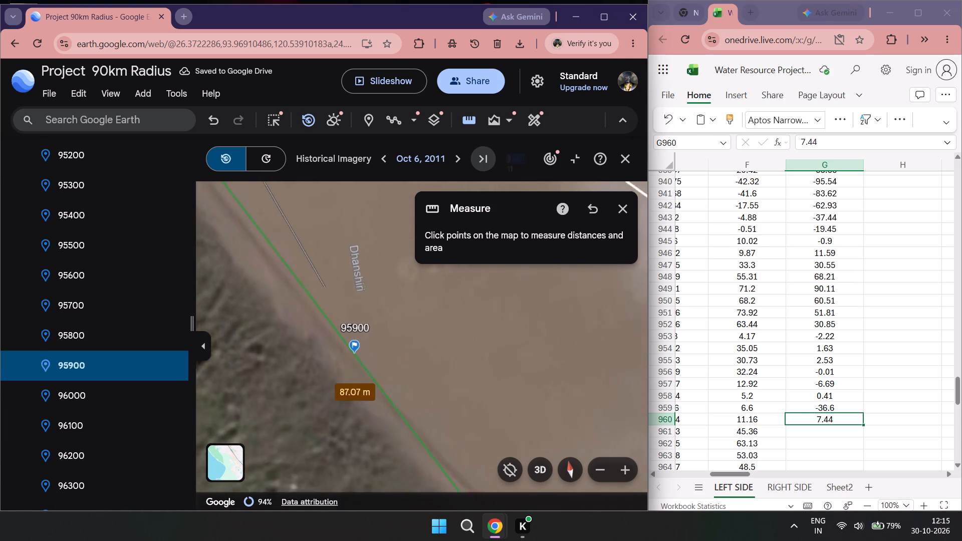
pyautogui.scroll(-3, 412, 344)
pyautogui.doubleClick(470, 120)
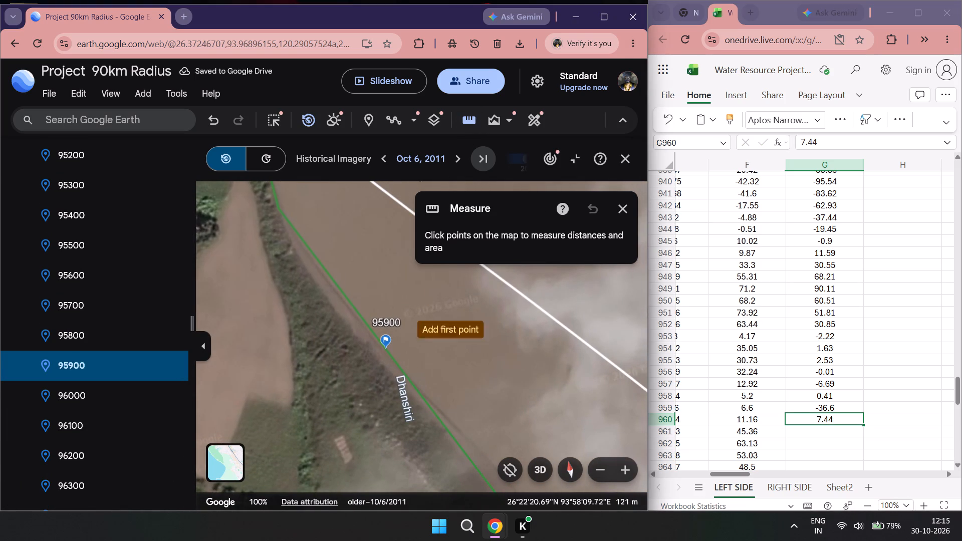
pyautogui.click(384, 350)
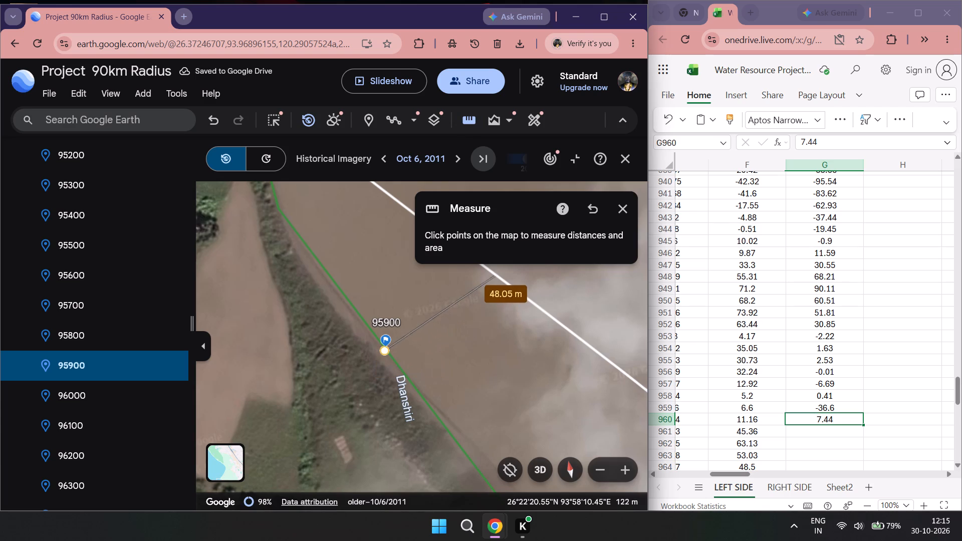
pyautogui.doubleClick(837, 428)
pyautogui.write('48.')
pyautogui.write('51')
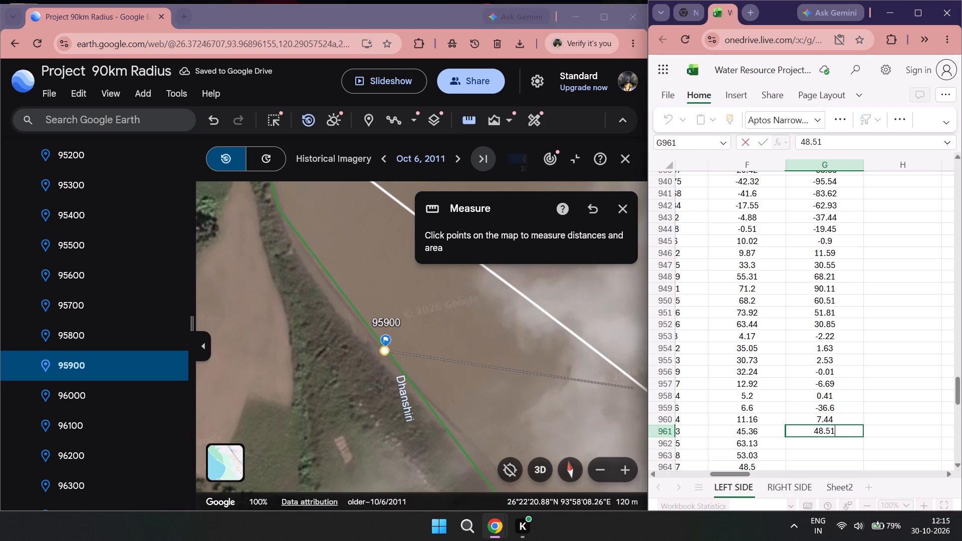
# Measure the distance from the green line to the white line at placemark 96000 and enter 75.62 in cell G962.
pyautogui.doubleClick(76, 401)
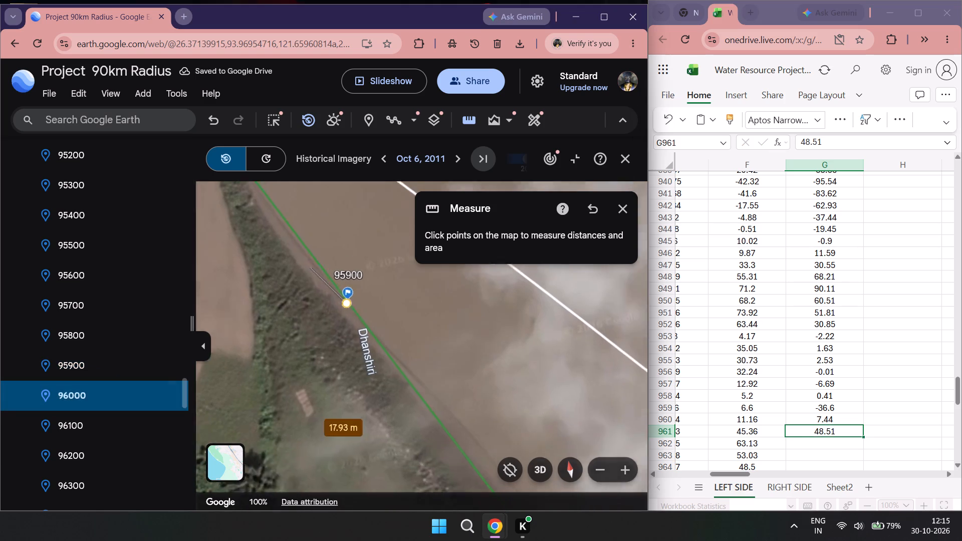
pyautogui.scroll(-3, 406, 400)
pyautogui.doubleClick(474, 123)
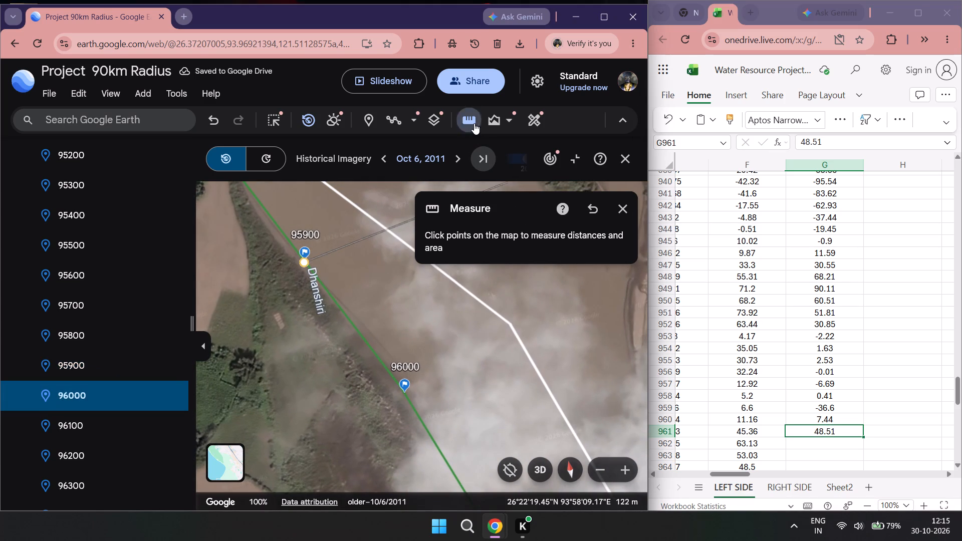
pyautogui.click(406, 395)
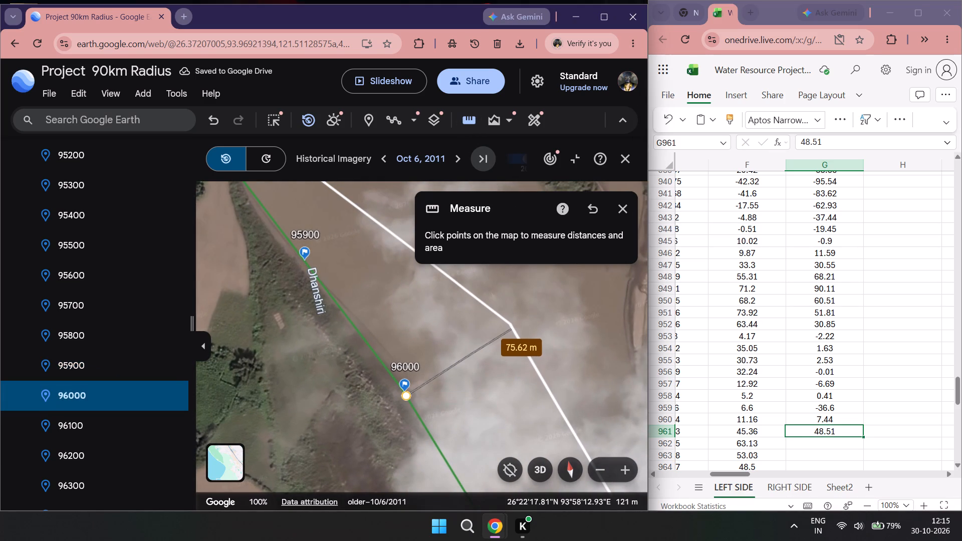
pyautogui.doubleClick(815, 442)
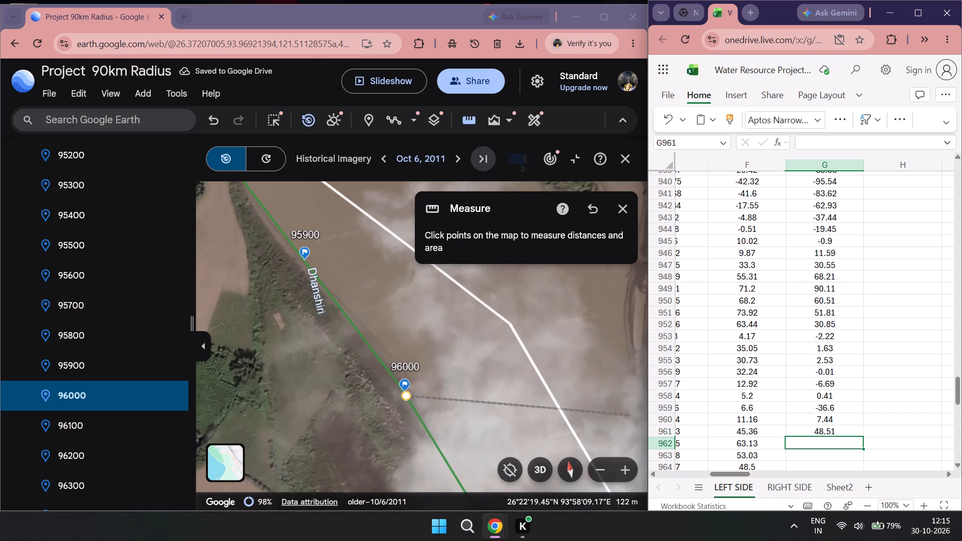
pyautogui.write('75.')
pyautogui.write('62')
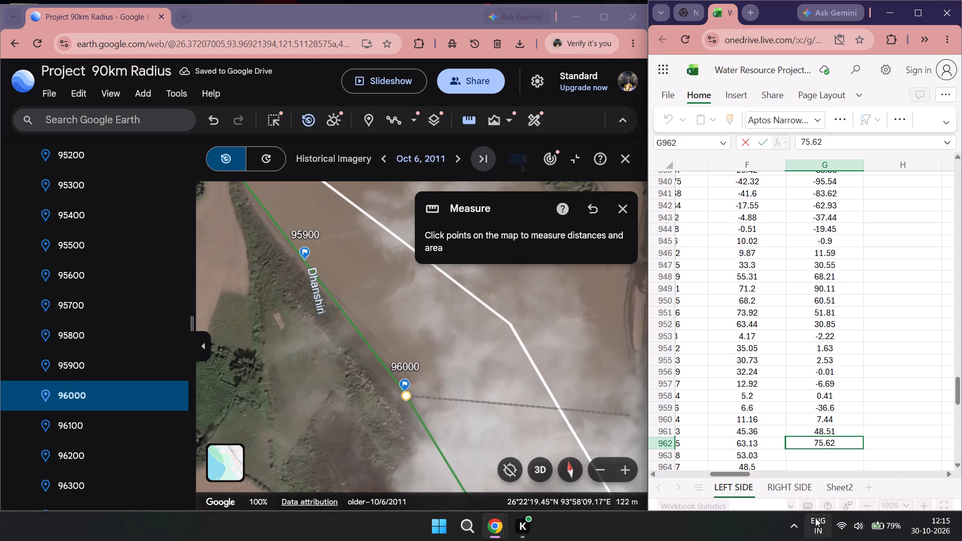
# Measure the distance from the green line to the white line at placemark 96100 and enter 75.16 in cell G963.
pyautogui.doubleClick(119, 419)
pyautogui.scroll(-1, 563, 353)
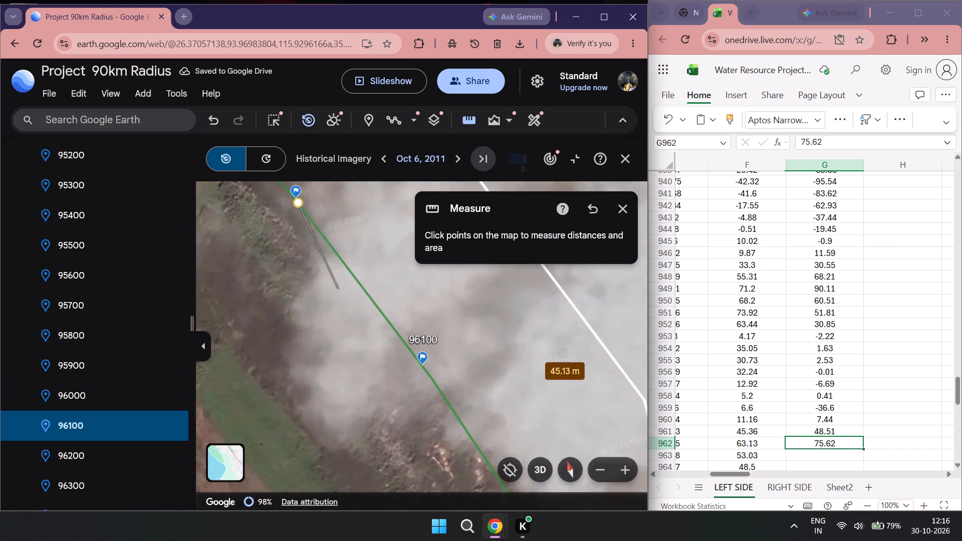
pyautogui.doubleClick(457, 120)
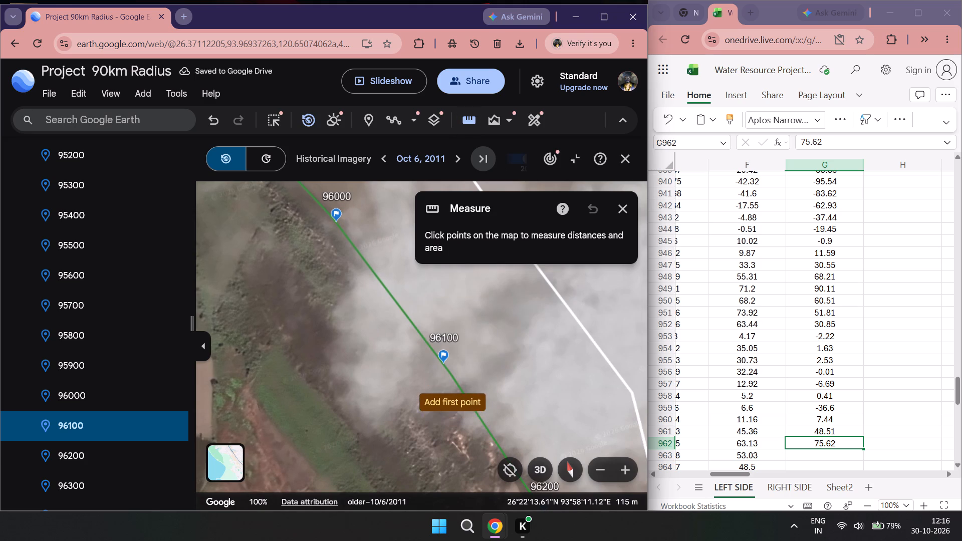
pyautogui.click(442, 365)
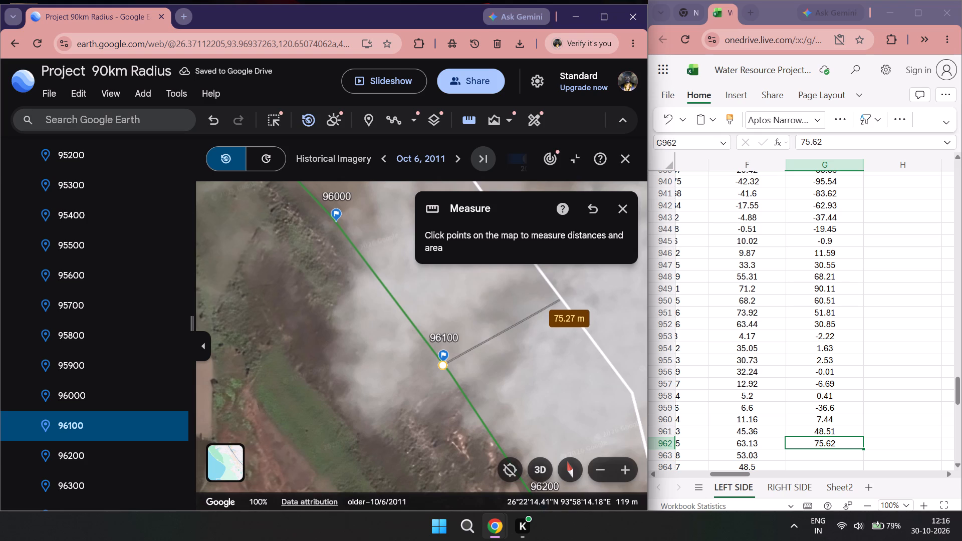
pyautogui.doubleClick(817, 456)
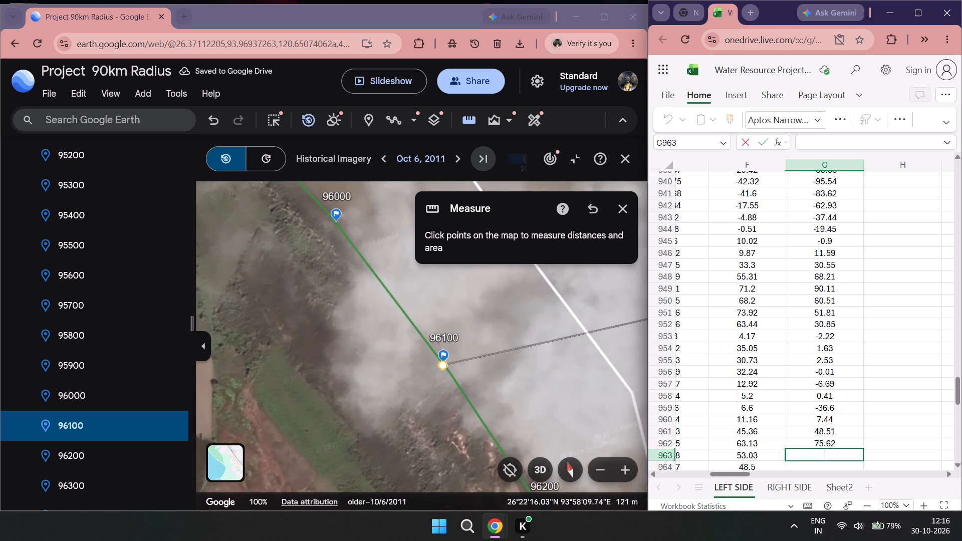
pyautogui.write('75')
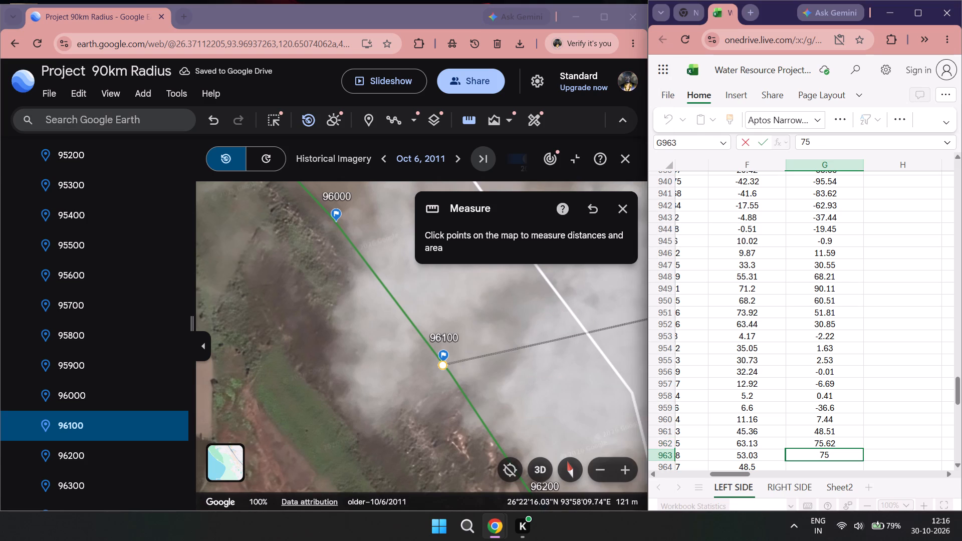
pyautogui.write('.126')
pyautogui.press('BackSpace')
pyautogui.press('BackSpace')
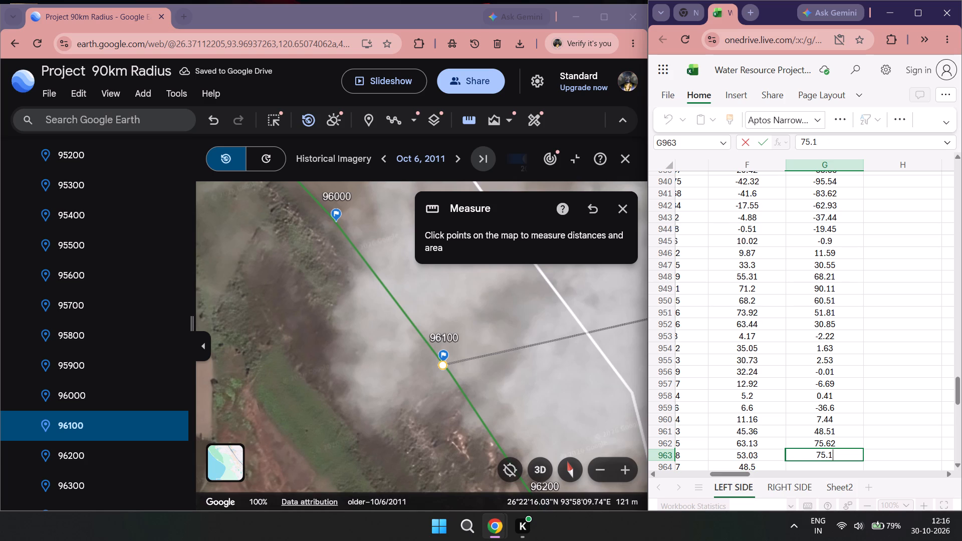
pyautogui.press('6')
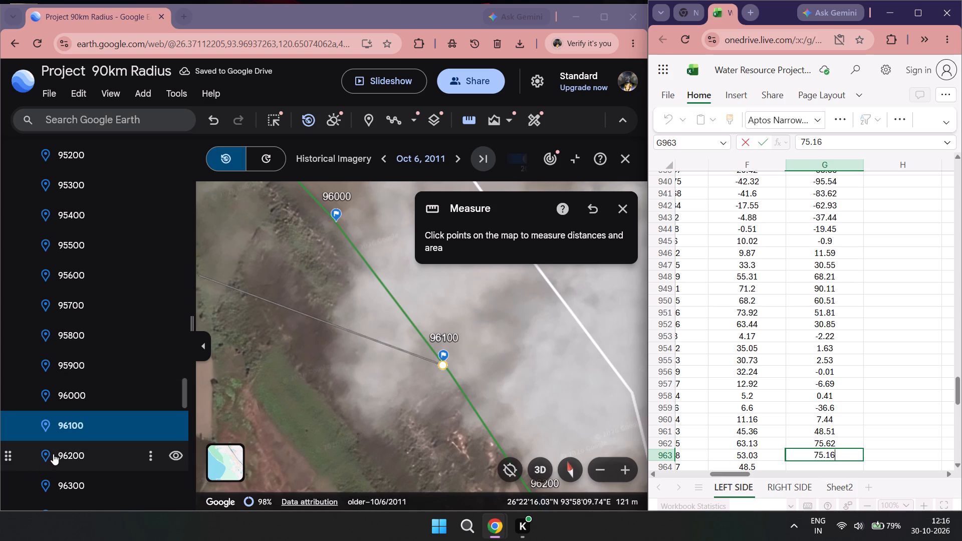
# Measure the distance from the green line to the white line at placemark 96200 and enter 64.81 in cell G964.
pyautogui.doubleClick(53, 454)
pyautogui.scroll(-1, 364, 382)
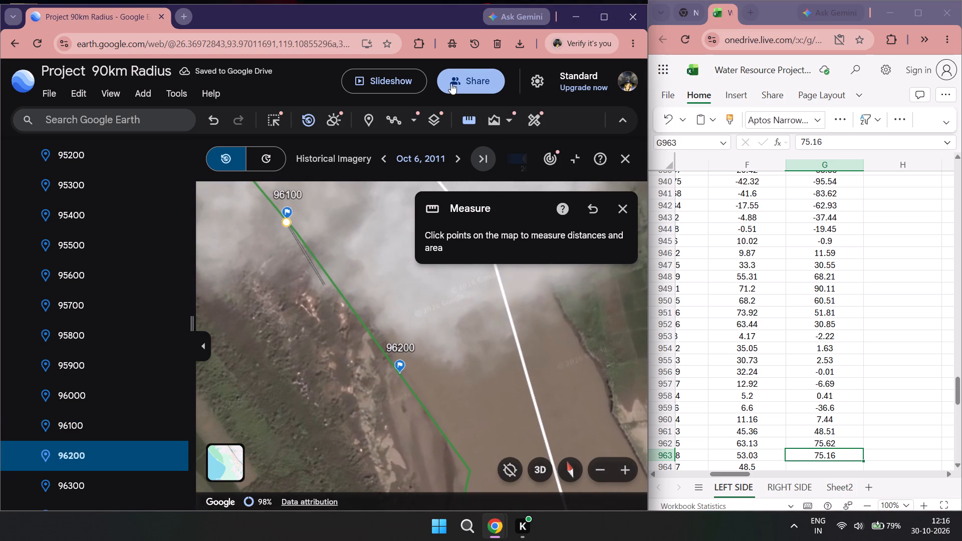
pyautogui.doubleClick(462, 122)
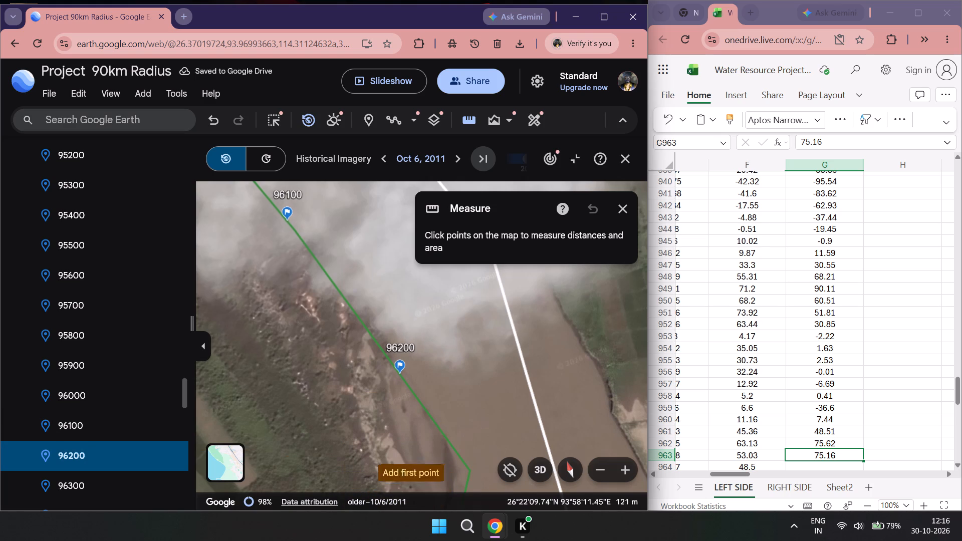
pyautogui.scroll(-2, 755, 368)
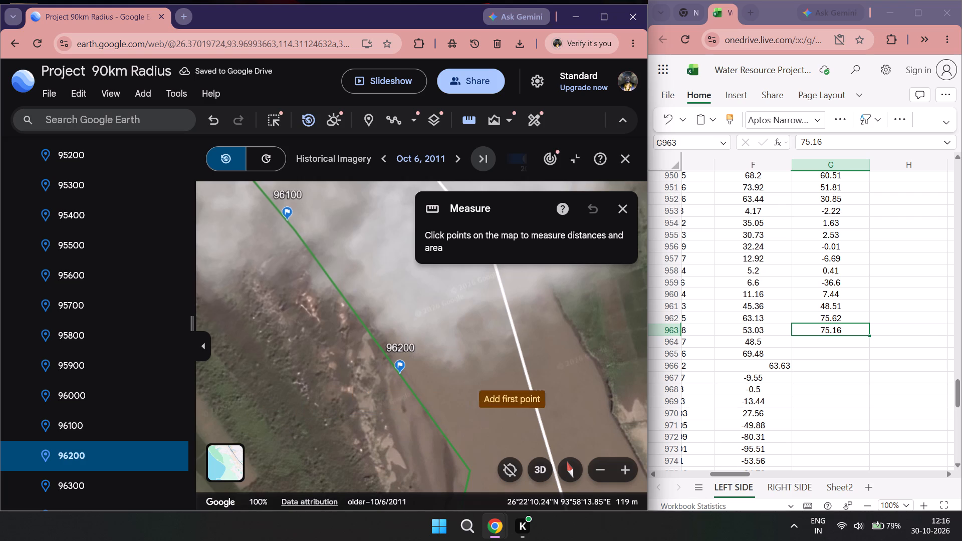
pyautogui.click(730, 474)
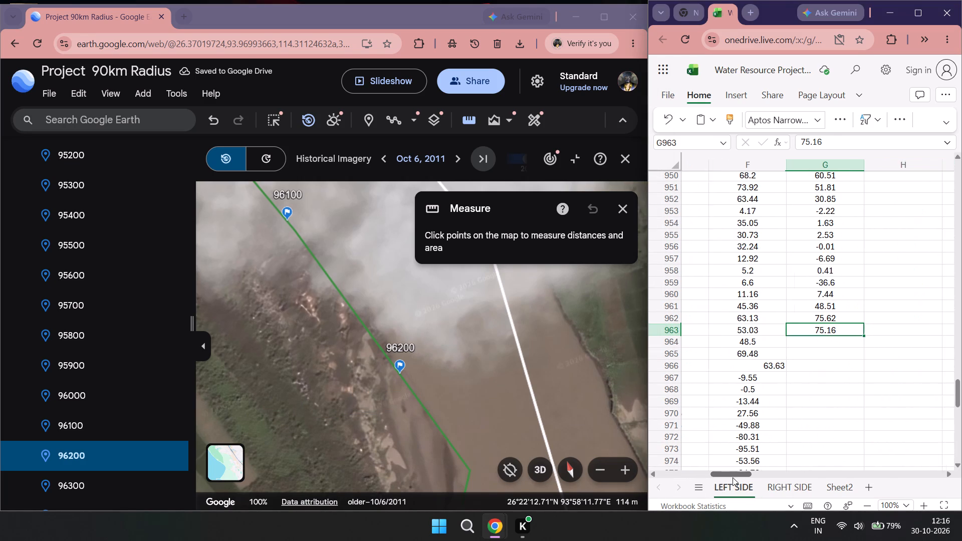
pyautogui.doubleClick(82, 449)
pyautogui.doubleClick(476, 117)
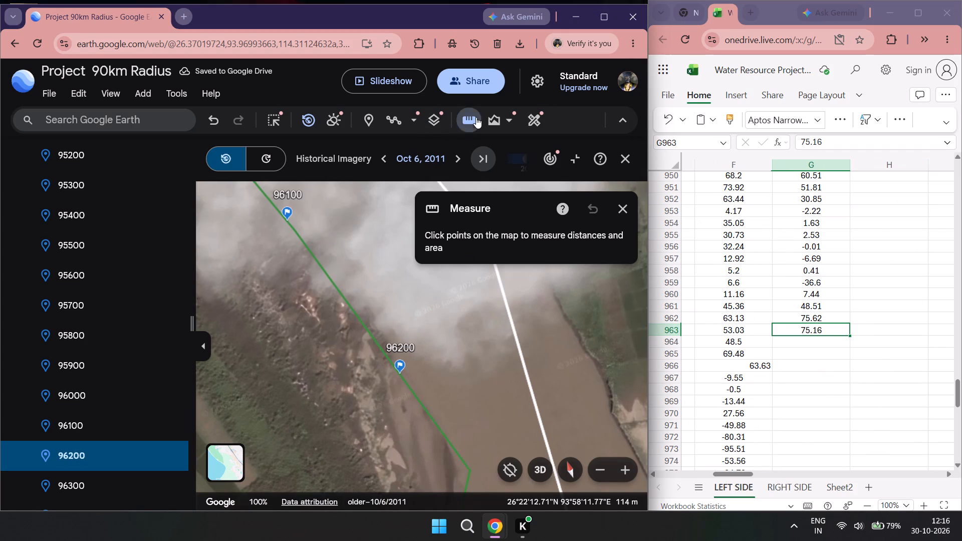
pyautogui.click(401, 379)
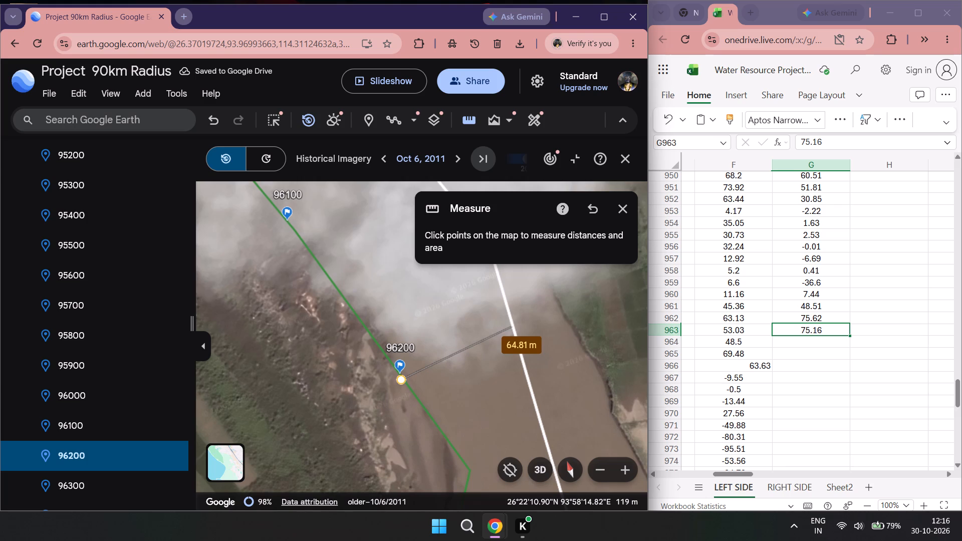
pyautogui.click(807, 347)
pyautogui.doubleClick(809, 344)
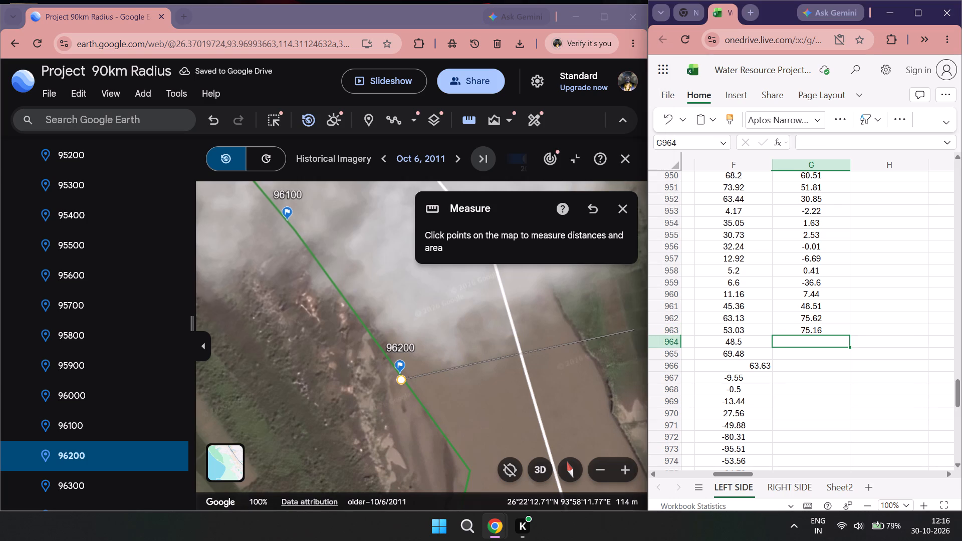
pyautogui.press('6')
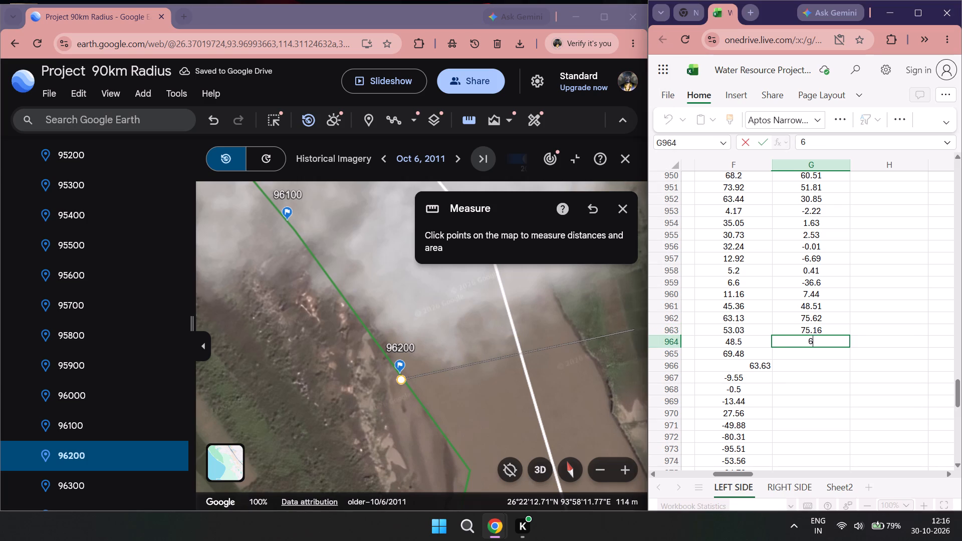
pyautogui.press('4')
pyautogui.write('.81')
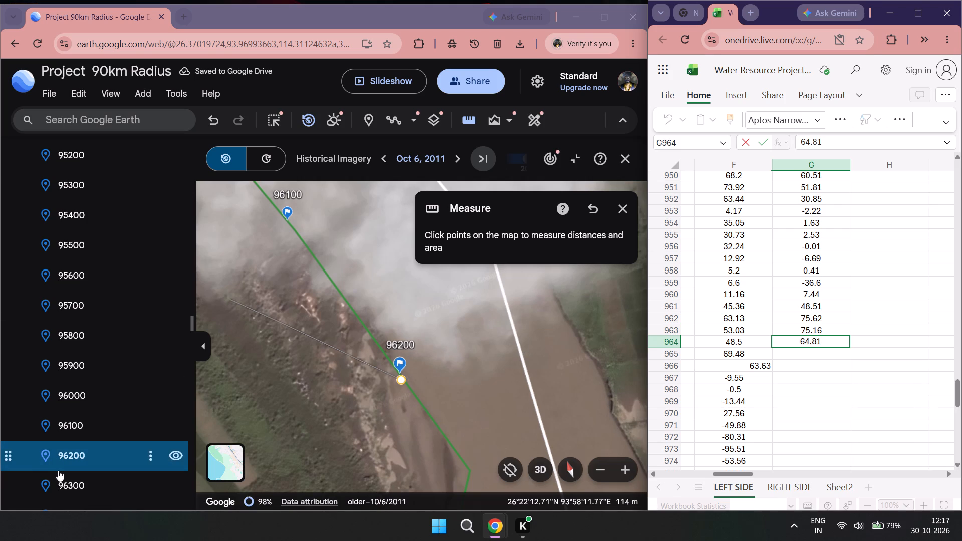
# Measure the distance from the green line to the white line at placemark 96300 and enter 61.45 in cell G965.
pyautogui.doubleClick(63, 480)
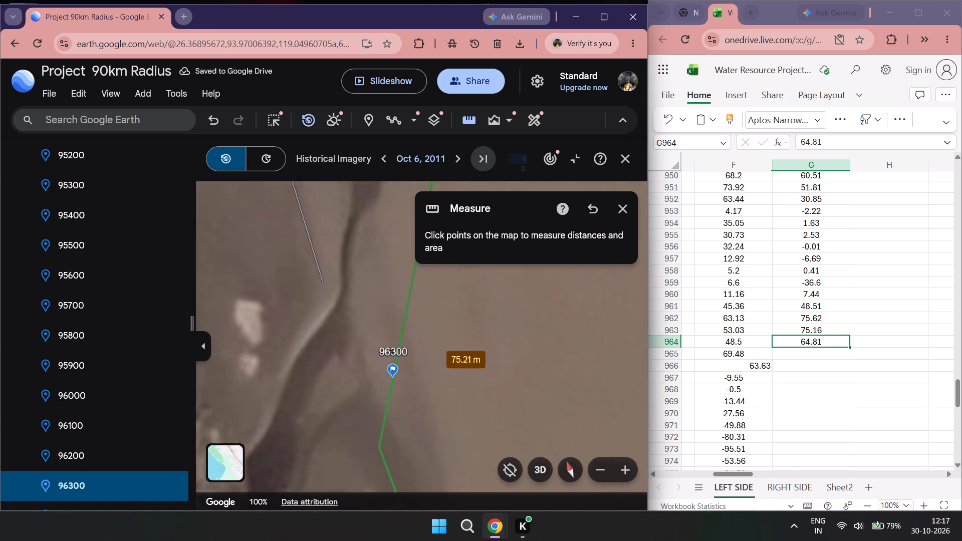
pyautogui.scroll(-2, 457, 341)
pyautogui.moveTo(347, 329); pyautogui.dragTo(263, 351)
pyautogui.doubleClick(464, 118)
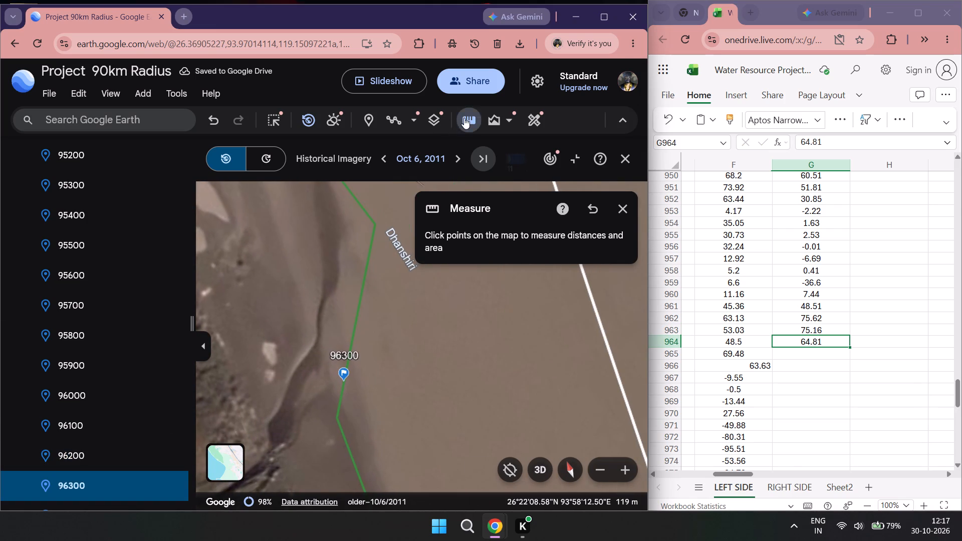
pyautogui.click(345, 382)
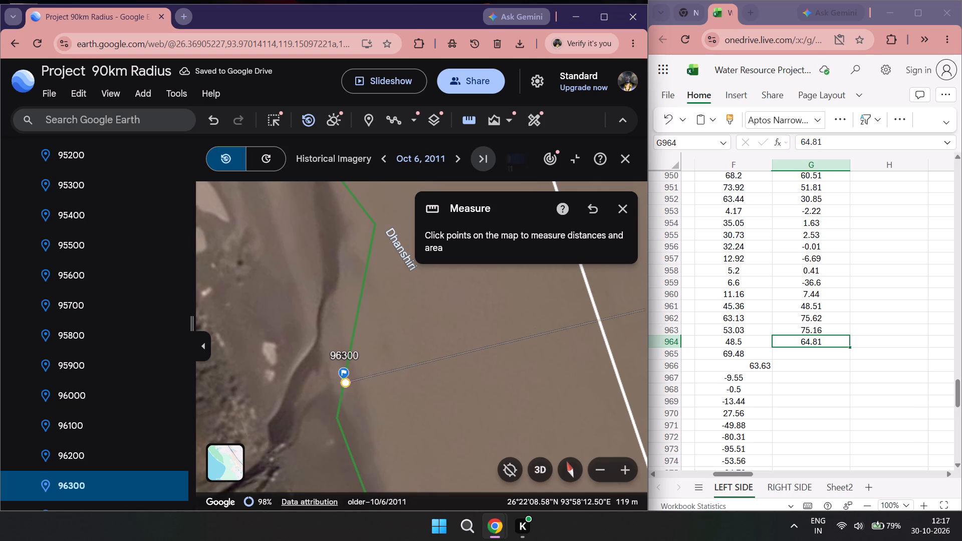
pyautogui.doubleClick(818, 355)
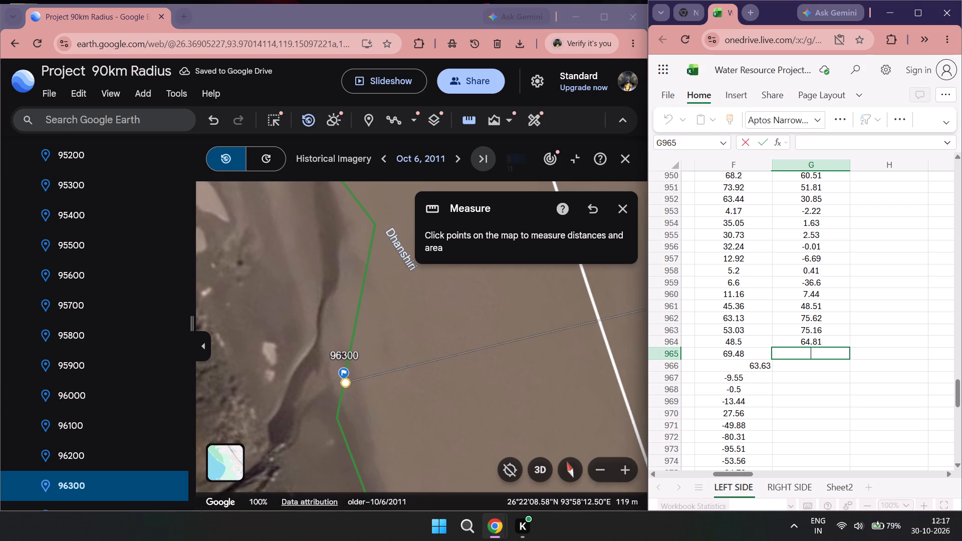
pyautogui.write('61.')
pyautogui.press('4')
pyautogui.press('5')
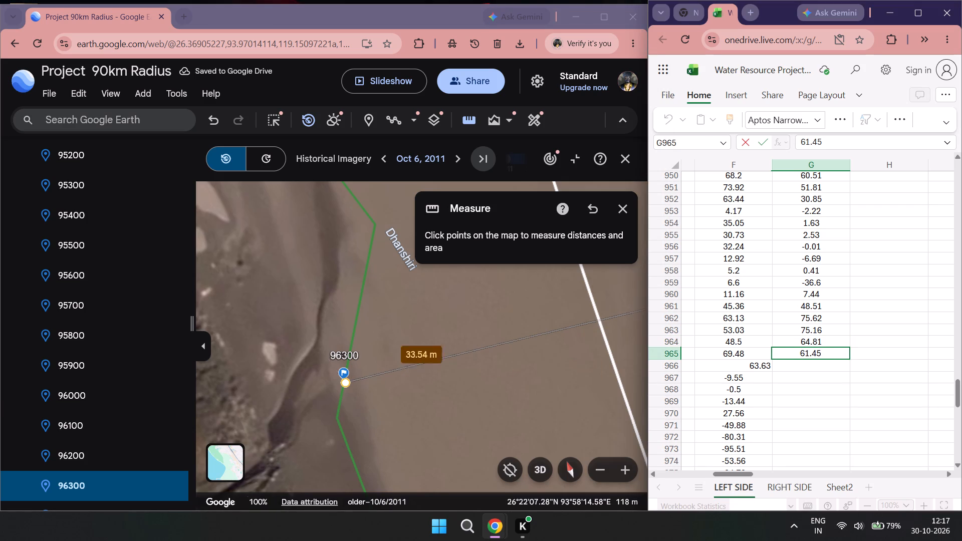
# Measure the distance from the green line to the white line at placemark 96400 and enter 62.26 in cell G966.
pyautogui.scroll(-3, 113, 399)
pyautogui.doubleClick(86, 360)
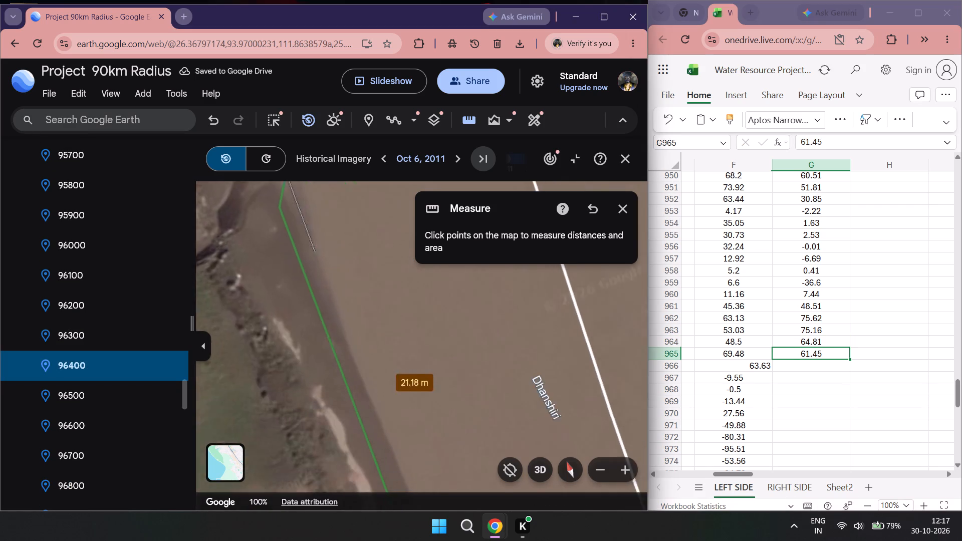
pyautogui.scroll(-2, 404, 377)
pyautogui.moveTo(398, 374); pyautogui.dragTo(319, 375)
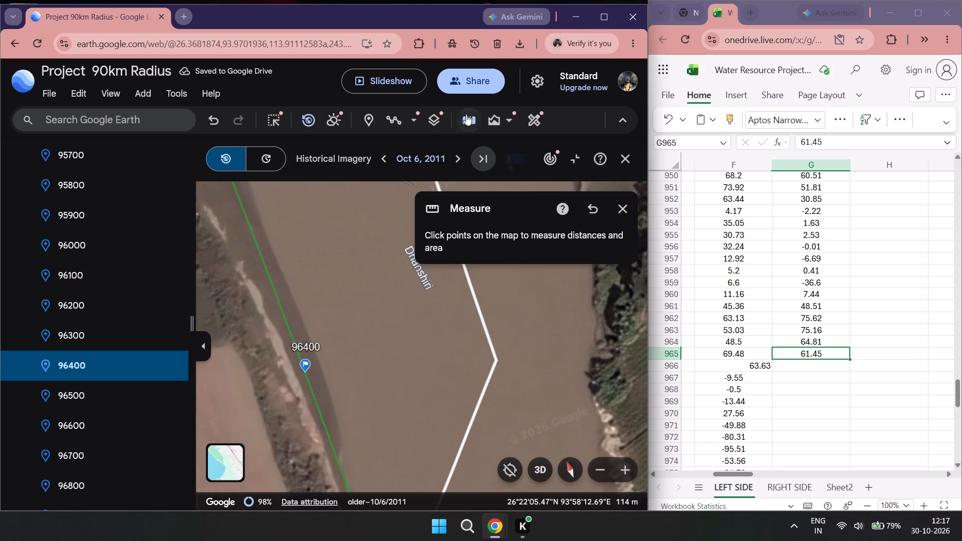
pyautogui.doubleClick(466, 116)
pyautogui.click(306, 375)
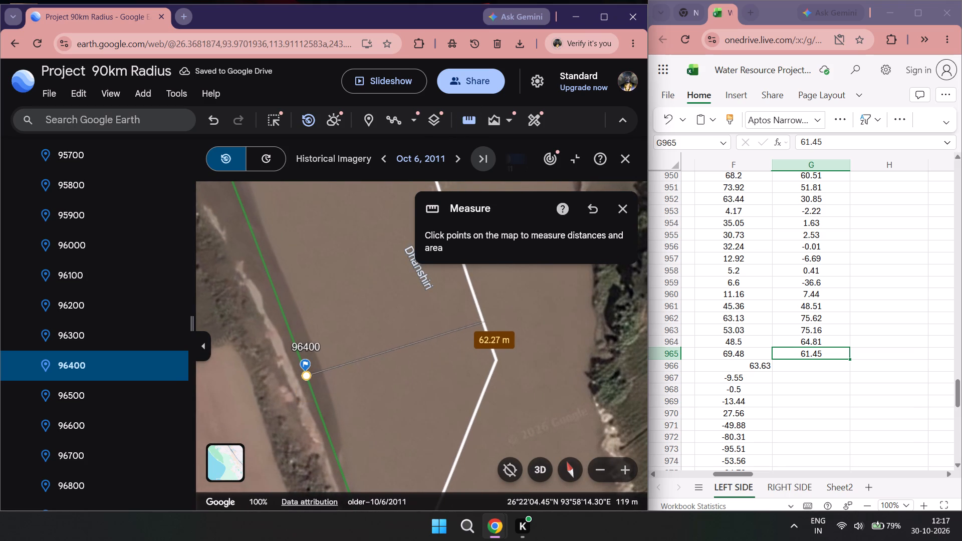
pyautogui.doubleClick(820, 366)
pyautogui.write('62.26')
# Measure the distance from the green line to the white line at placemark 96500 and enter -1.86 in cell G967.
pyautogui.doubleClick(91, 386)
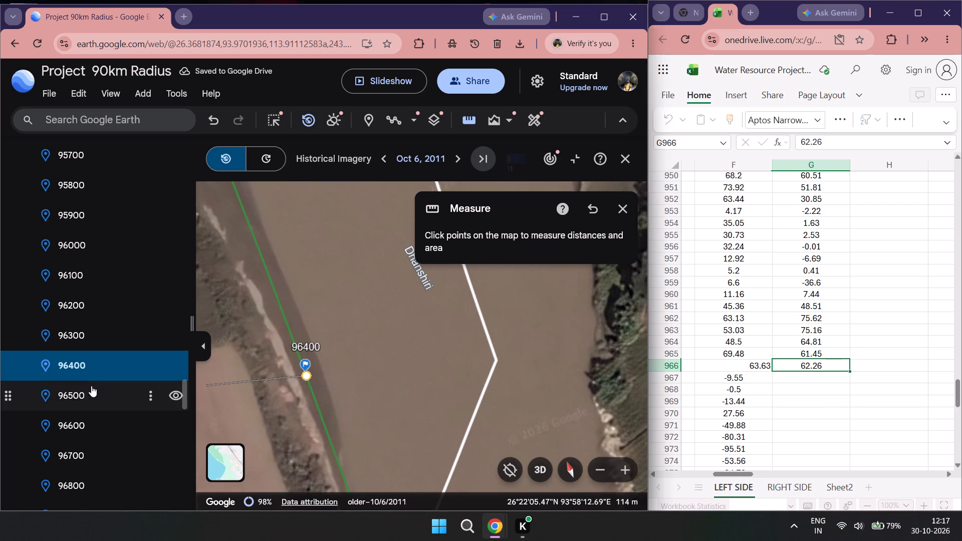
pyautogui.scroll(-1, 330, 375)
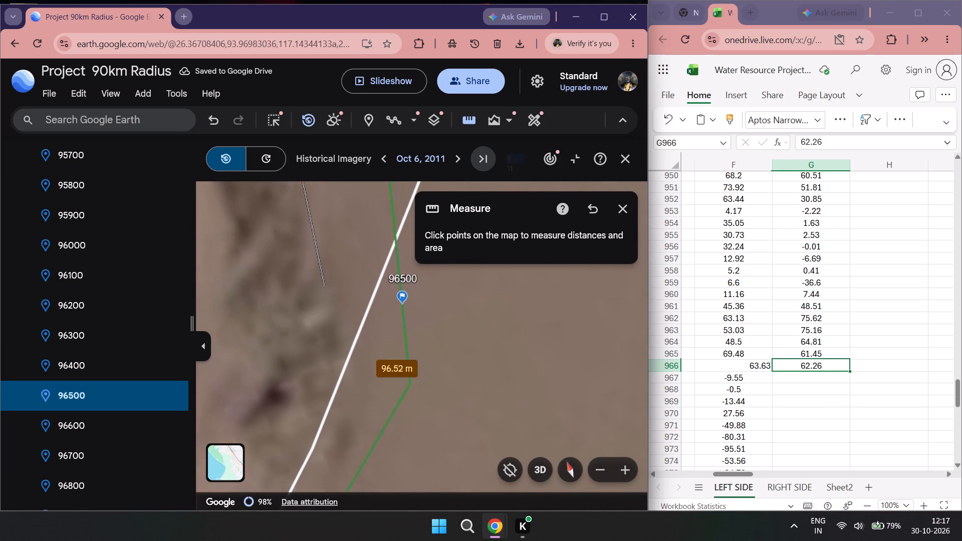
pyautogui.doubleClick(465, 118)
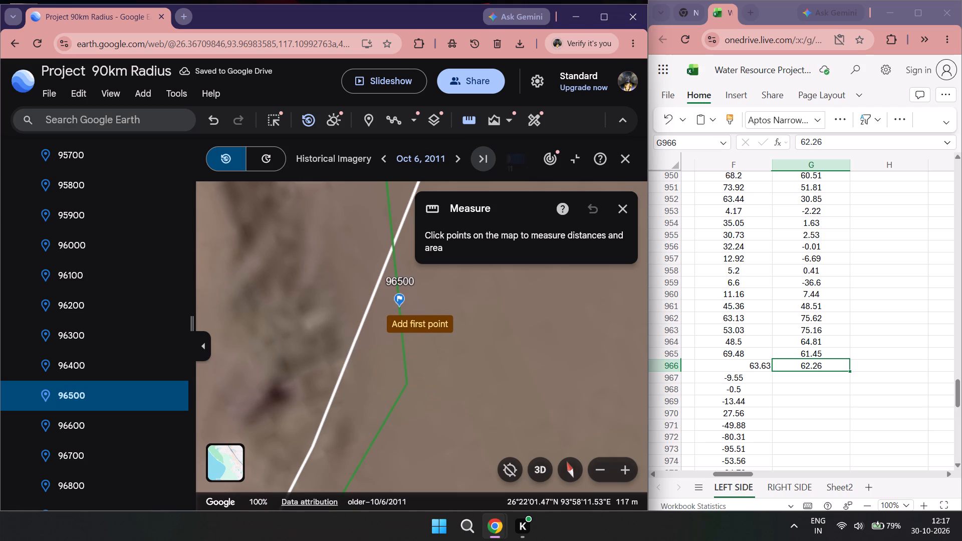
pyautogui.click(400, 309)
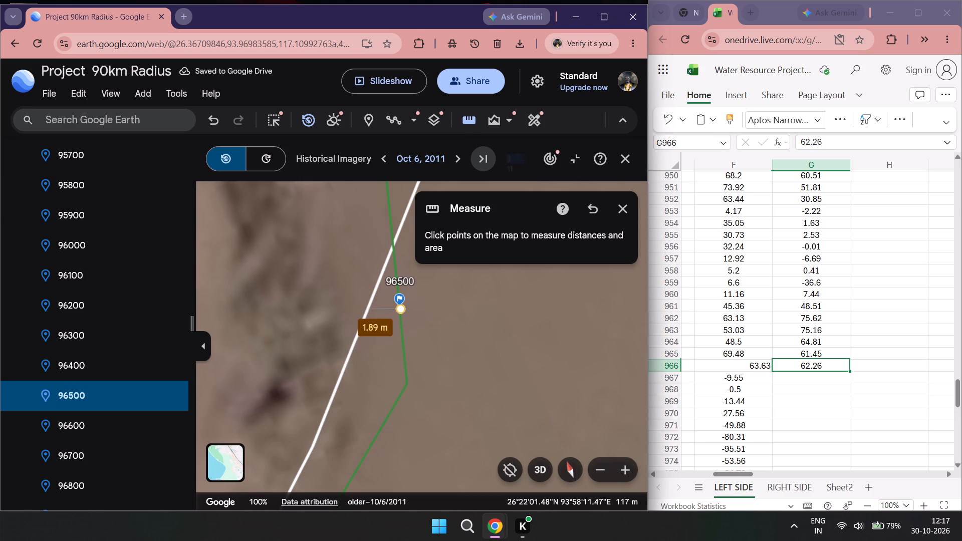
pyautogui.doubleClick(811, 379)
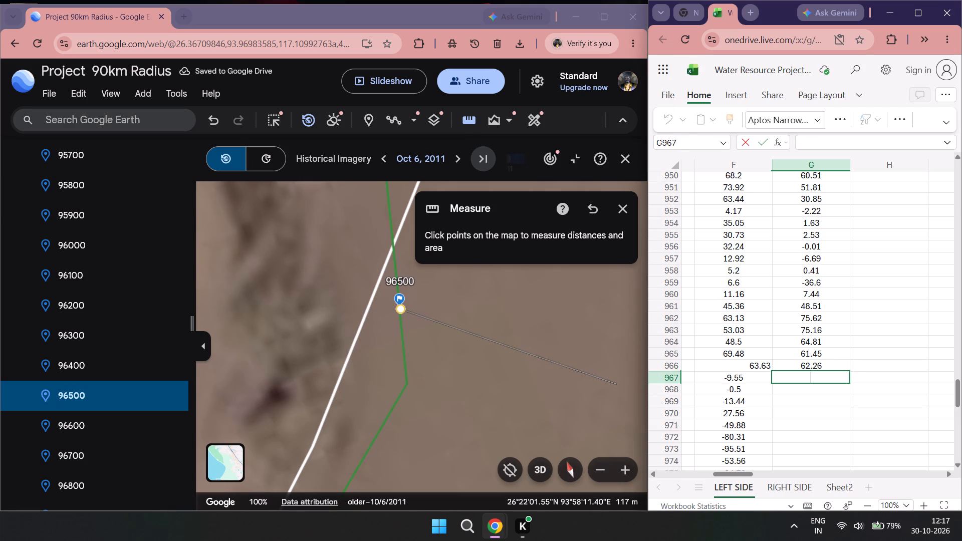
pyautogui.write('-1.')
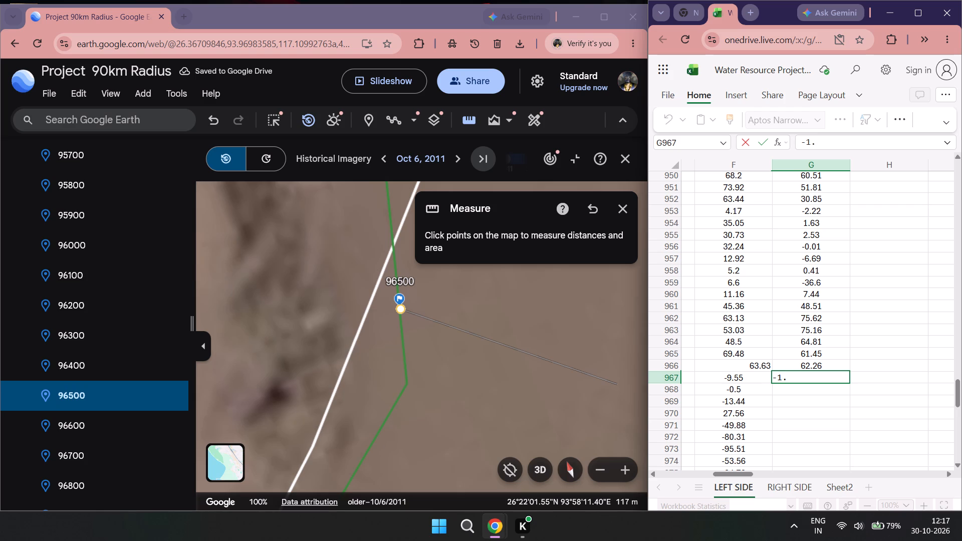
pyautogui.write('86')
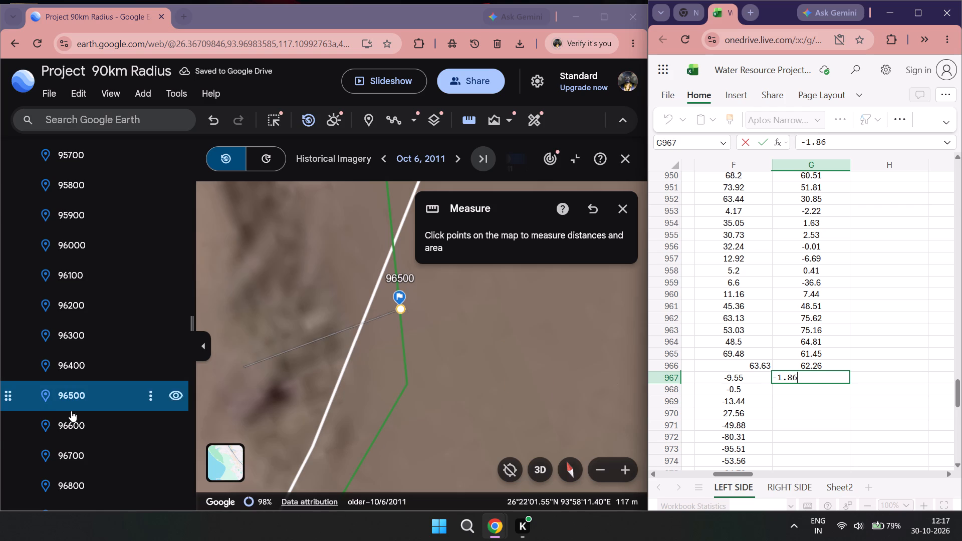
# Measure the distance from the green line to the white line at placemark 96600 and enter -0.76 in cell G968.
pyautogui.doubleClick(85, 421)
pyautogui.scroll(-1, 295, 421)
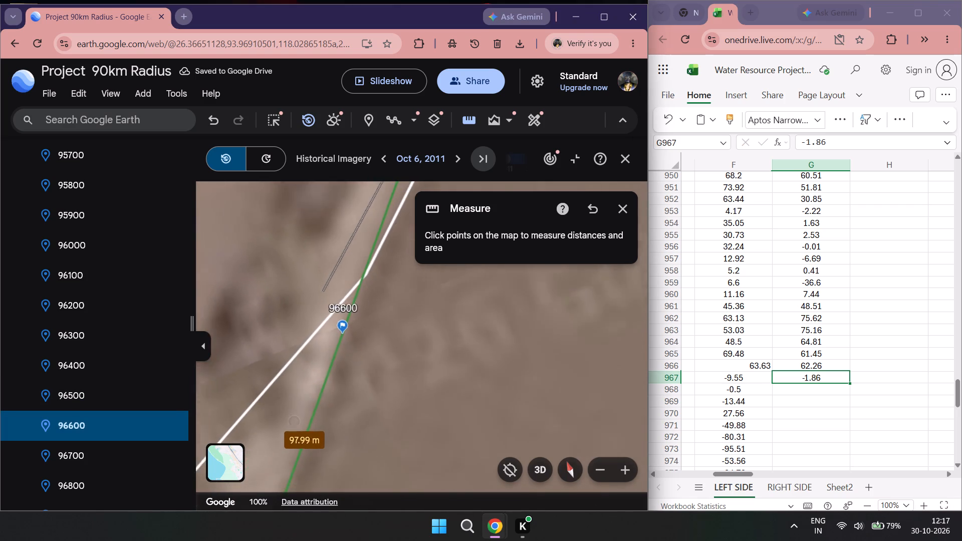
pyautogui.doubleClick(463, 119)
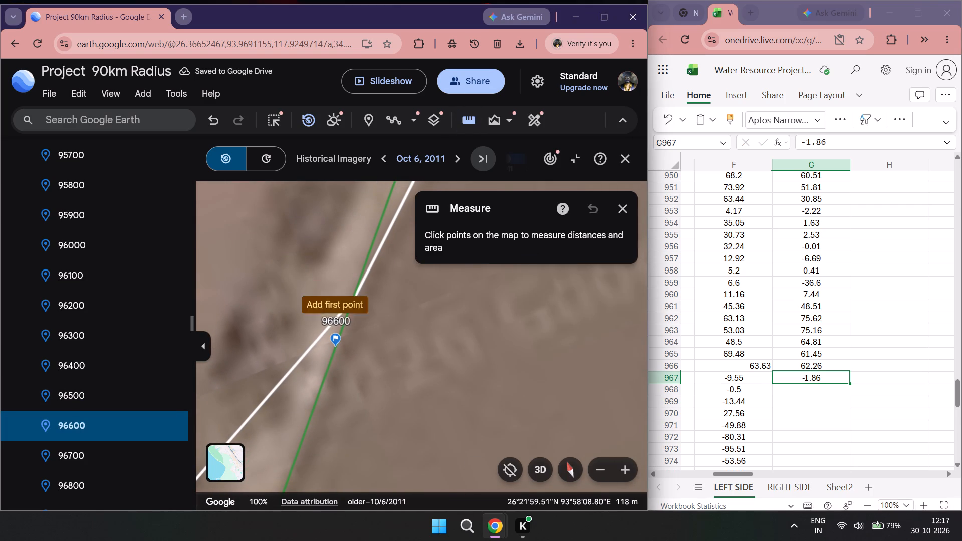
pyautogui.click(335, 345)
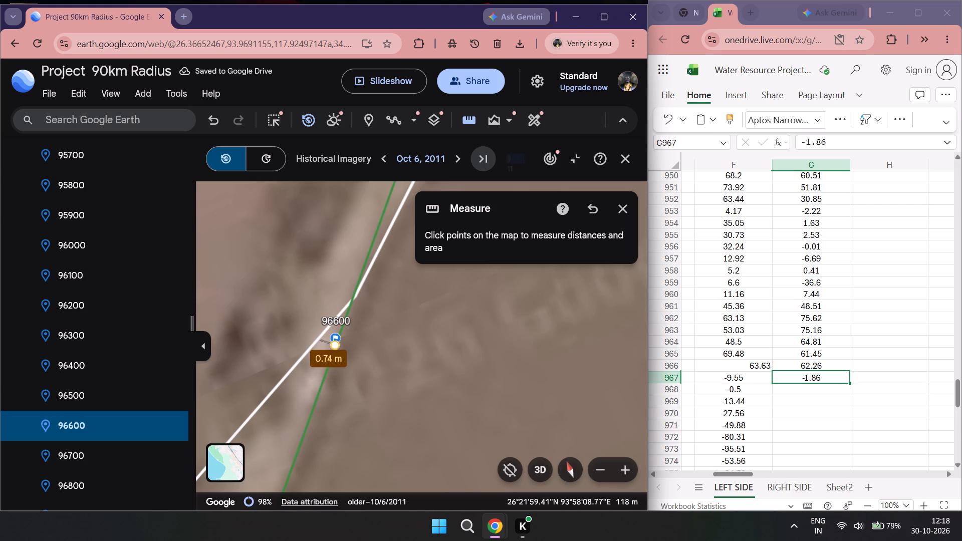
pyautogui.click(817, 390)
pyautogui.click(813, 390)
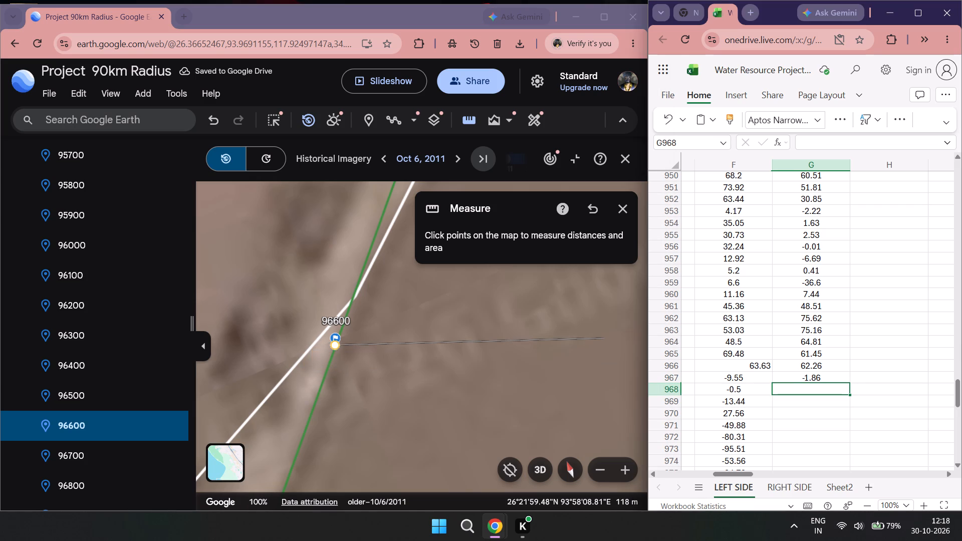
pyautogui.write('-0.76')
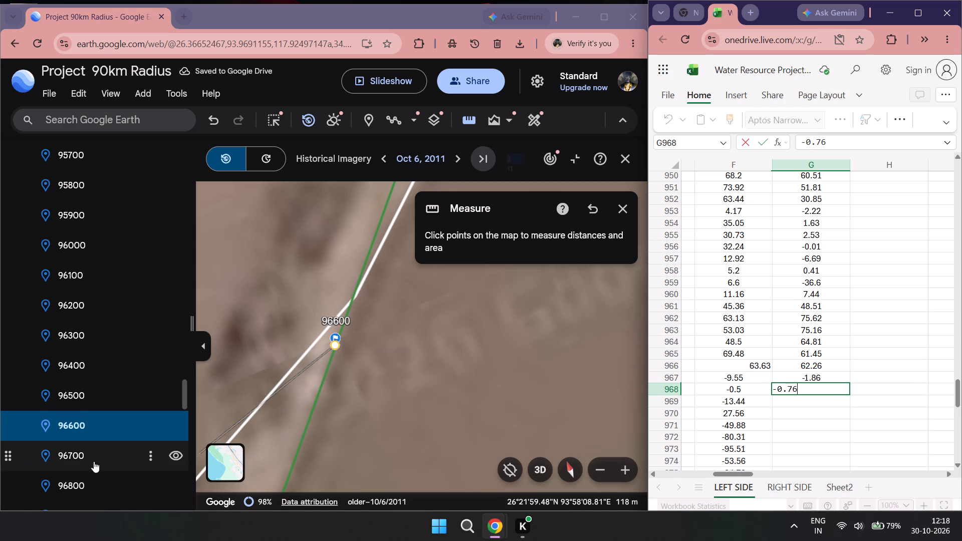
# Measure the distance from the green line to the white line at placemark 96700 and enter -43.45 in cell G969.
pyautogui.doubleClick(94, 461)
pyautogui.moveTo(396, 393); pyautogui.dragTo(684, 381)
pyautogui.scroll(-4, 544, 384)
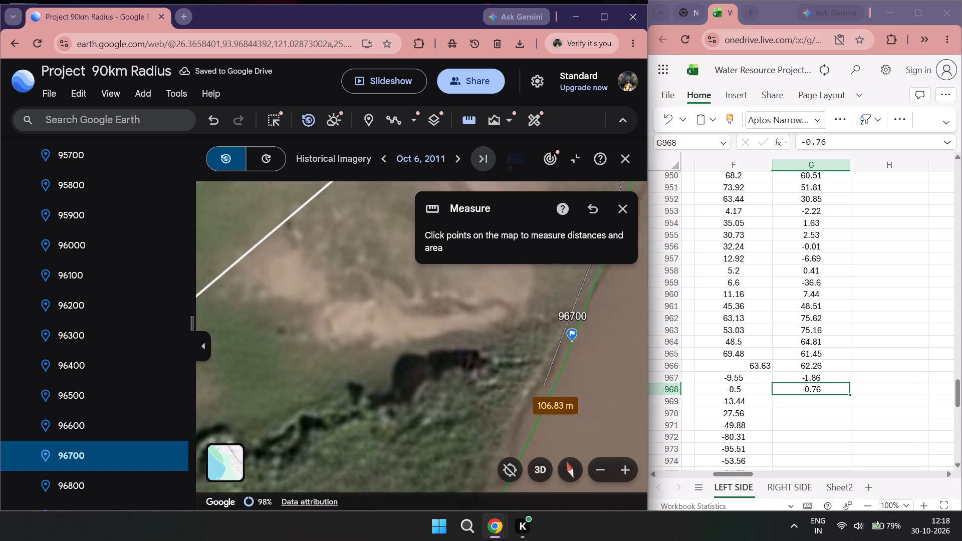
pyautogui.doubleClick(467, 112)
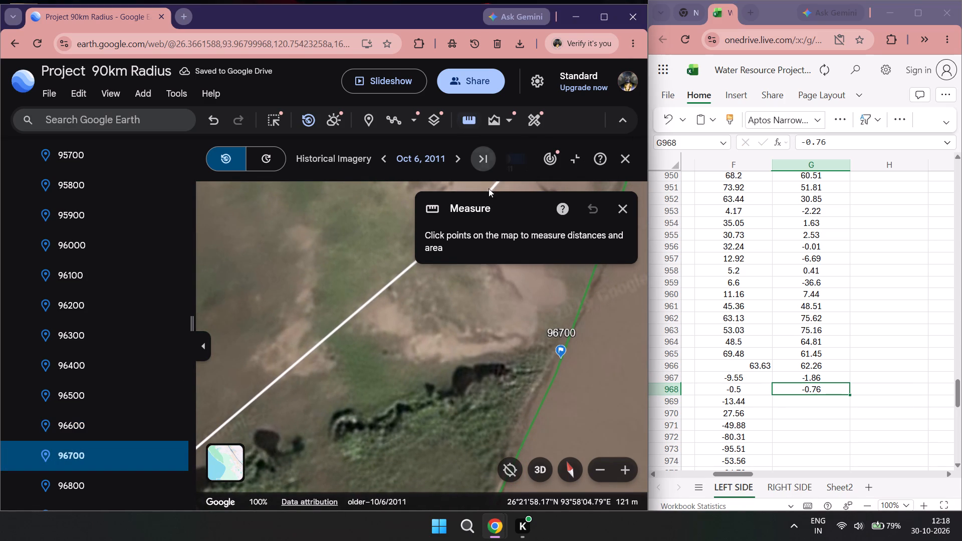
pyautogui.click(561, 359)
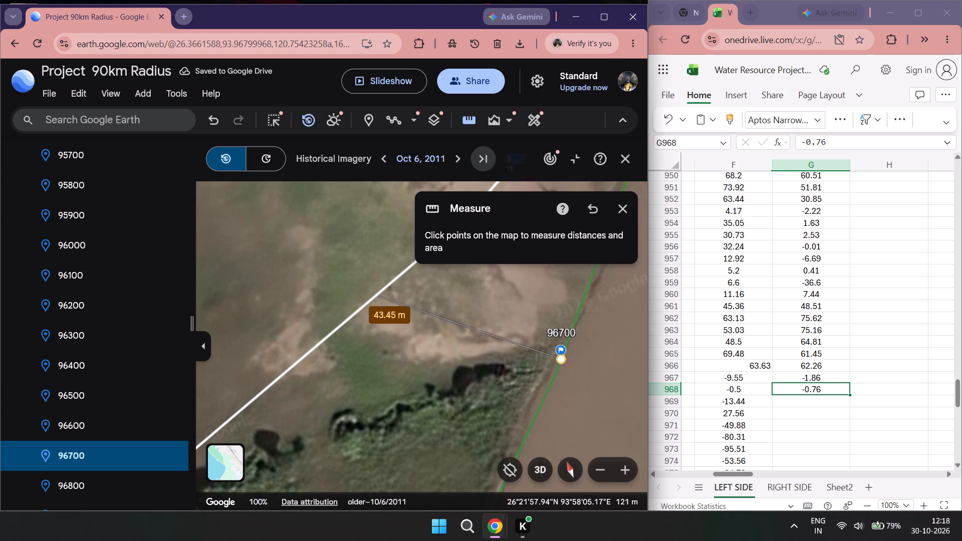
pyautogui.doubleClick(826, 398)
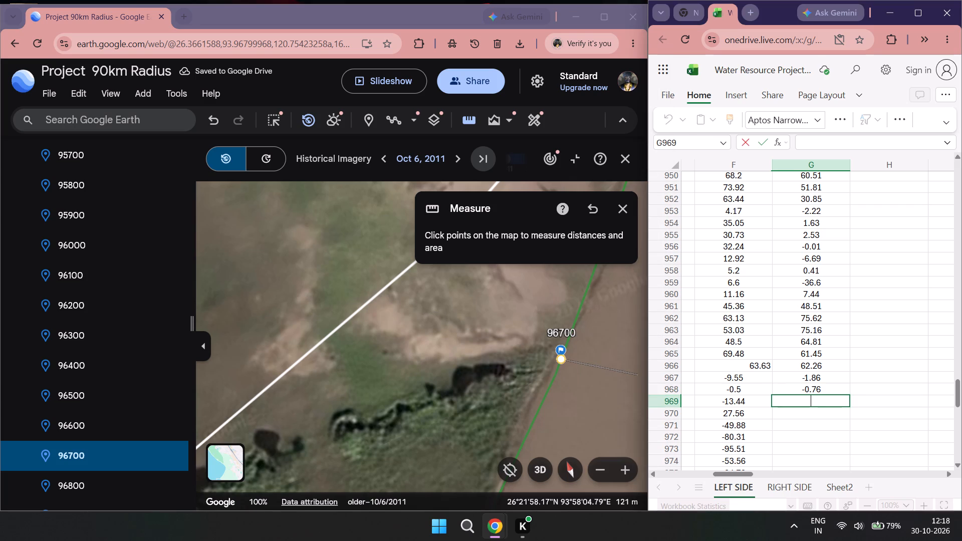
pyautogui.write('-43.45')
# Measure the distance from the green line to the white line at placemark 96800 and enter -88.61 in cell G970.
pyautogui.scroll(-2, 70, 473)
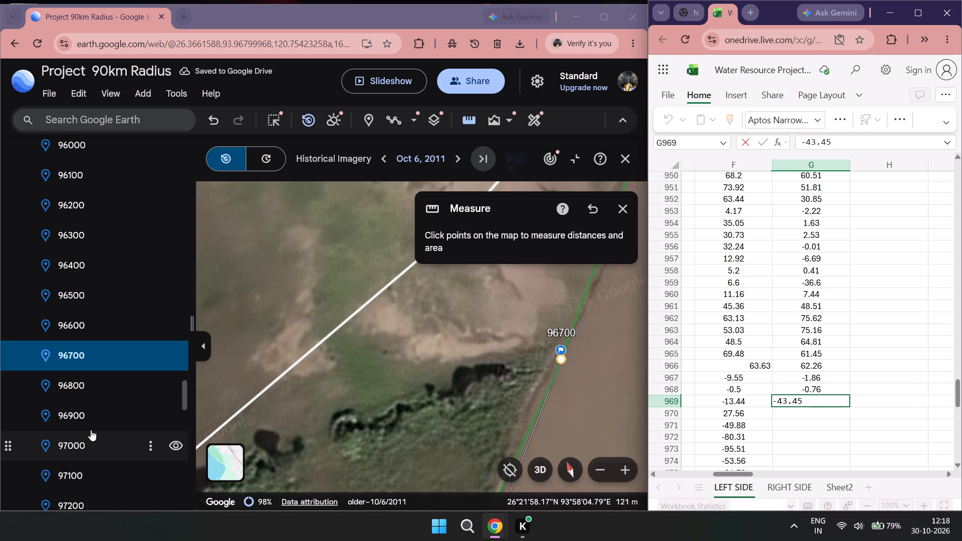
pyautogui.doubleClick(86, 389)
pyautogui.scroll(-3, 484, 422)
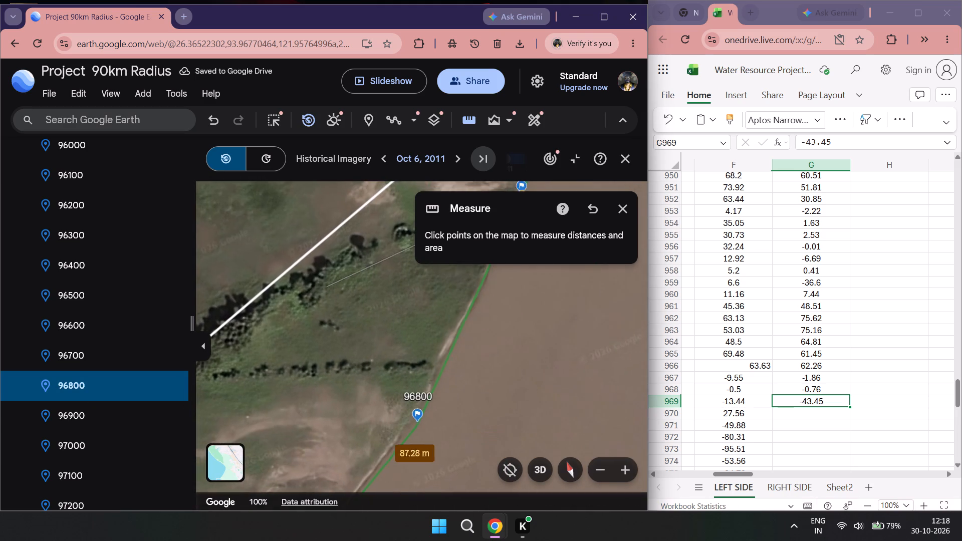
pyautogui.doubleClick(467, 116)
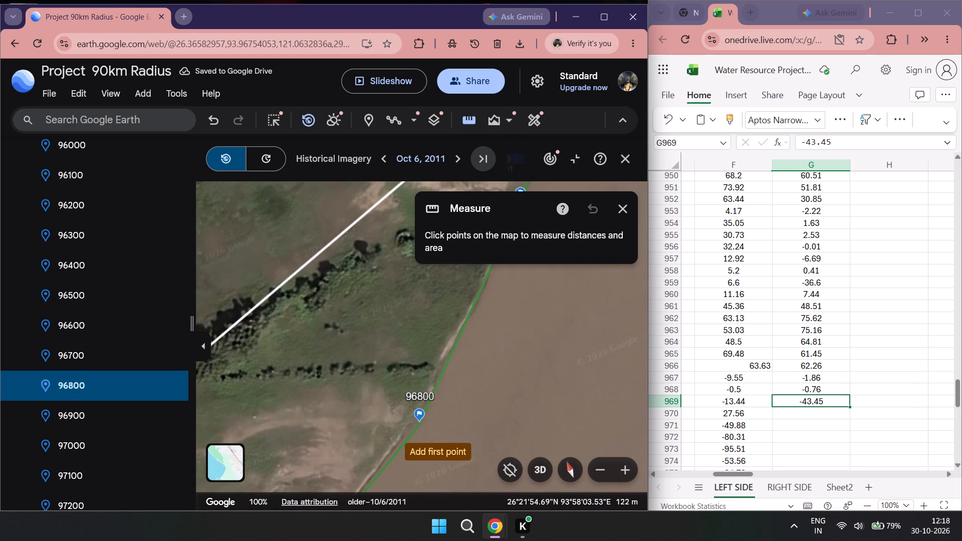
pyautogui.click(421, 420)
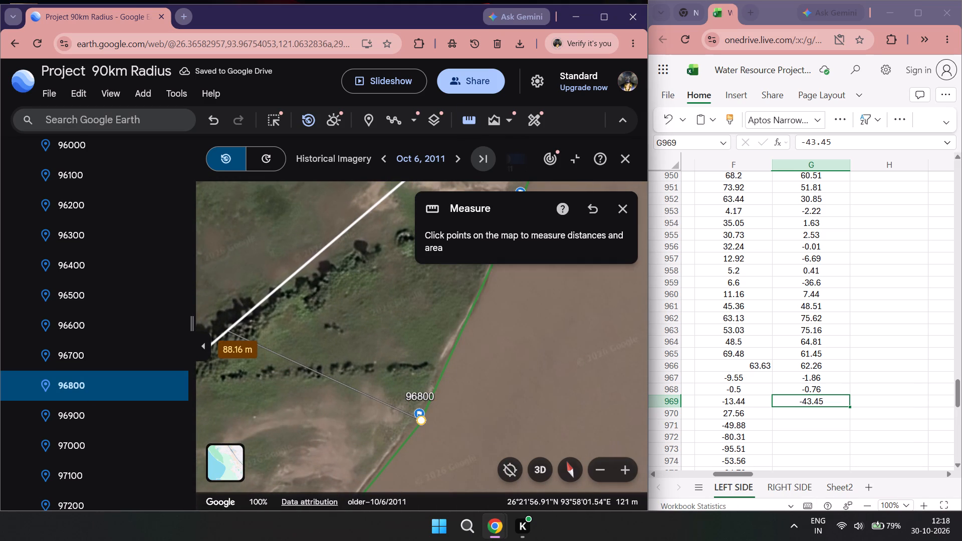
pyautogui.doubleClick(804, 415)
pyautogui.write('-88')
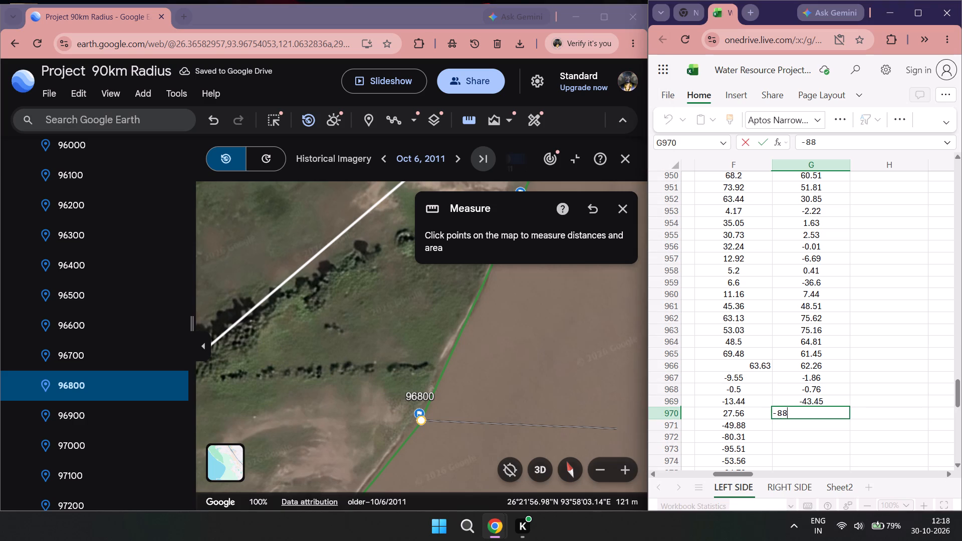
pyautogui.write('.61')
# Measure the distance from the green line to the white line at placemark 96900 and enter -130.22 in cell G971.
pyautogui.scroll(-4, 408, 428)
pyautogui.moveTo(398, 442); pyautogui.dragTo(479, 346)
pyautogui.doubleClick(102, 411)
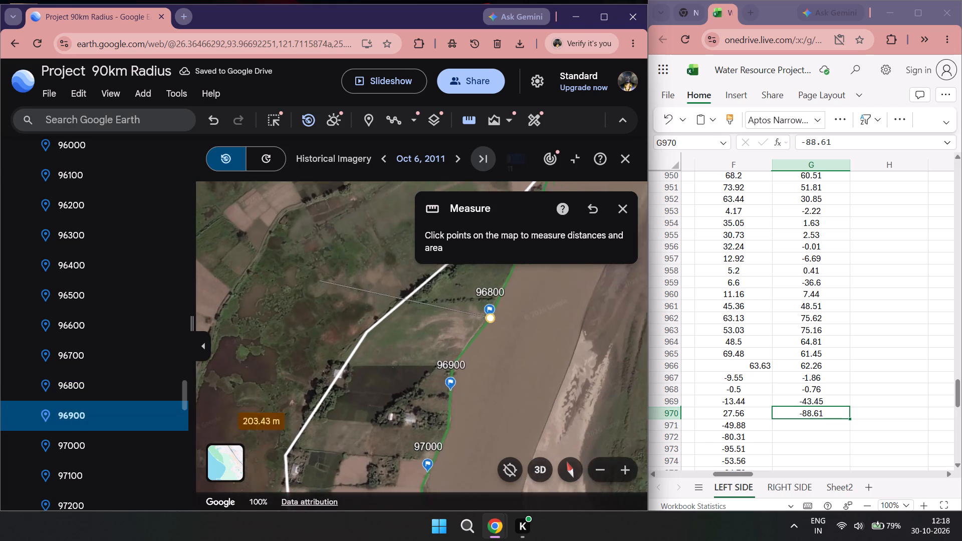
pyautogui.moveTo(368, 377); pyautogui.dragTo(444, 419)
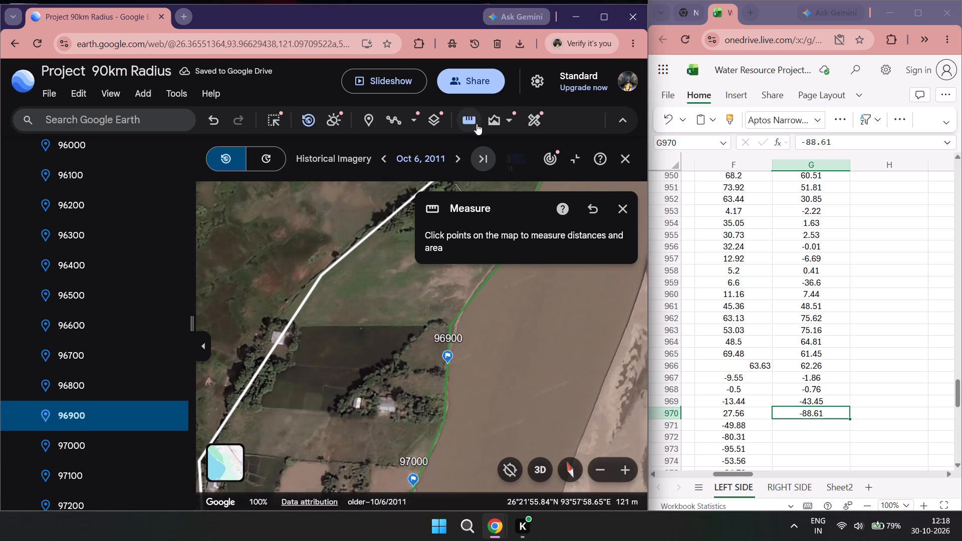
pyautogui.doubleClick(476, 122)
pyautogui.click(450, 367)
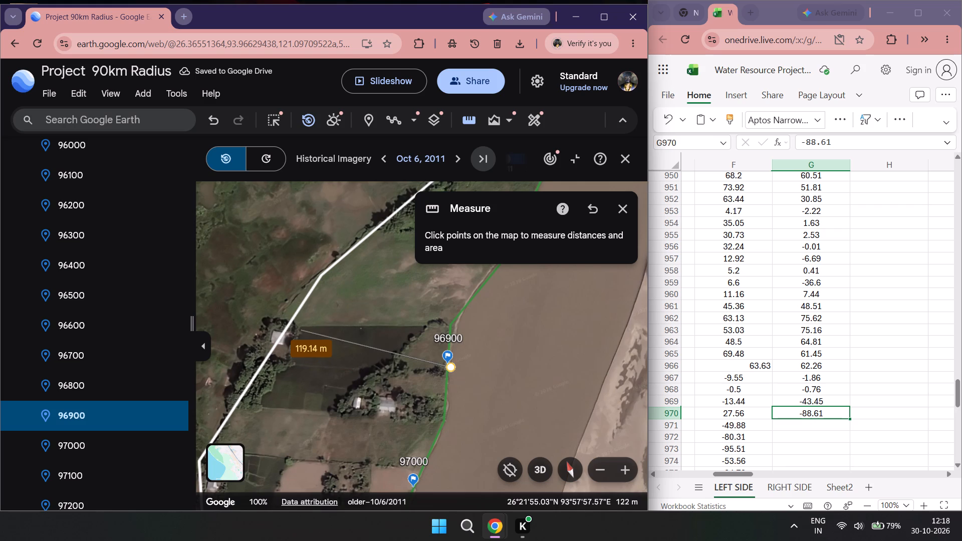
pyautogui.doubleClick(822, 424)
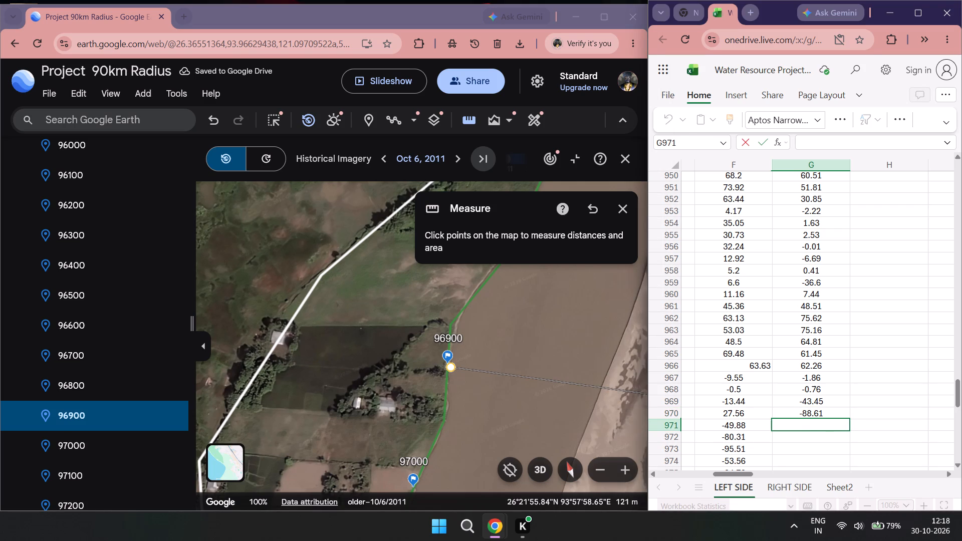
pyautogui.write('130.22')
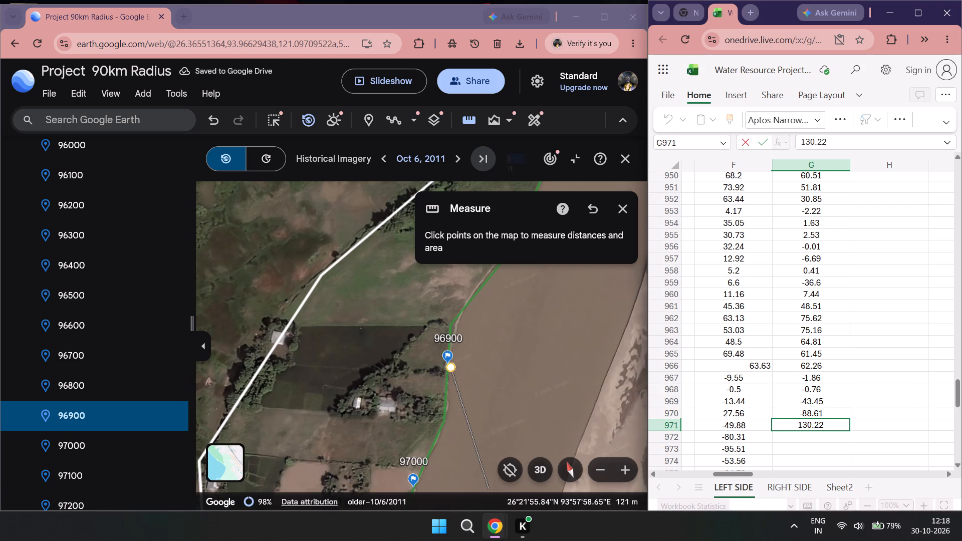
pyautogui.press('BackSpace')
pyautogui.press('BackSpace')
pyautogui.press('BackSpace')
pyautogui.press('BackSpace')
pyautogui.press('BackSpace')
pyautogui.press('BackSpace')
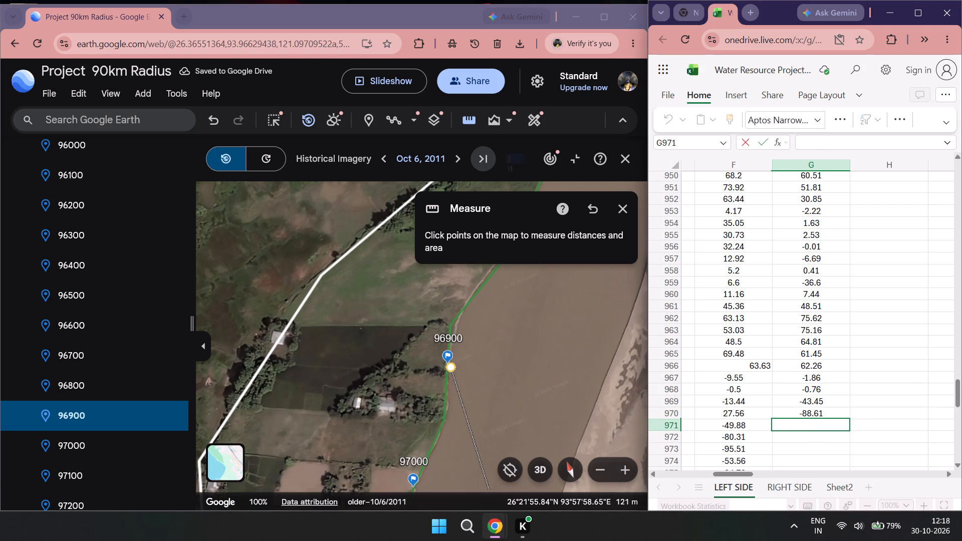
pyautogui.write('-130.22')
# Measure the distance from the green line to the white line at placemark 97000 and enter -152.19 in cell G972.
pyautogui.doubleClick(108, 437)
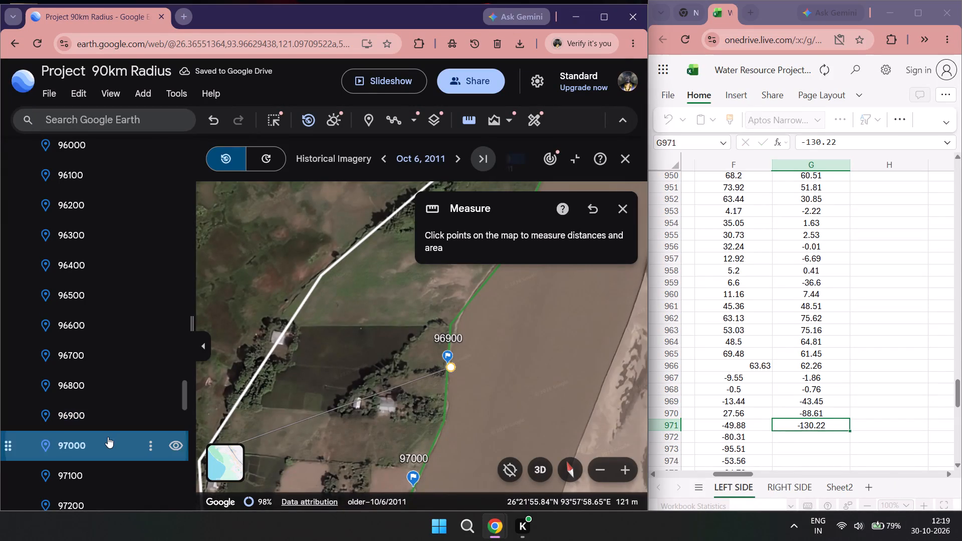
pyautogui.click(107, 433)
pyautogui.moveTo(398, 405); pyautogui.dragTo(548, 386)
pyautogui.scroll(-3, 548, 387)
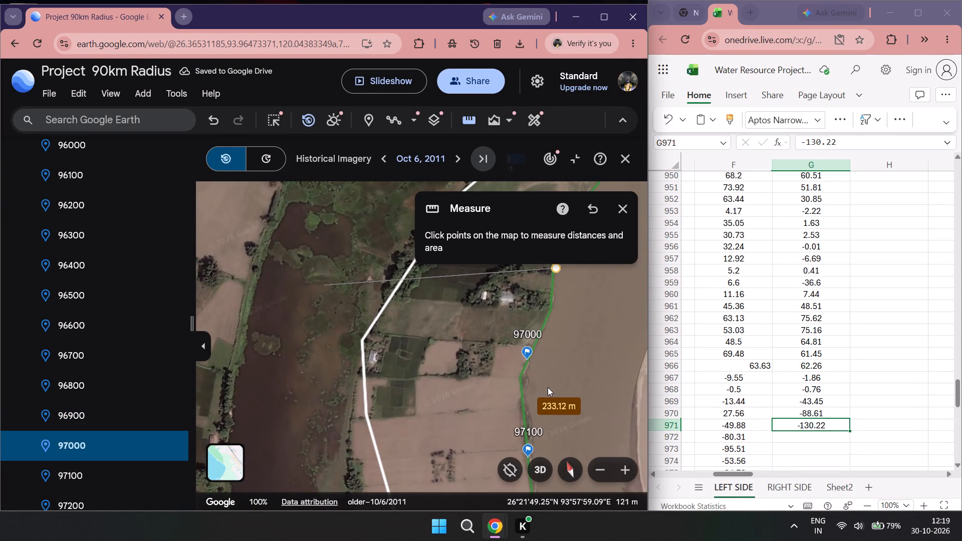
pyautogui.doubleClick(460, 116)
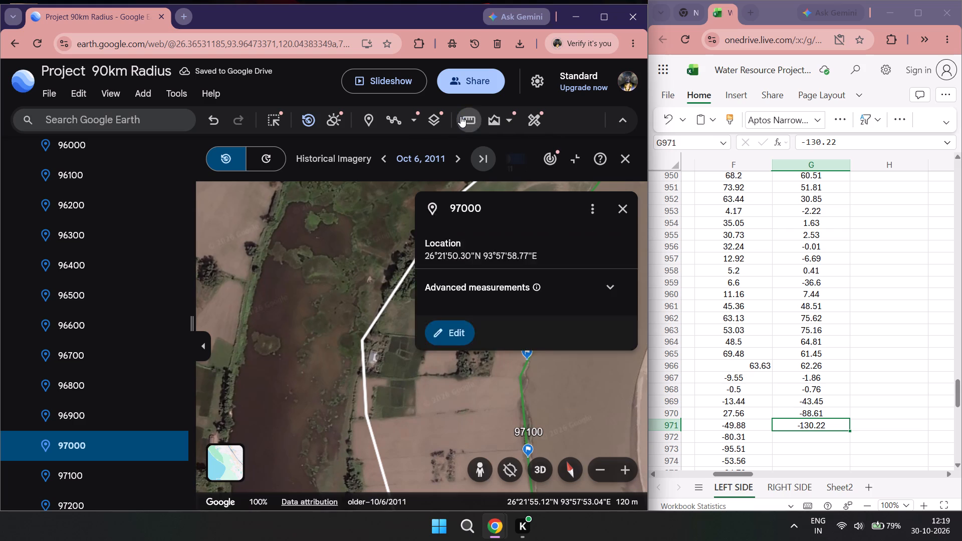
pyautogui.click(527, 361)
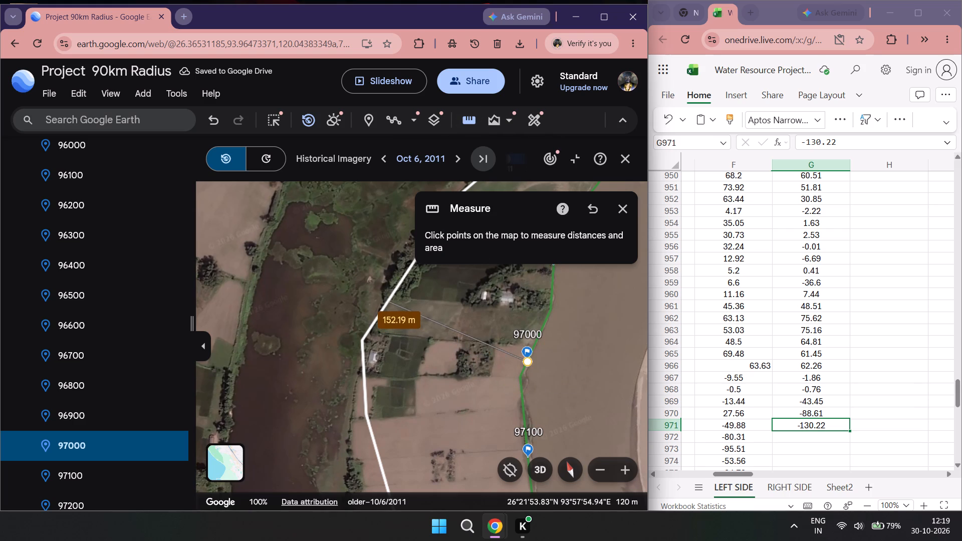
pyautogui.doubleClick(800, 437)
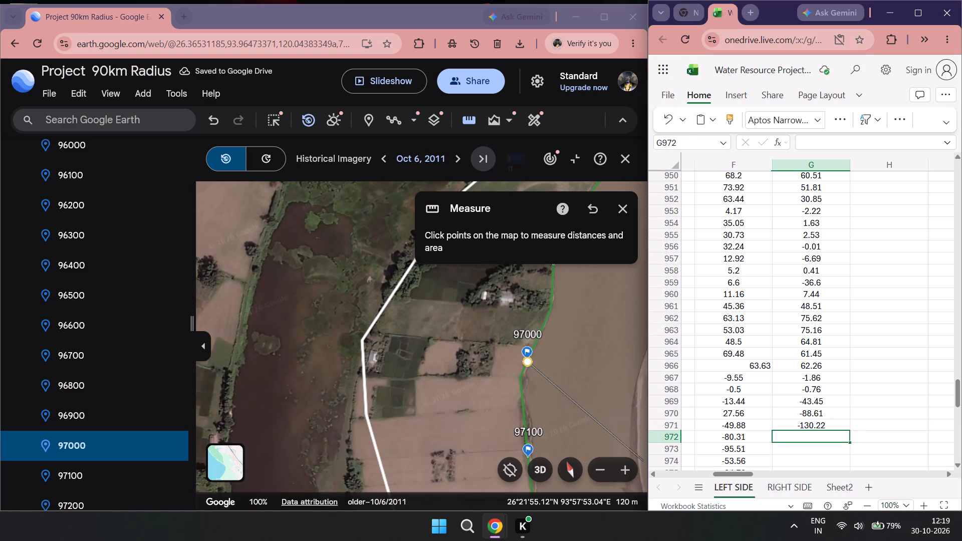
pyautogui.write('152.1')
pyautogui.press('9')
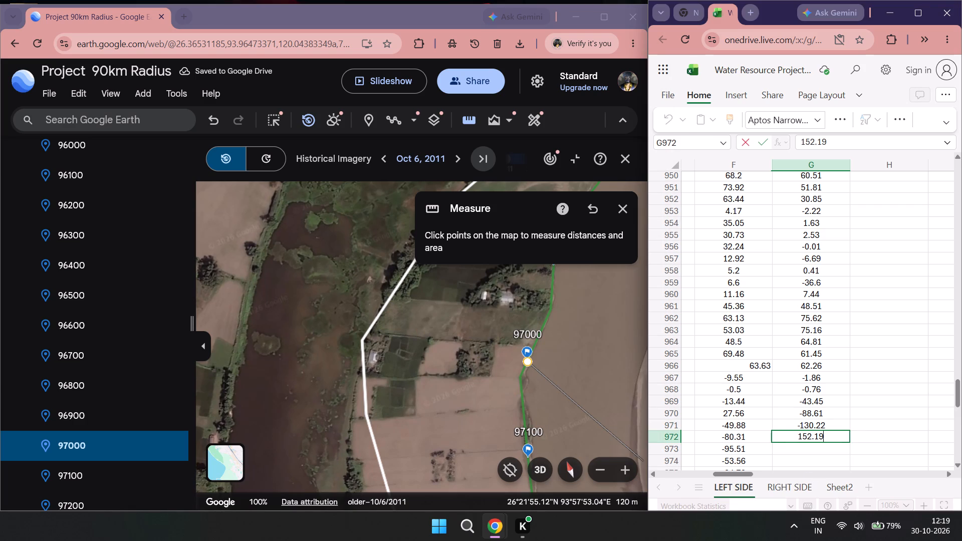
pyautogui.scroll(-2, 788, 368)
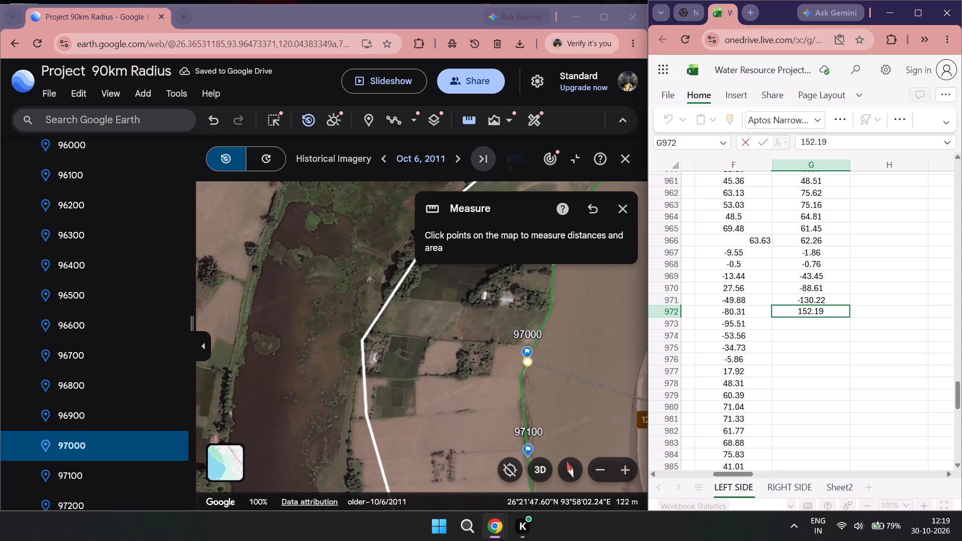
pyautogui.press('BackSpace')
pyautogui.press('BackSpace')
pyautogui.press('BackSpace')
pyautogui.press('BackSpace')
pyautogui.press('BackSpace')
pyautogui.press('BackSpace')
pyautogui.press('BackSpace')
pyautogui.press('BackSpace')
pyautogui.press('BackSpace')
pyautogui.press('BackSpace')
pyautogui.press('BackSpace')
pyautogui.press('BackSpace')
pyautogui.press('BackSpace')
pyautogui.write('-1')
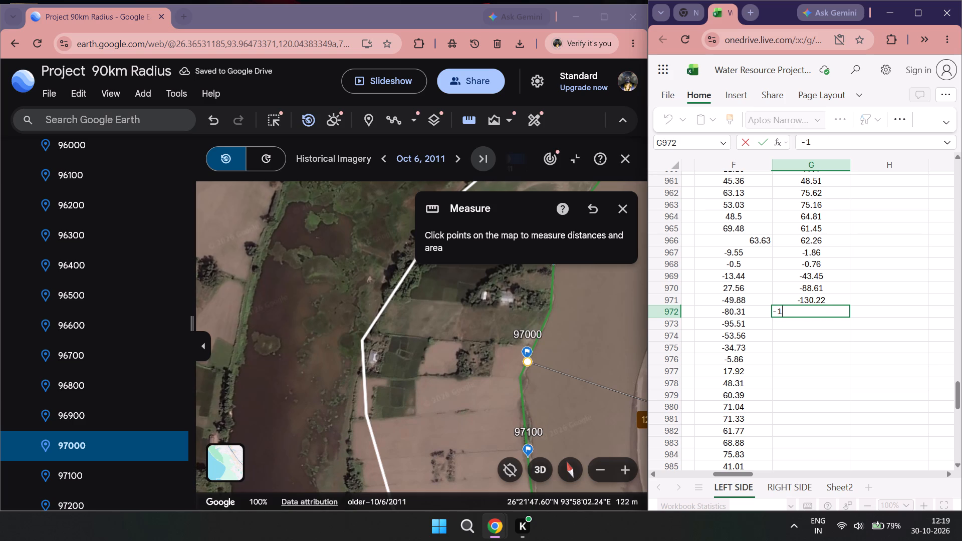
pyautogui.write('52.1')
pyautogui.press('9')
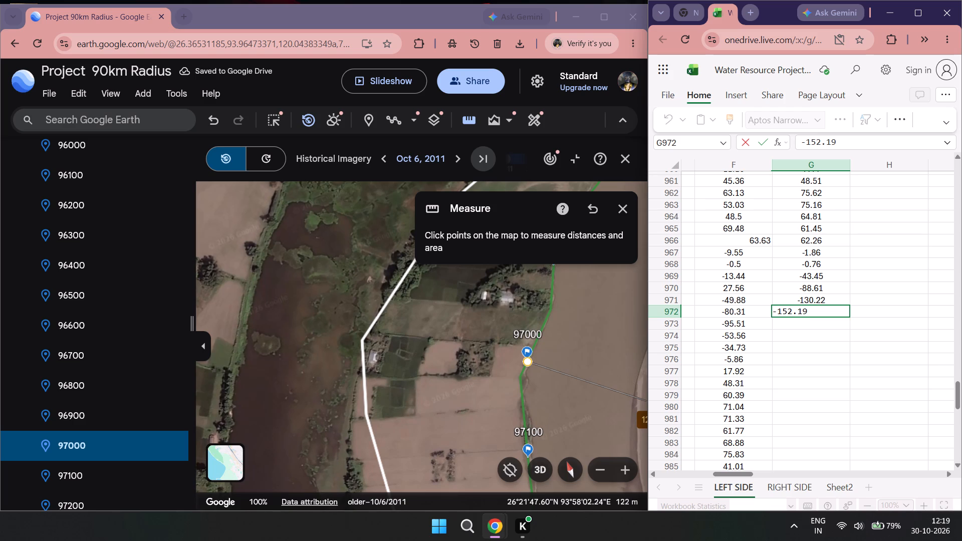
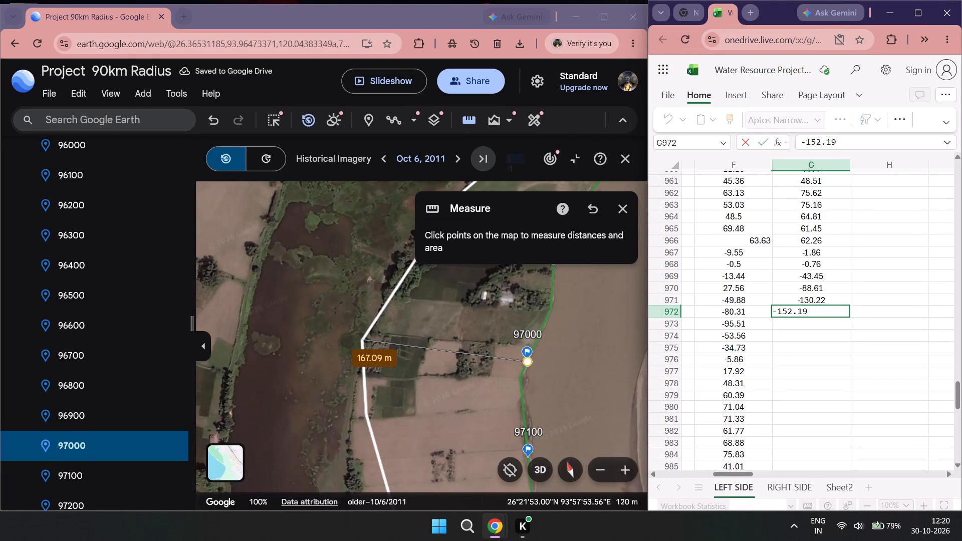
# Enter -167.09 in cell G973 as the signed offset measured at placemark 97000.
pyautogui.doubleClick(805, 324)
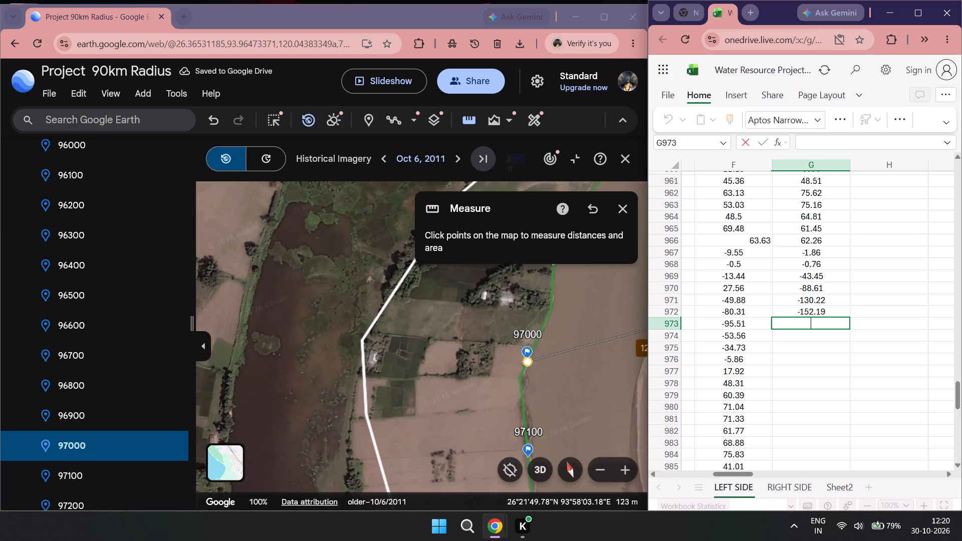
pyautogui.write('-16')
pyautogui.write('7.09')
# Measure the distance from the green line to the white line at placemark 97100 and enter -143.6 in cell G974.
pyautogui.doubleClick(69, 480)
pyautogui.scroll(-1, 395, 393)
pyautogui.doubleClick(471, 122)
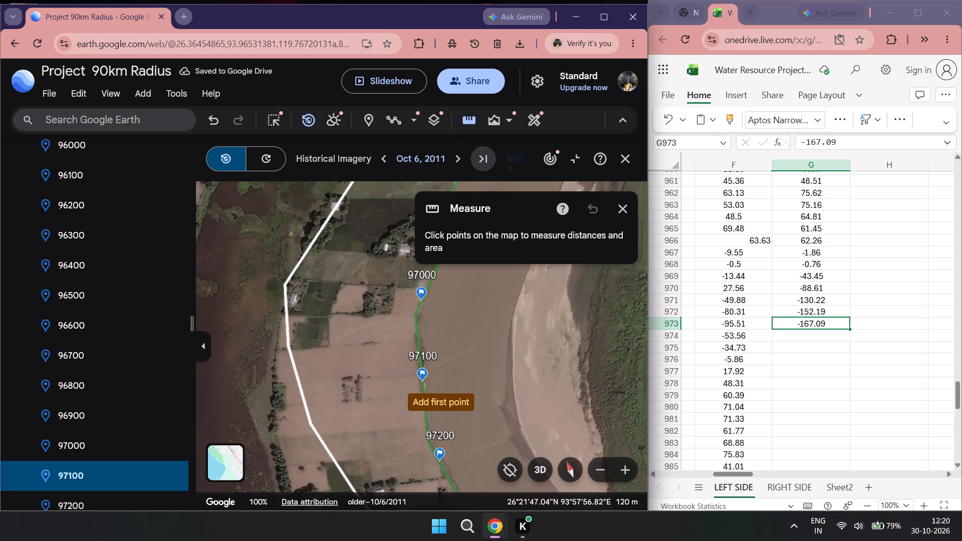
pyautogui.click(421, 382)
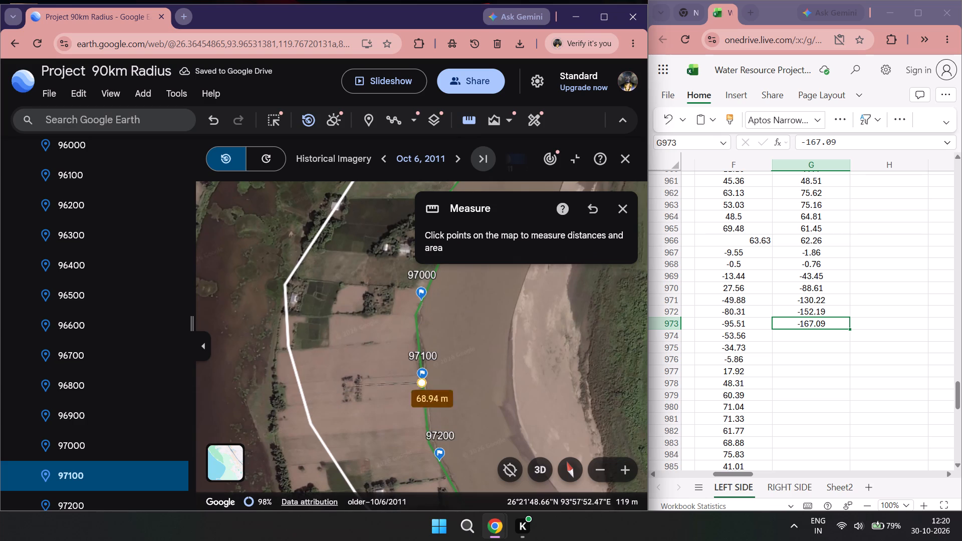
pyautogui.doubleClick(813, 332)
pyautogui.write('-143.6')
# Measure the distance from the green line to the white line at placemark 97200 and enter -107.3 in cell G975.
pyautogui.scroll(-6, 87, 279)
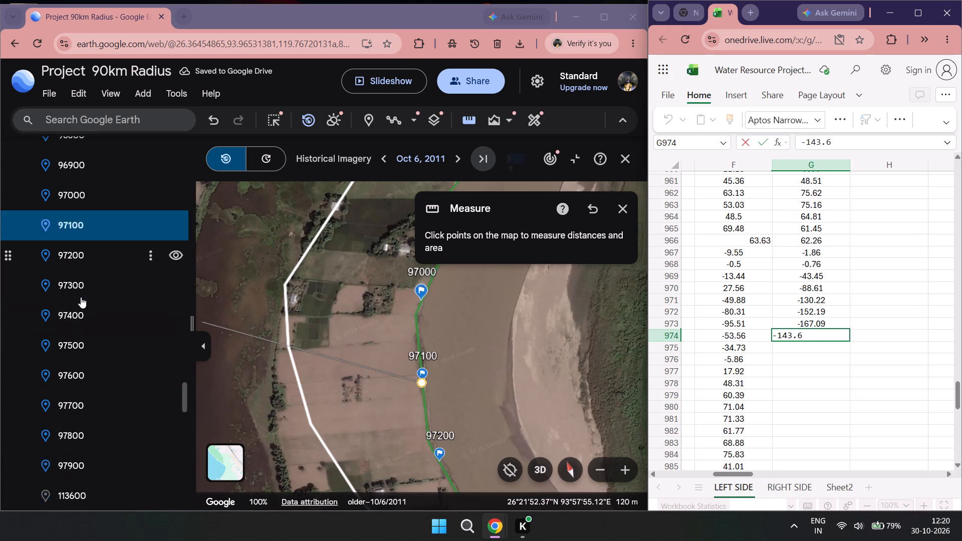
pyautogui.doubleClick(79, 199)
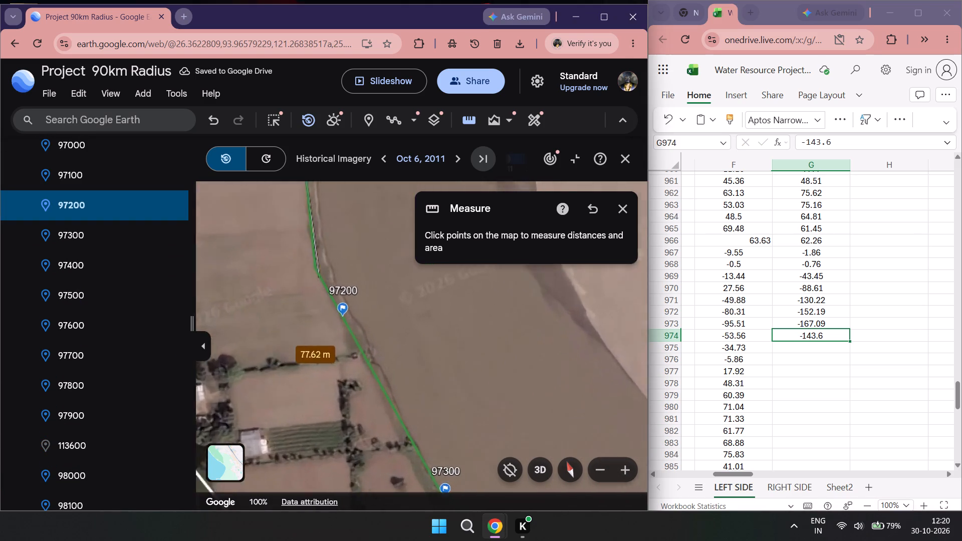
pyautogui.moveTo(303, 336); pyautogui.dragTo(448, 303)
pyautogui.scroll(-3, 448, 303)
pyautogui.doubleClick(462, 118)
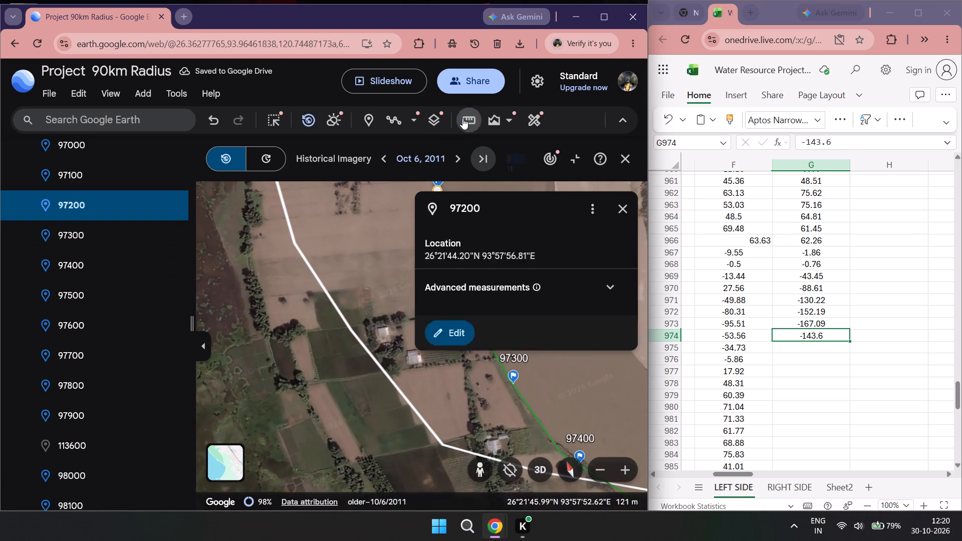
pyautogui.click(459, 294)
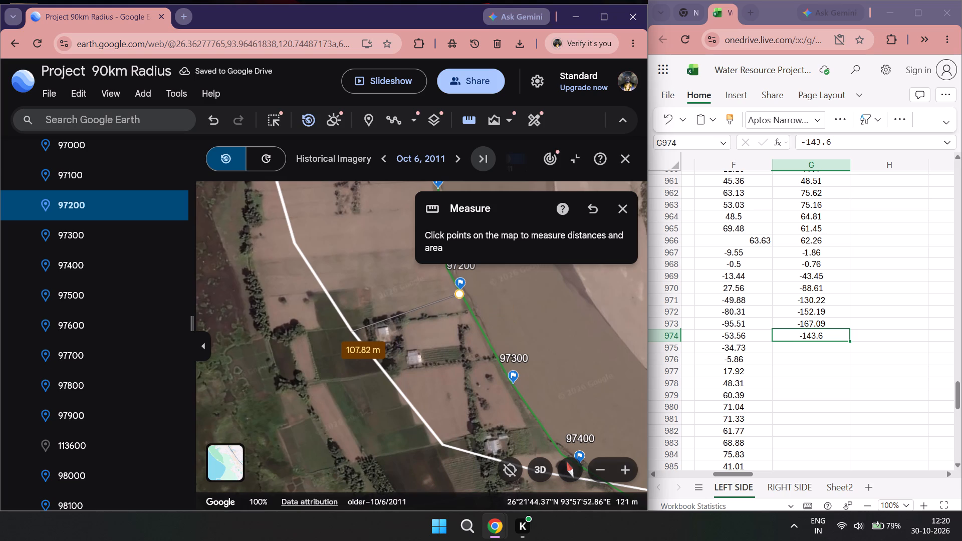
pyautogui.doubleClick(805, 346)
pyautogui.write('-107')
pyautogui.write('.3')
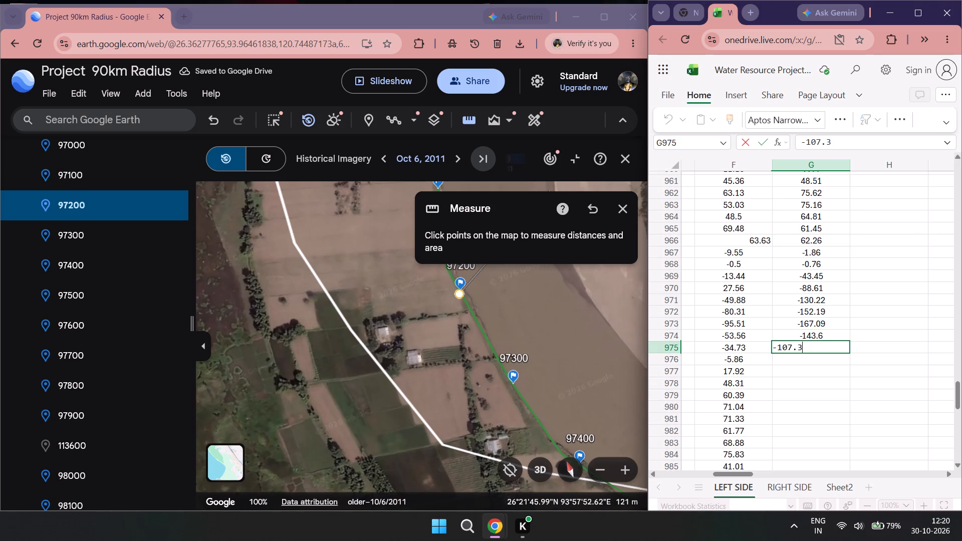
# Measure the distance from the green line to the white line at placemark 97300 and enter -95.92 in cell G976.
pyautogui.doubleClick(72, 222)
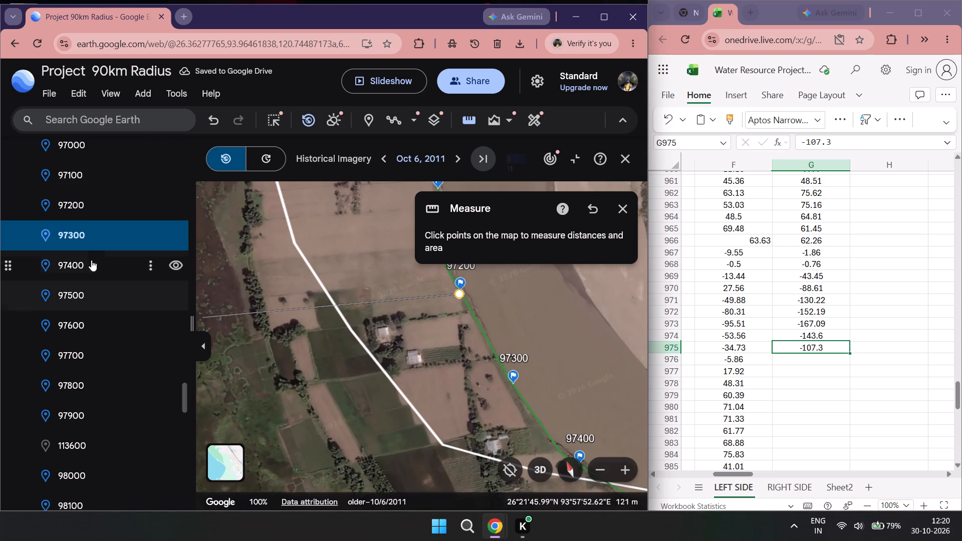
pyautogui.doubleClick(101, 229)
pyautogui.scroll(-1, 340, 306)
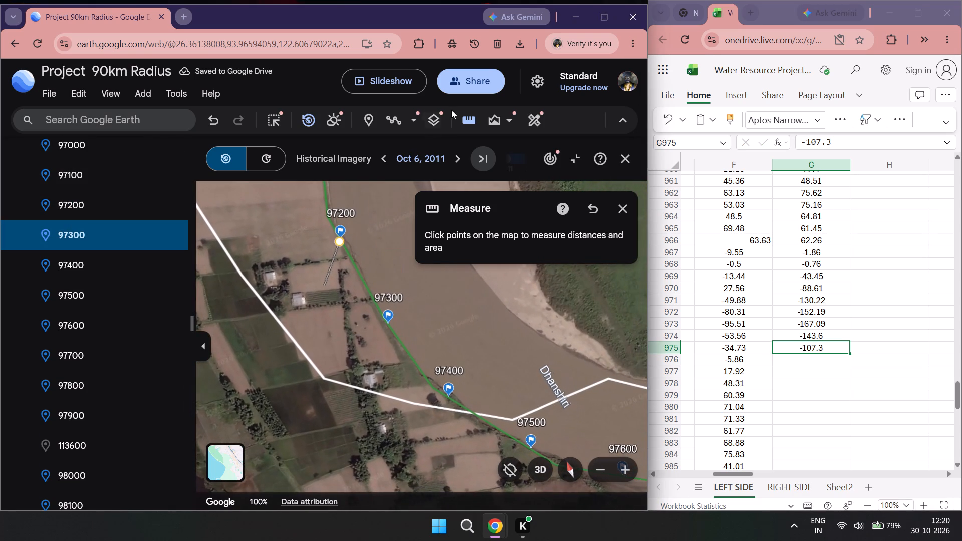
pyautogui.doubleClick(461, 116)
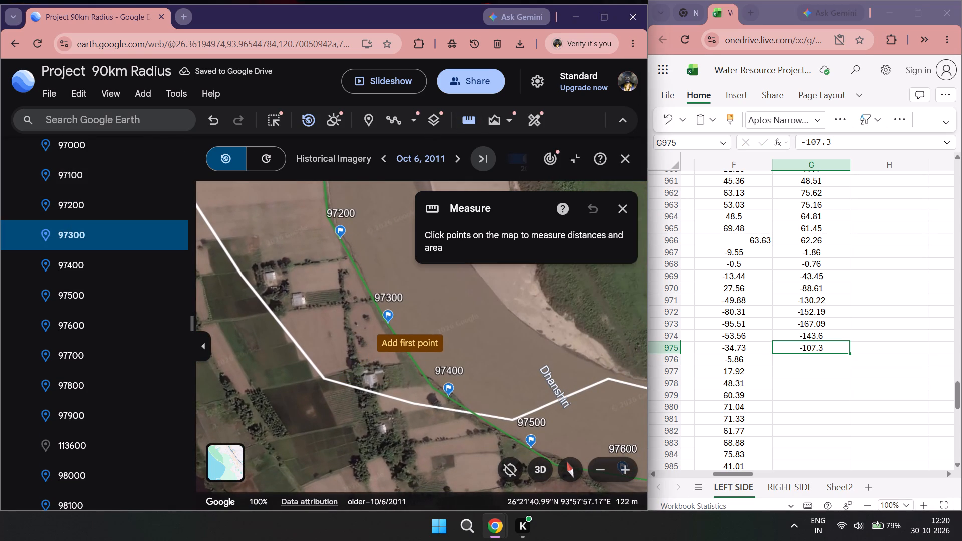
pyautogui.click(391, 323)
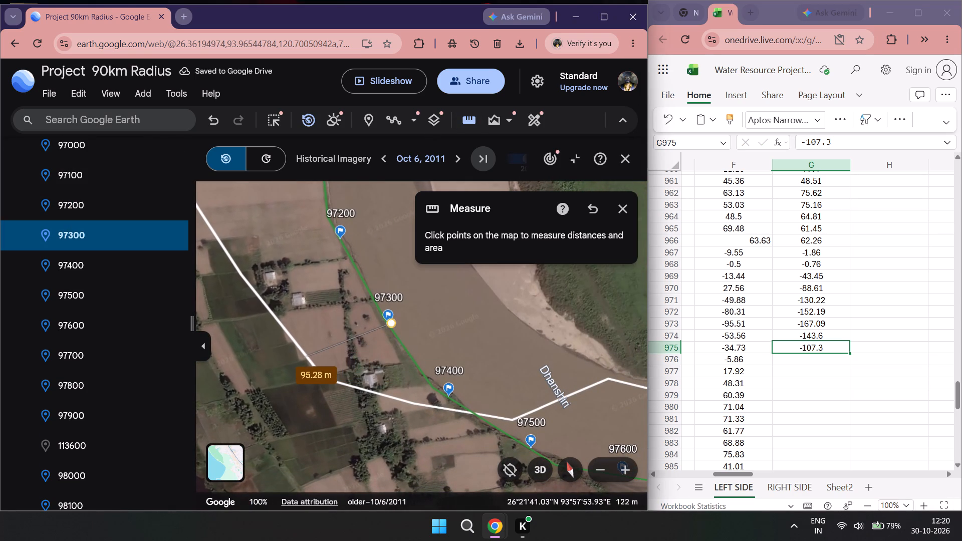
pyautogui.doubleClick(815, 362)
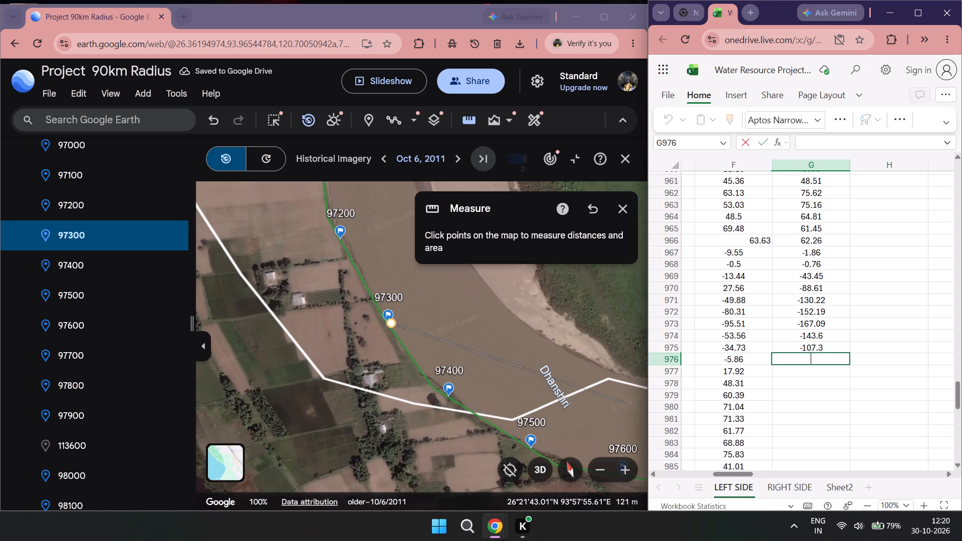
pyautogui.write('-95')
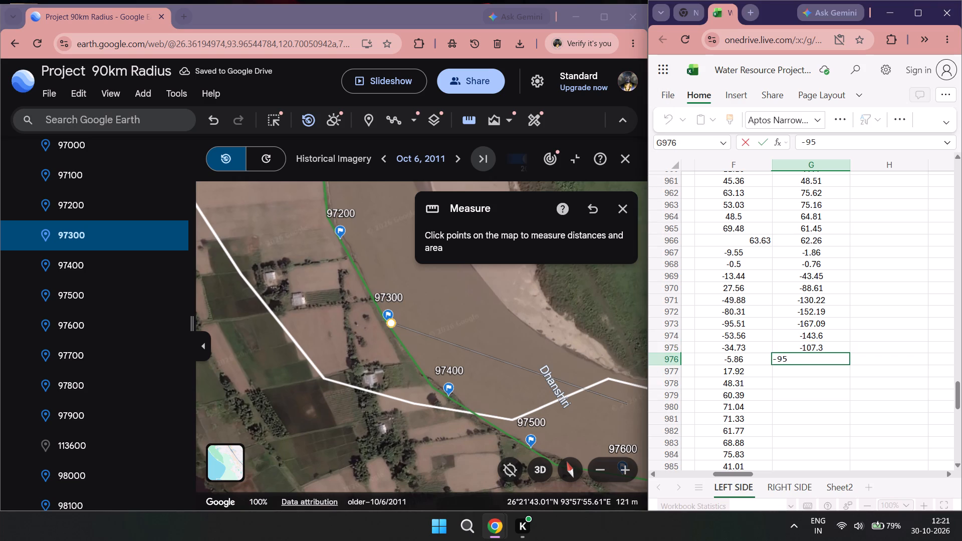
pyautogui.write('.92')
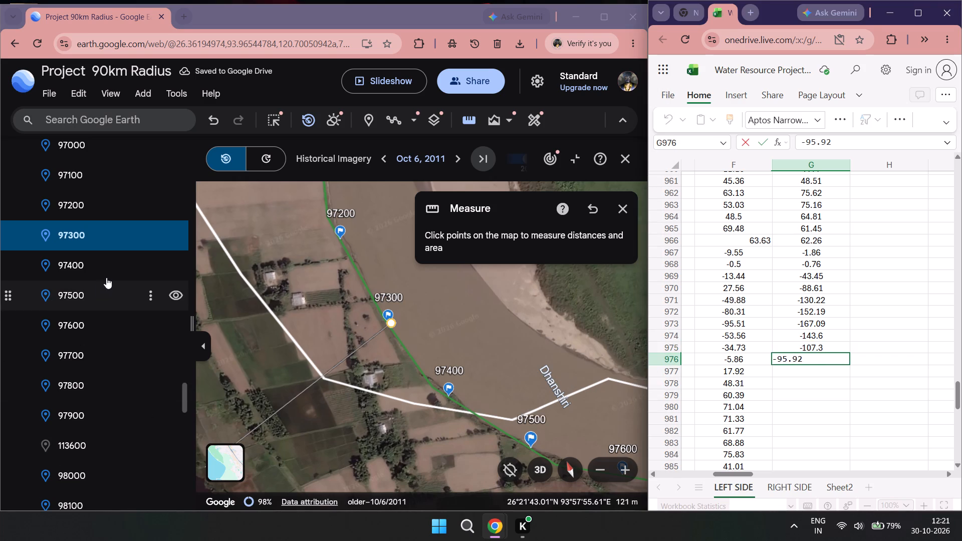
# Measure the distance from the green line to the white line at placemark 97400 and enter -12.29 in cell G977.
pyautogui.doubleClick(106, 267)
pyautogui.scroll(-2, 316, 369)
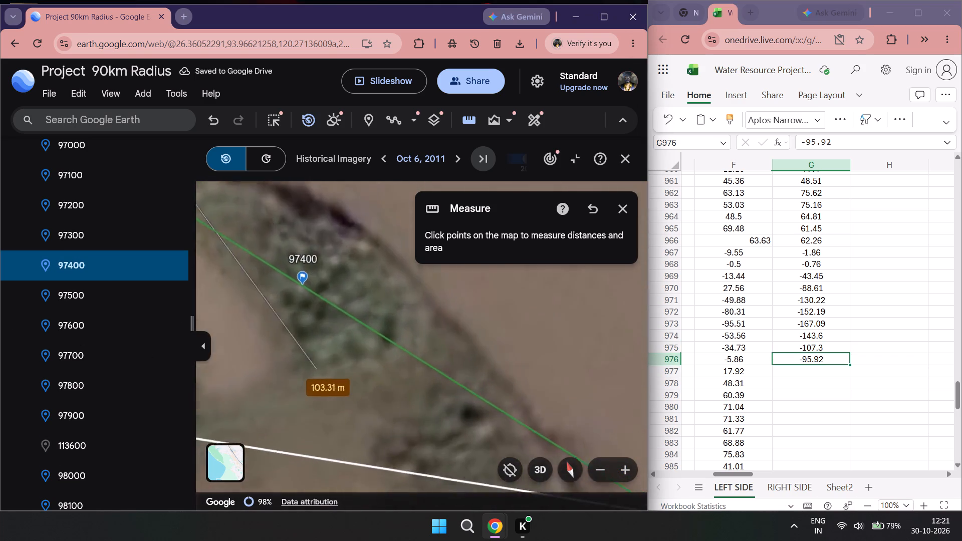
pyautogui.doubleClick(470, 114)
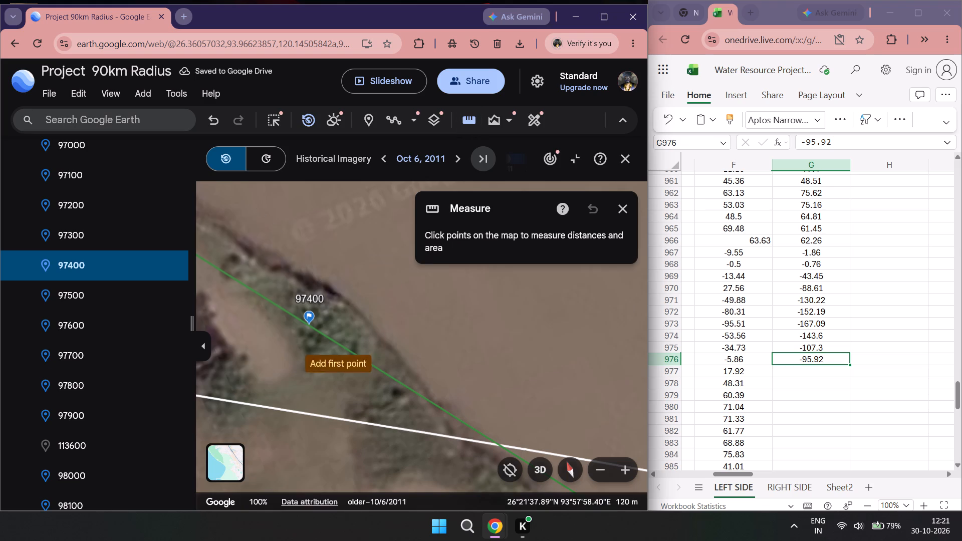
pyautogui.click(309, 327)
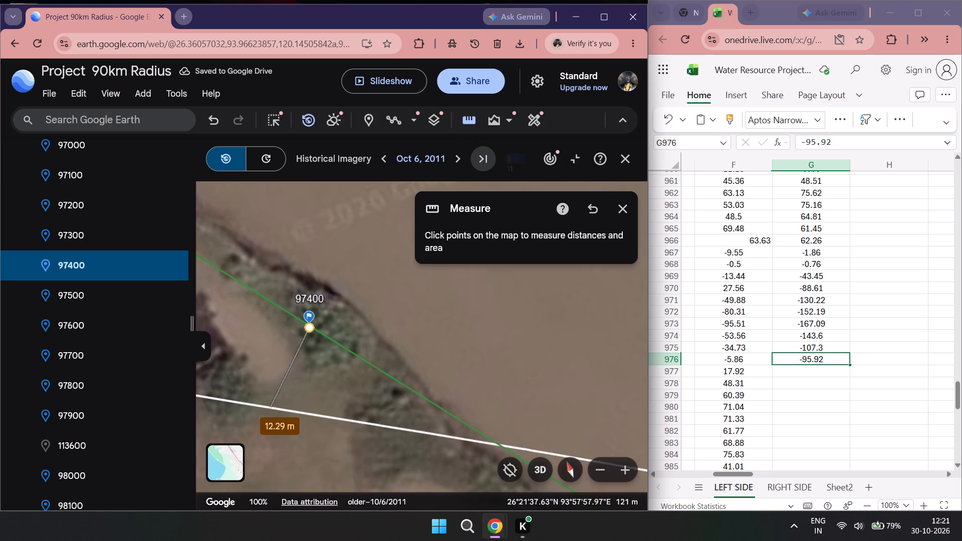
pyautogui.doubleClick(786, 370)
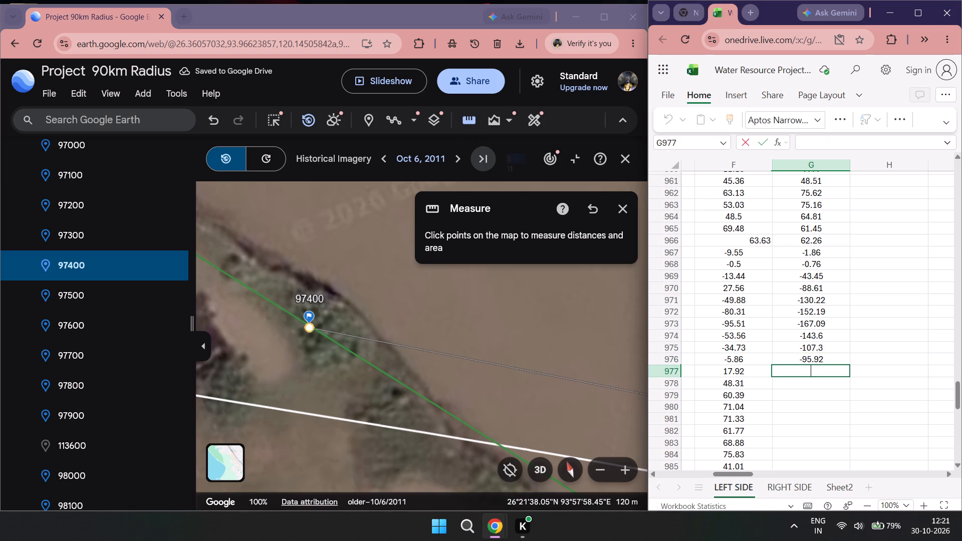
pyautogui.write('-12')
pyautogui.write('.29')
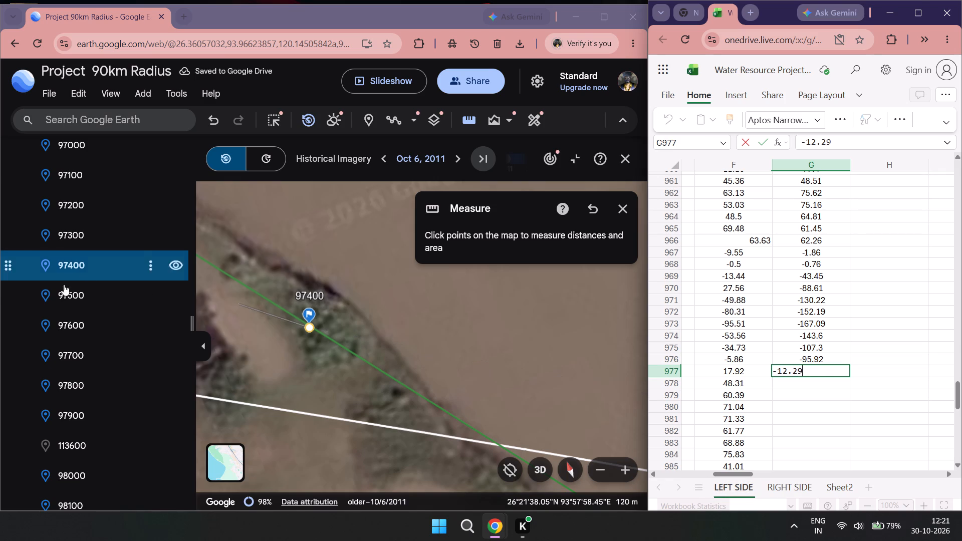
# Measure the distance from the green line to the white line at placemark 97500 and enter 45,41 in cell G978.
pyautogui.doubleClick(77, 286)
pyautogui.doubleClick(109, 288)
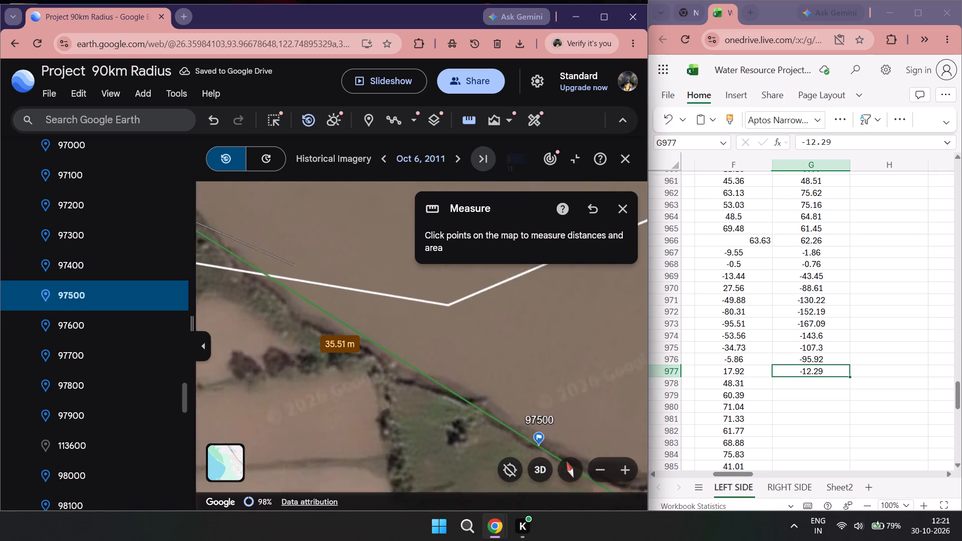
pyautogui.scroll(-4, 339, 327)
pyautogui.doubleClick(464, 123)
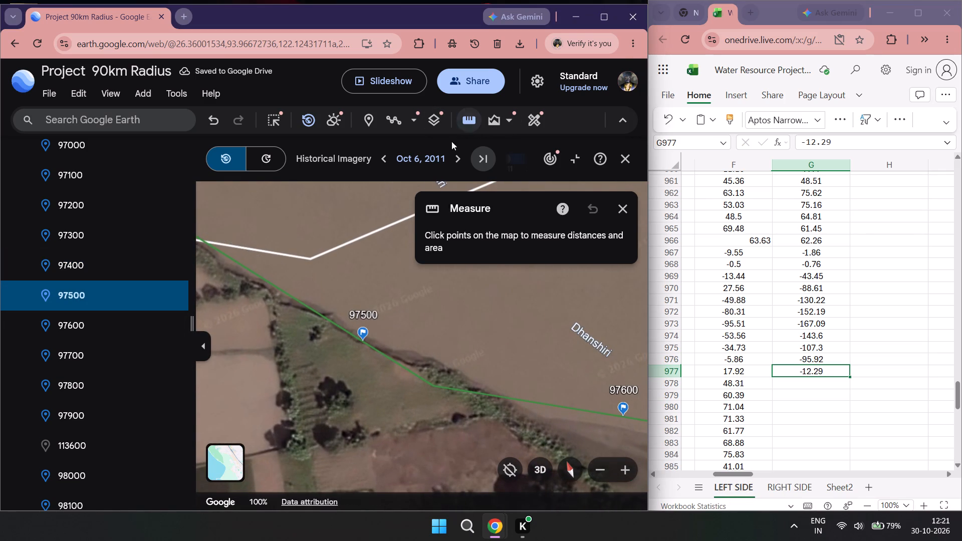
pyautogui.click(363, 341)
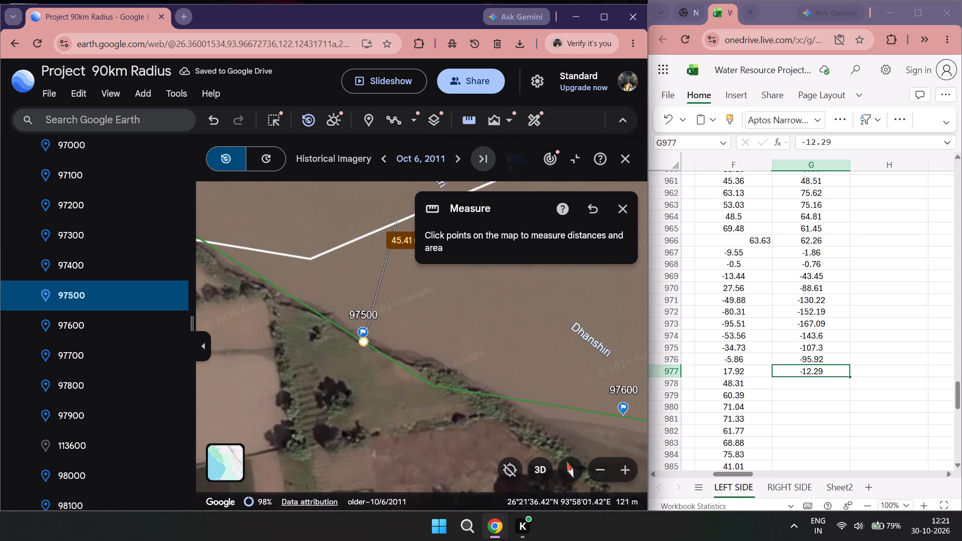
pyautogui.doubleClick(810, 384)
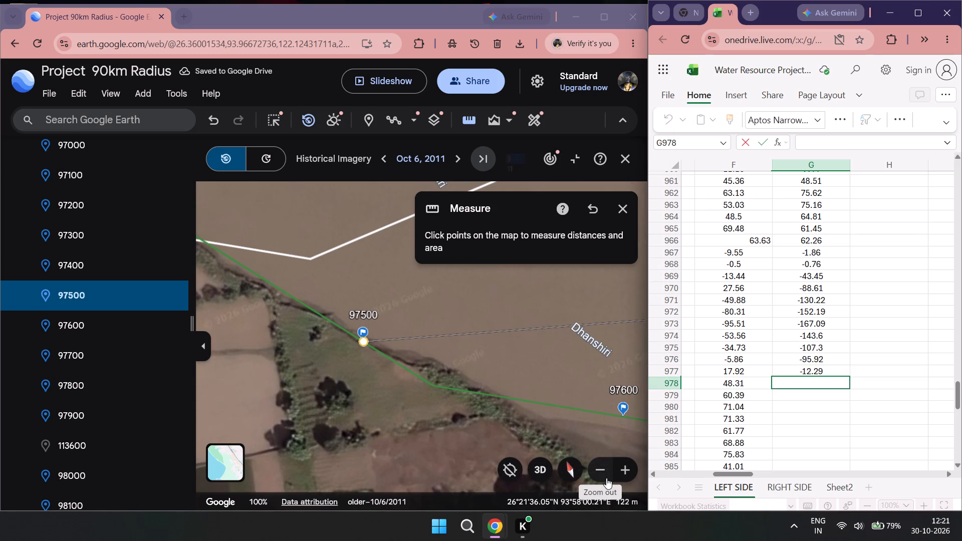
pyautogui.write('45')
pyautogui.press(',')
pyautogui.write('41')
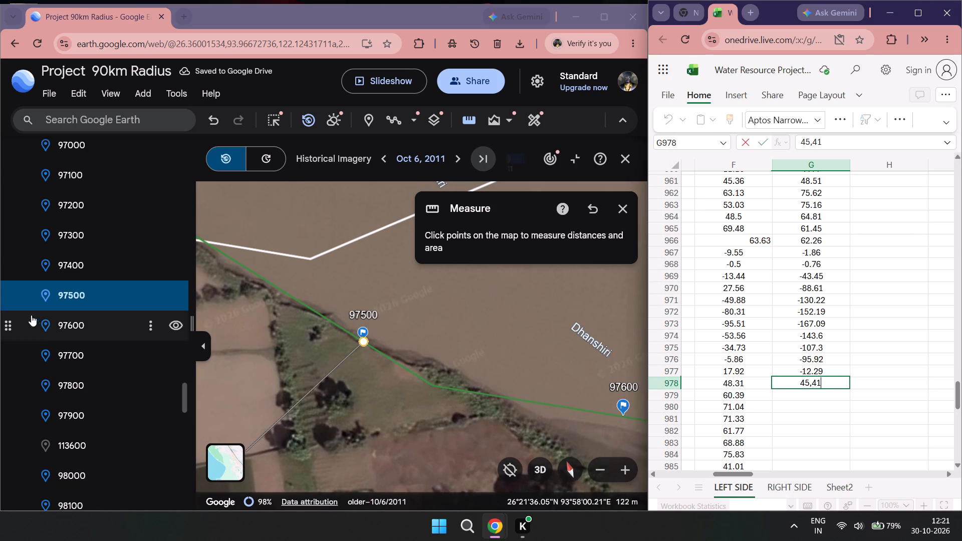
# Measure the distance from the green line to the white line at placemark 97600 and enter 94.36 in cell G979.
pyautogui.doubleClick(58, 327)
pyautogui.scroll(-5, 417, 330)
pyautogui.moveTo(417, 307); pyautogui.dragTo(401, 339)
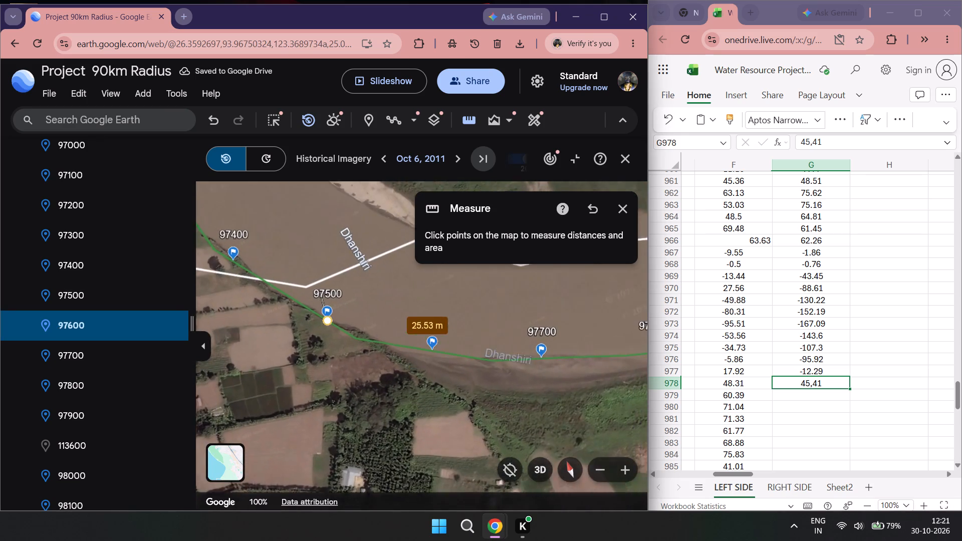
pyautogui.moveTo(401, 339); pyautogui.dragTo(399, 351)
pyautogui.click(467, 109)
pyautogui.click(465, 112)
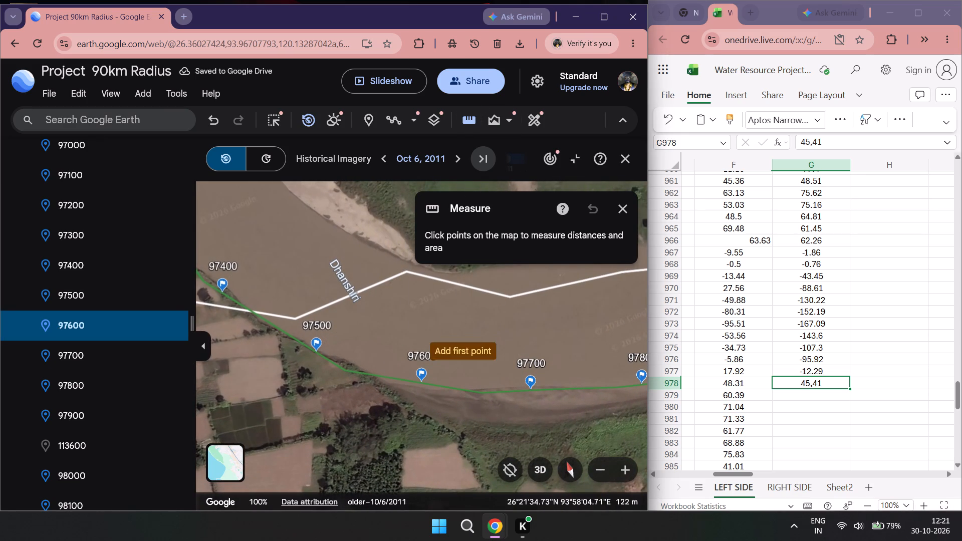
pyautogui.click(421, 382)
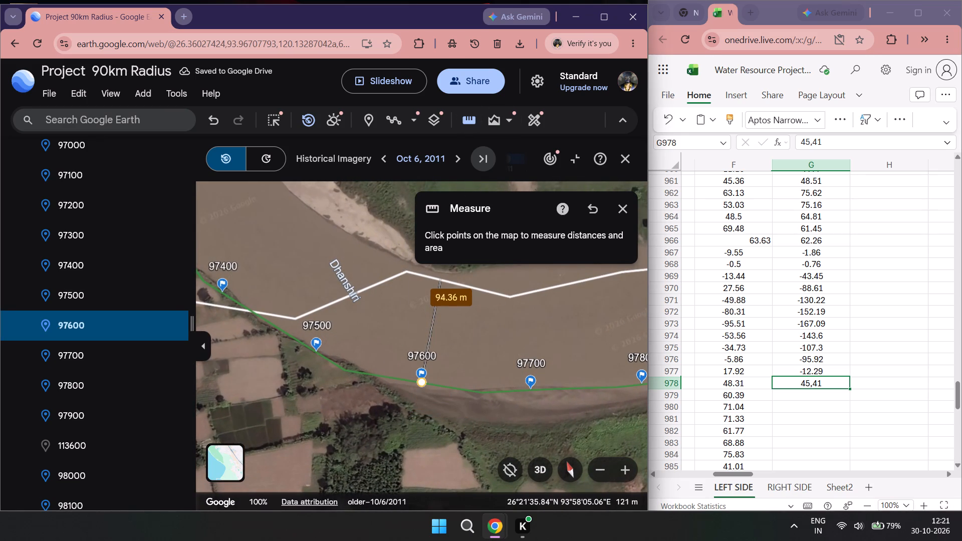
pyautogui.doubleClick(805, 398)
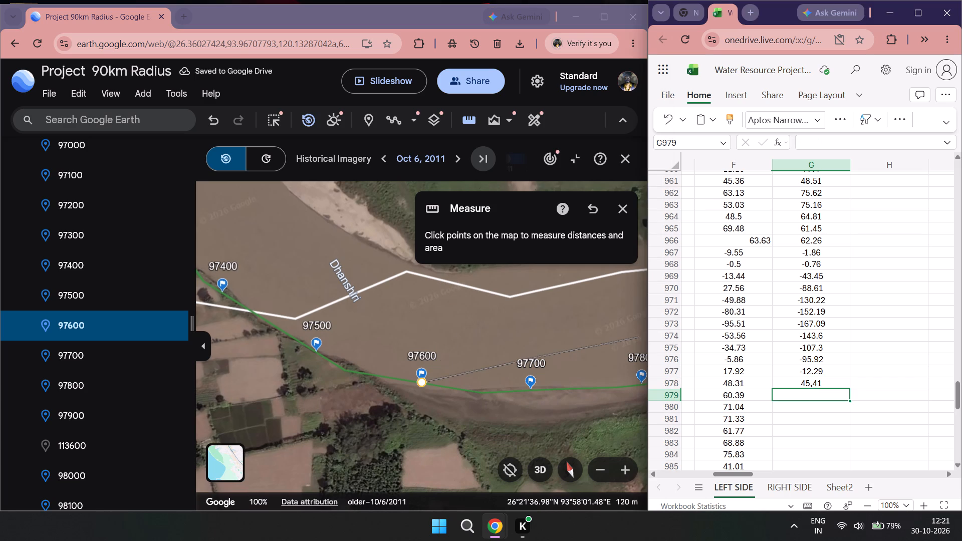
pyautogui.write('94.')
pyautogui.write('36')
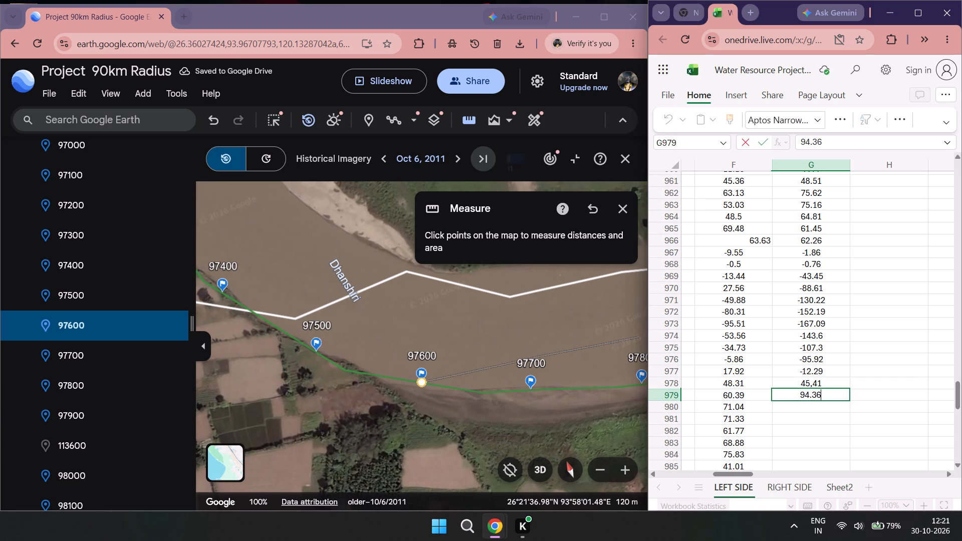
# Measure the distance from the green line to the white line at placemark 97700 and enter 89.37 in cell G980.
pyautogui.doubleClick(89, 355)
pyautogui.scroll(-1, 346, 272)
pyautogui.moveTo(346, 272); pyautogui.dragTo(345, 334)
pyautogui.doubleClick(474, 118)
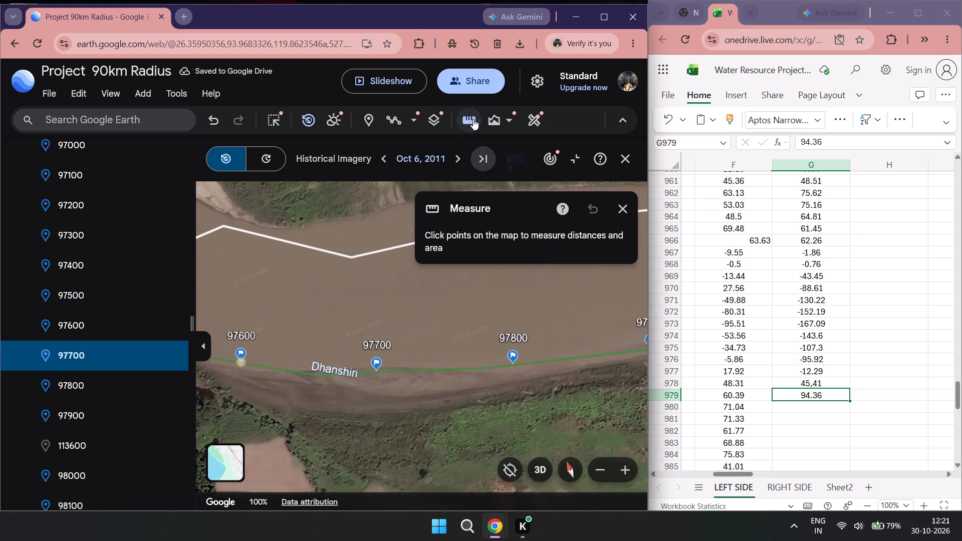
pyautogui.click(377, 371)
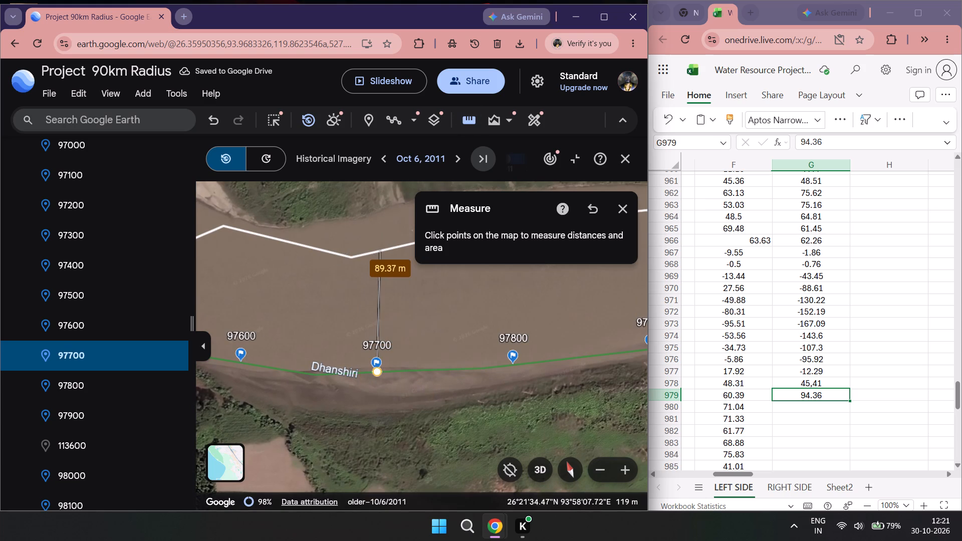
pyautogui.doubleClick(800, 407)
pyautogui.write('89')
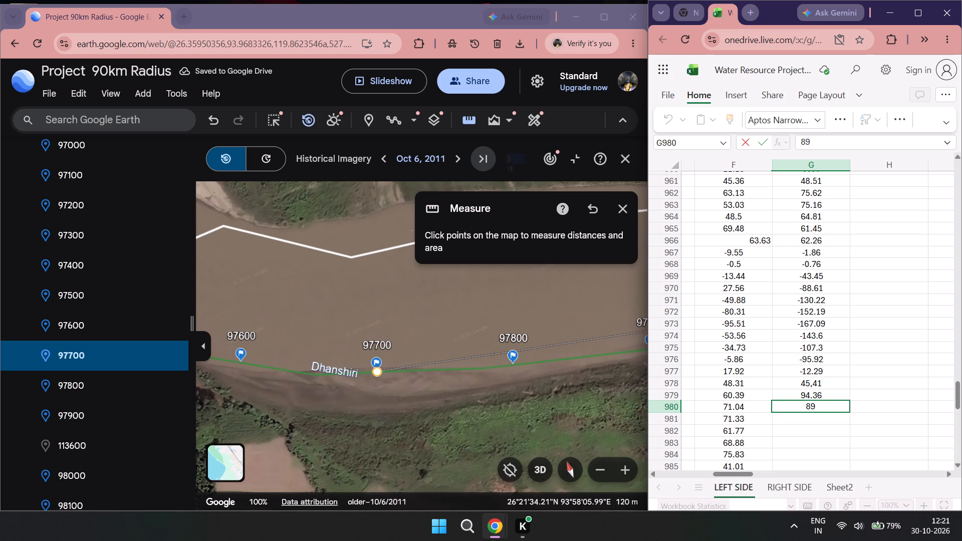
pyautogui.press('.')
pyautogui.press('3')
pyautogui.press('7')
# Measure the distance from the green line to the white line at placemark 97800 and enter 102.95 in cell G981.
pyautogui.doubleClick(101, 385)
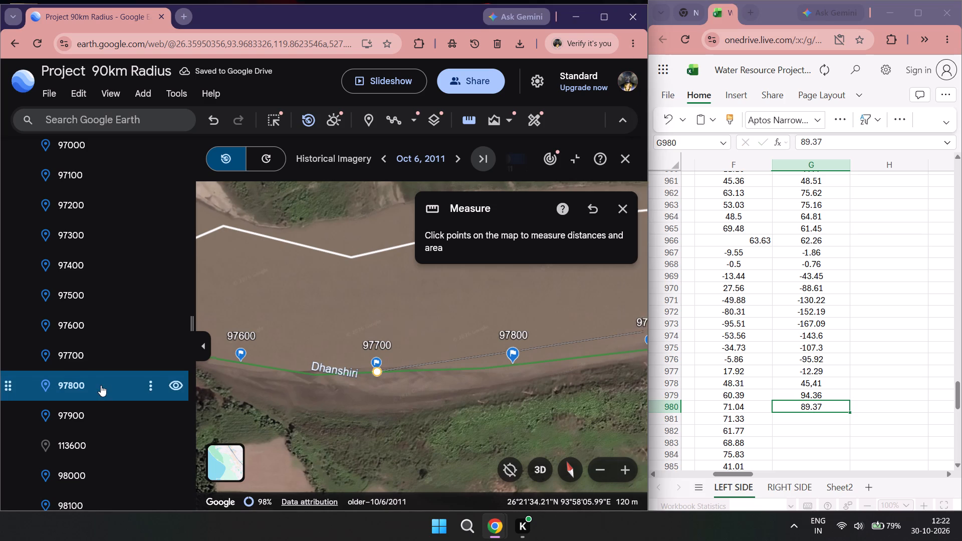
pyautogui.scroll(-2, 330, 279)
pyautogui.moveTo(330, 279); pyautogui.dragTo(329, 379)
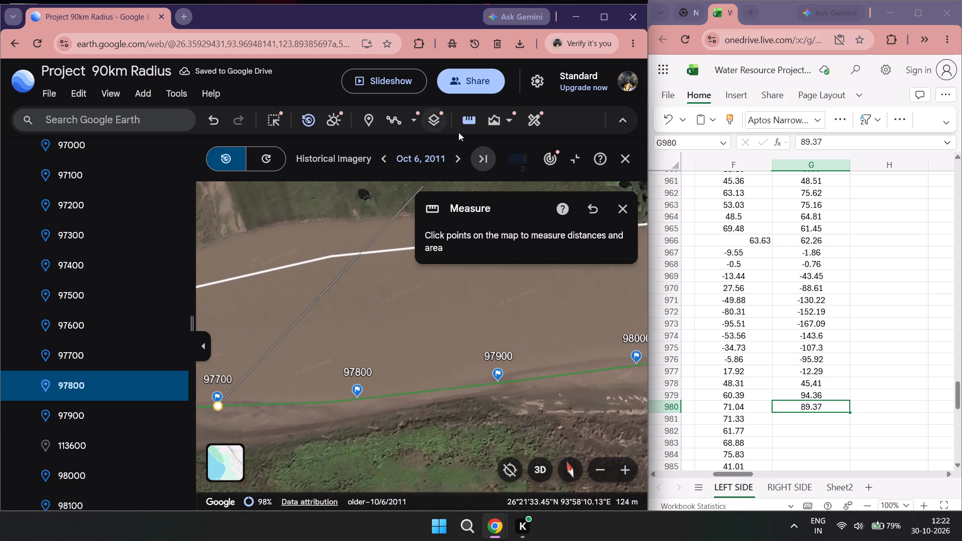
pyautogui.doubleClick(472, 125)
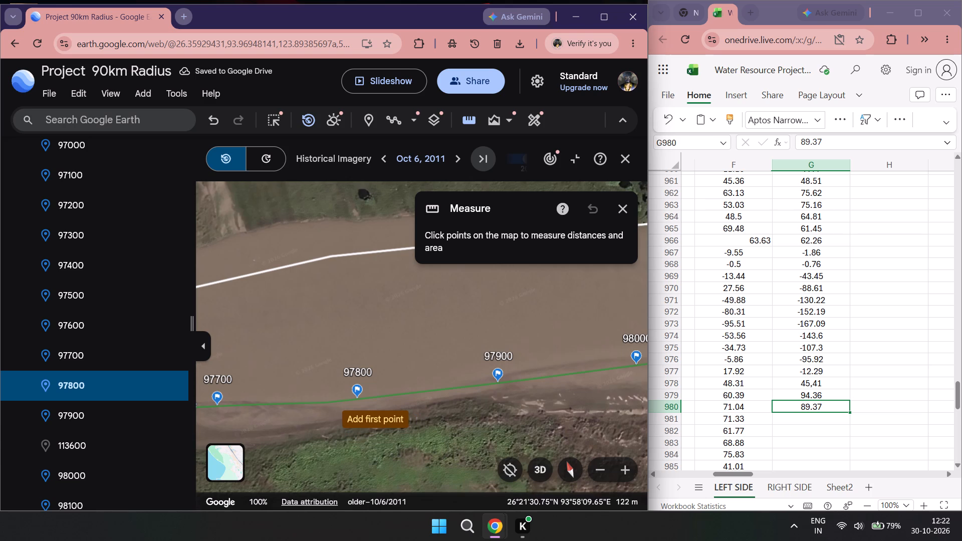
pyautogui.click(356, 400)
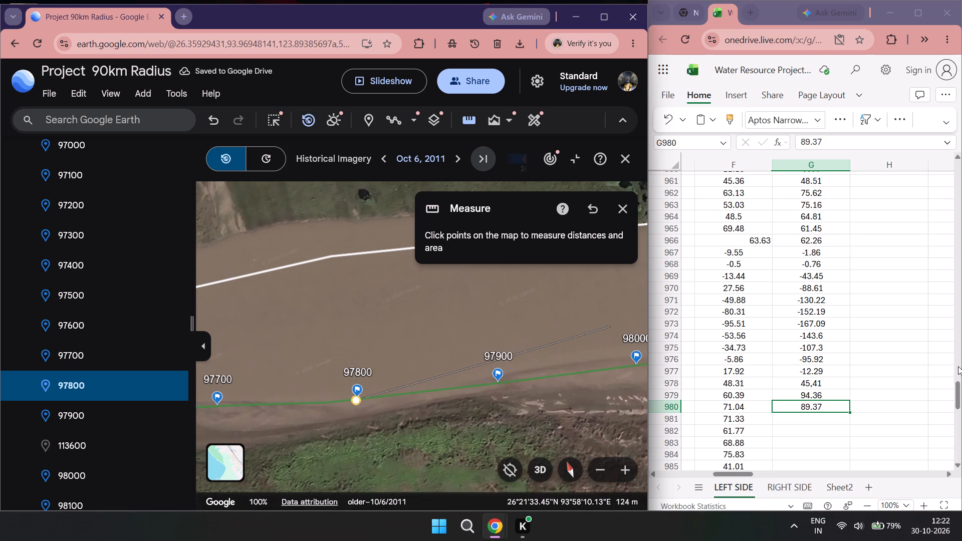
pyautogui.doubleClick(813, 419)
pyautogui.write('102.95')
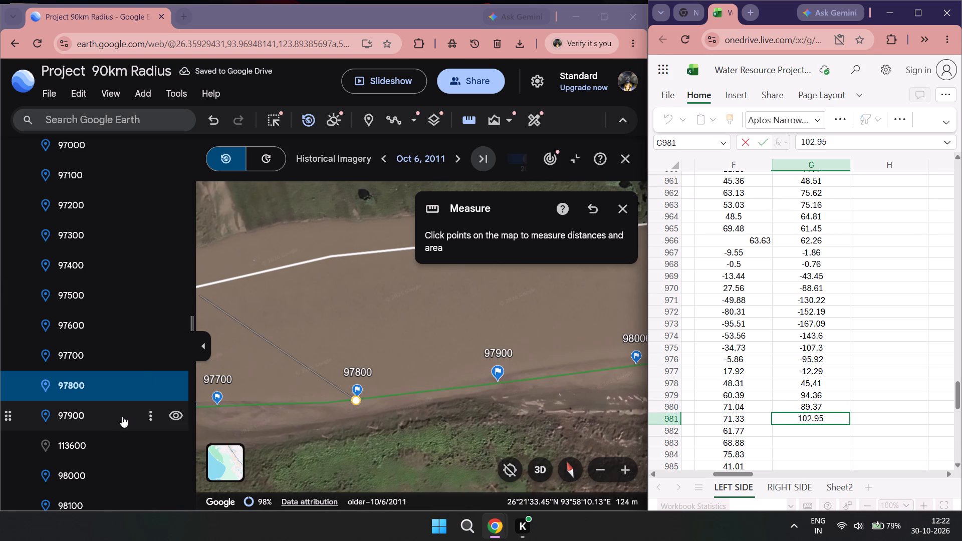
# Measure the distance from the green line to the white line at placemark 97900 and enter 101.88 in cell G982.
pyautogui.doubleClick(122, 416)
pyautogui.scroll(-1, 398, 346)
pyautogui.moveTo(390, 318); pyautogui.dragTo(365, 359)
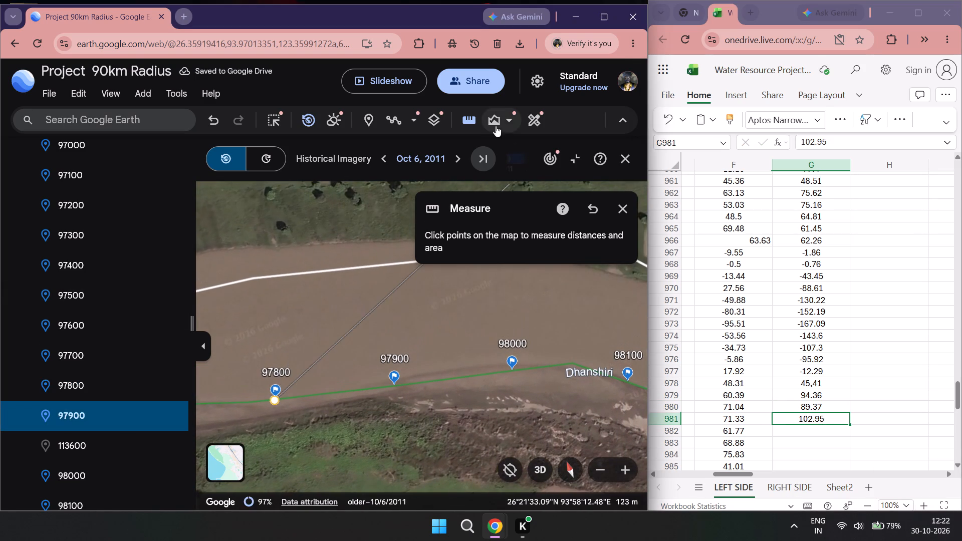
pyautogui.doubleClick(461, 116)
pyautogui.click(394, 387)
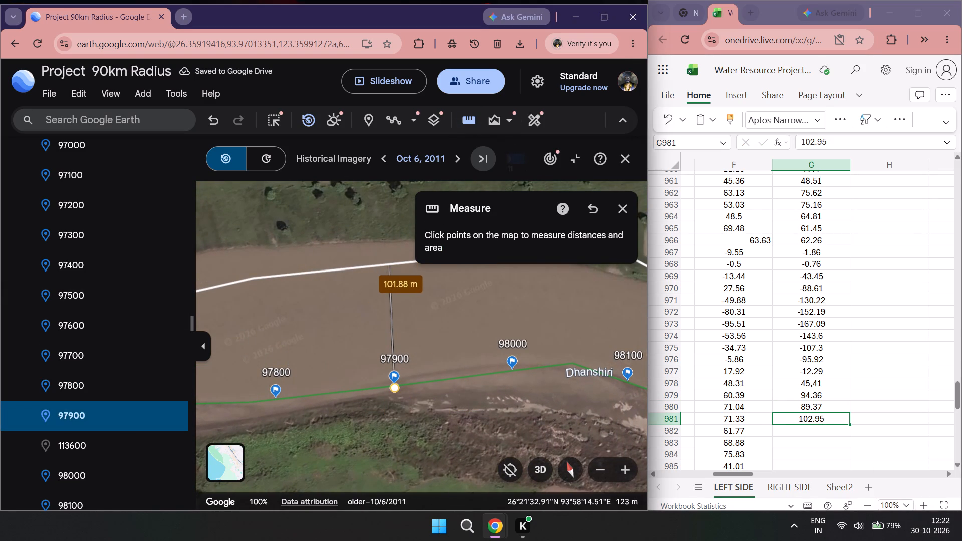
pyautogui.doubleClick(836, 436)
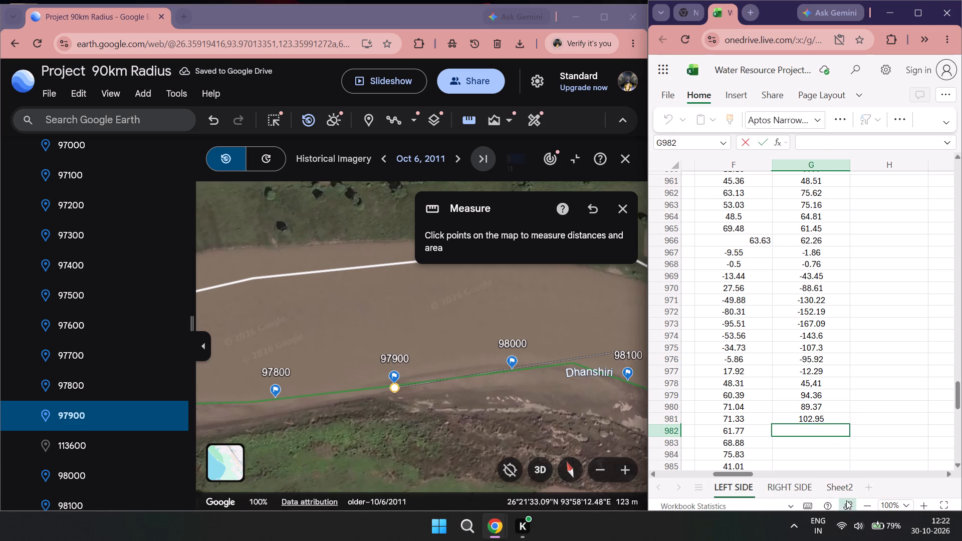
pyautogui.write('101.88')
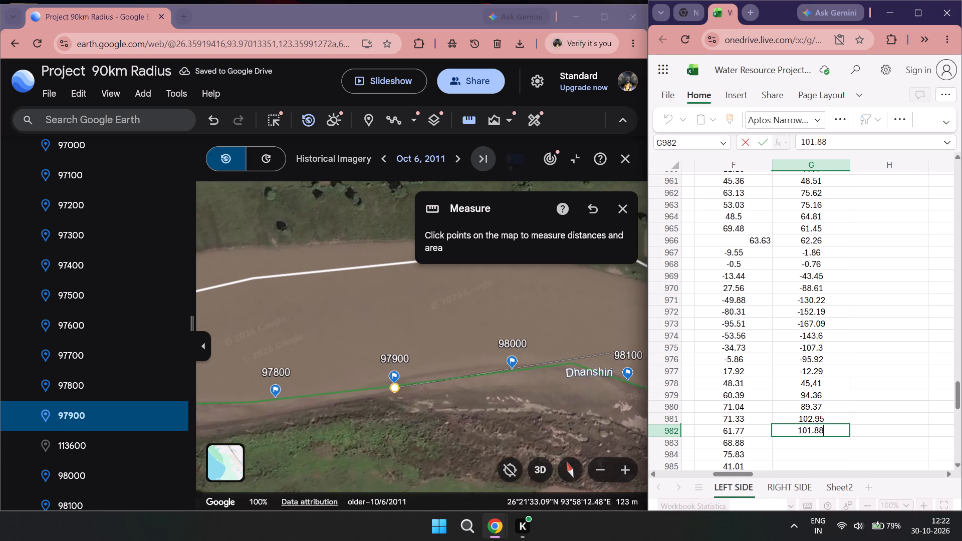
# Measure the distance from the green line to the white line at placemark 98000 and enter 97.94 in cell G983.
pyautogui.doubleClick(41, 482)
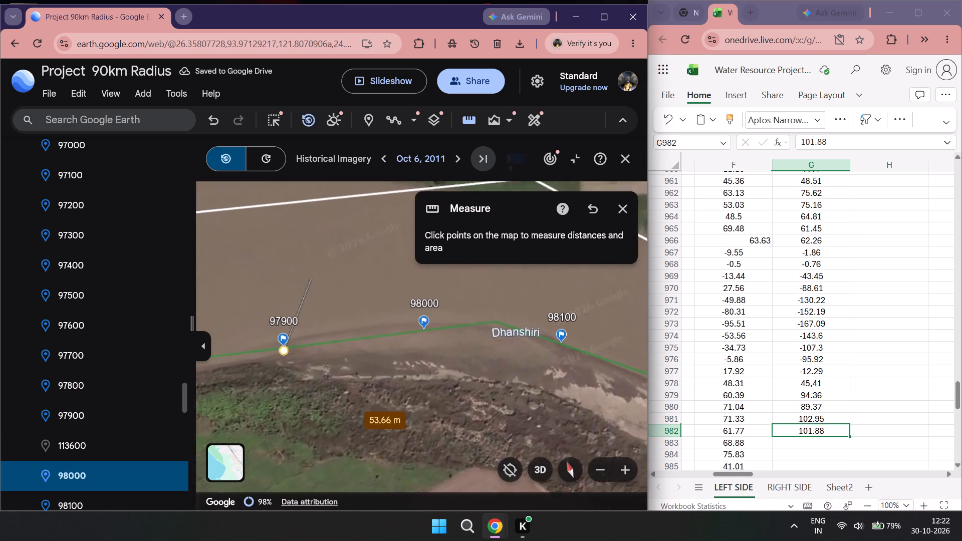
pyautogui.scroll(-2, 385, 390)
pyautogui.moveTo(385, 389); pyautogui.dragTo(352, 483)
pyautogui.click(476, 115)
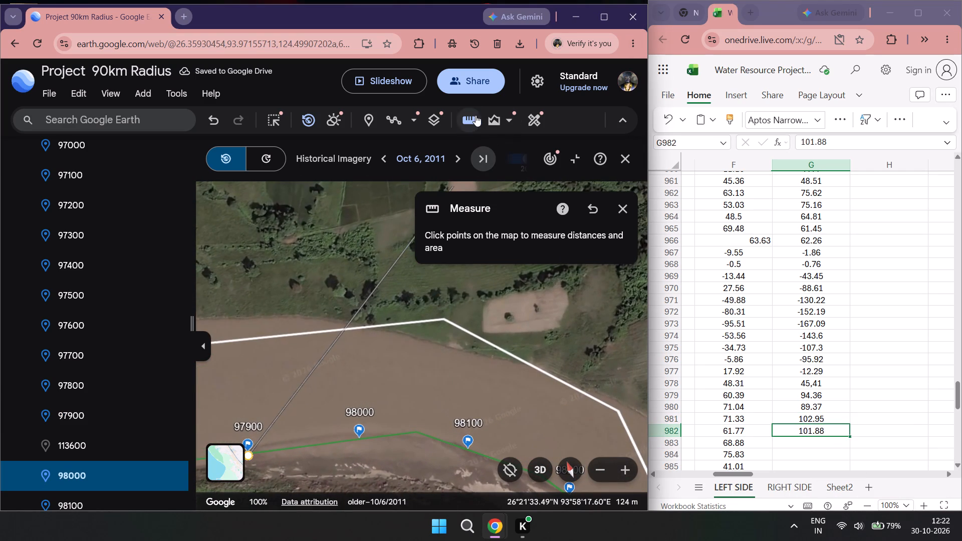
pyautogui.click(473, 115)
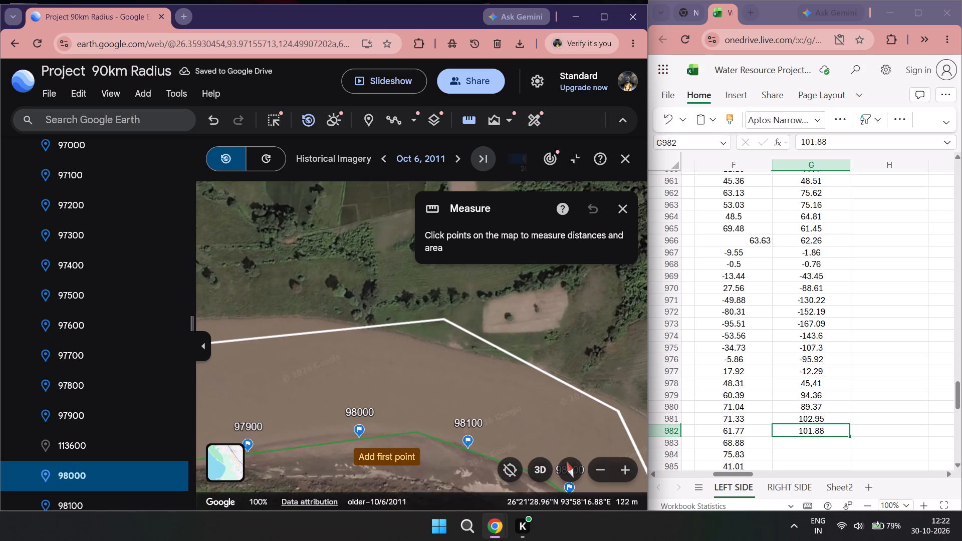
pyautogui.click(364, 438)
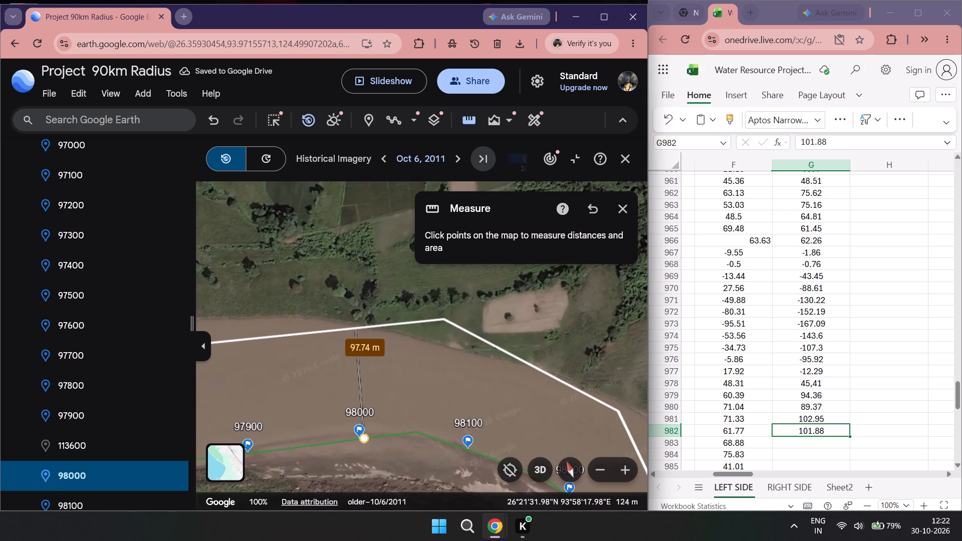
pyautogui.doubleClick(783, 440)
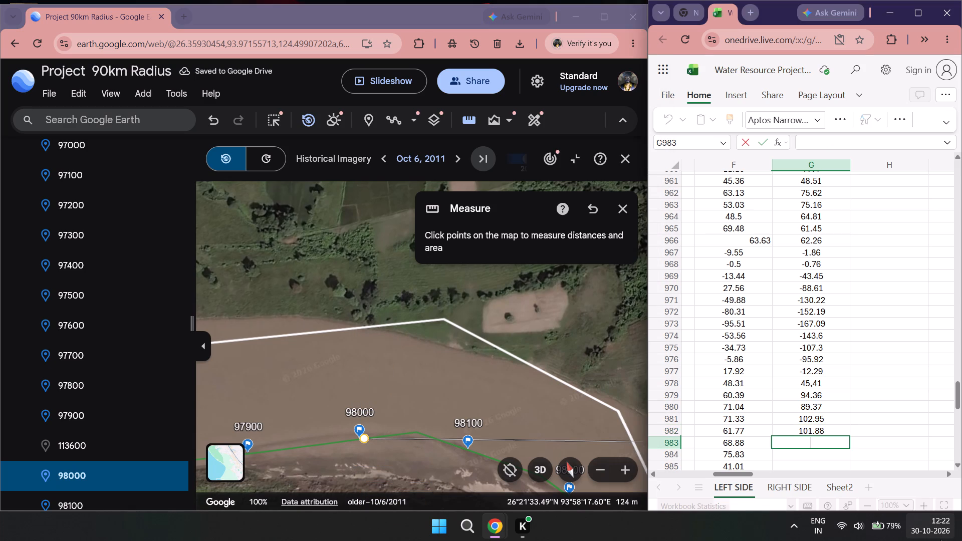
pyautogui.write('97.')
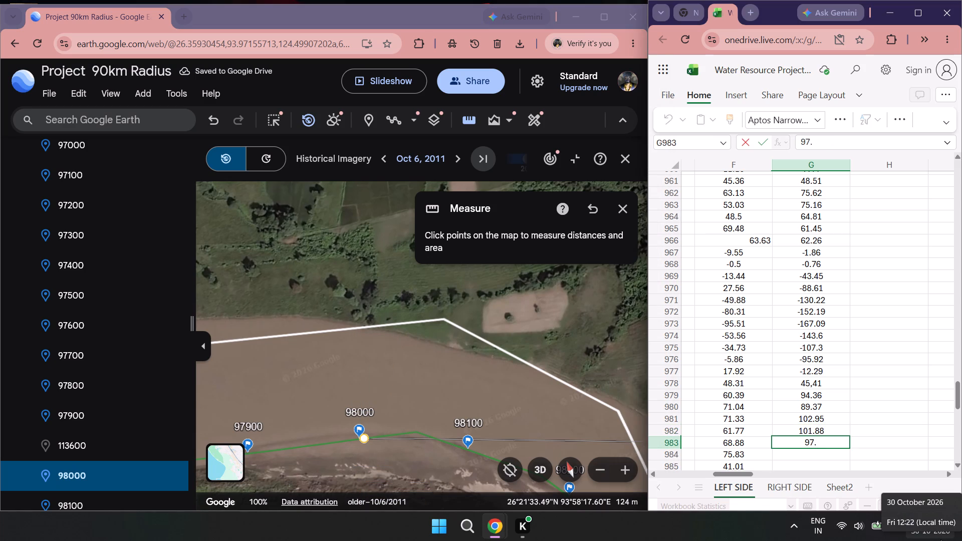
pyautogui.write('94')
# Measure the distance from the green line to the white line at placemark 98100 and enter 92.13 in cell G984.
pyautogui.scroll(-4, 69, 453)
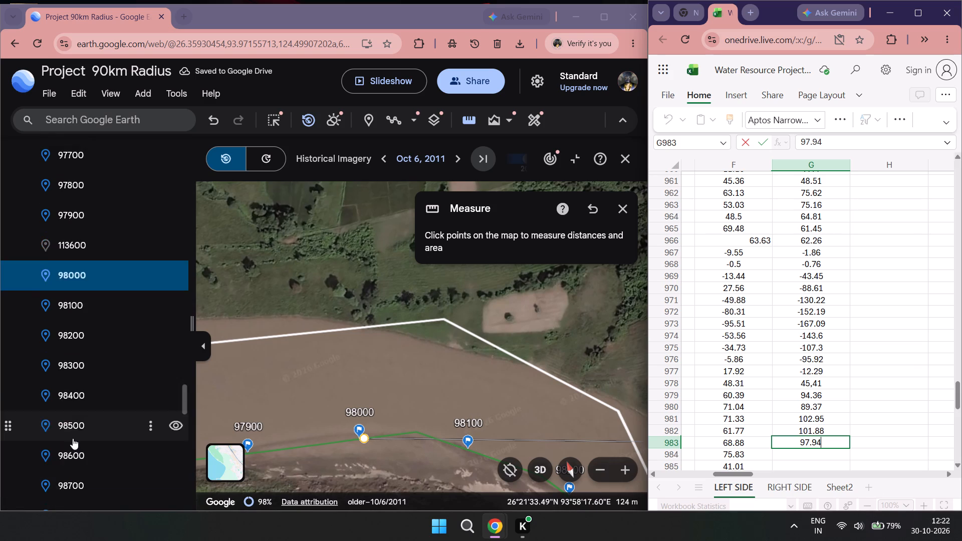
pyautogui.scroll(-3, 73, 438)
pyautogui.doubleClick(83, 154)
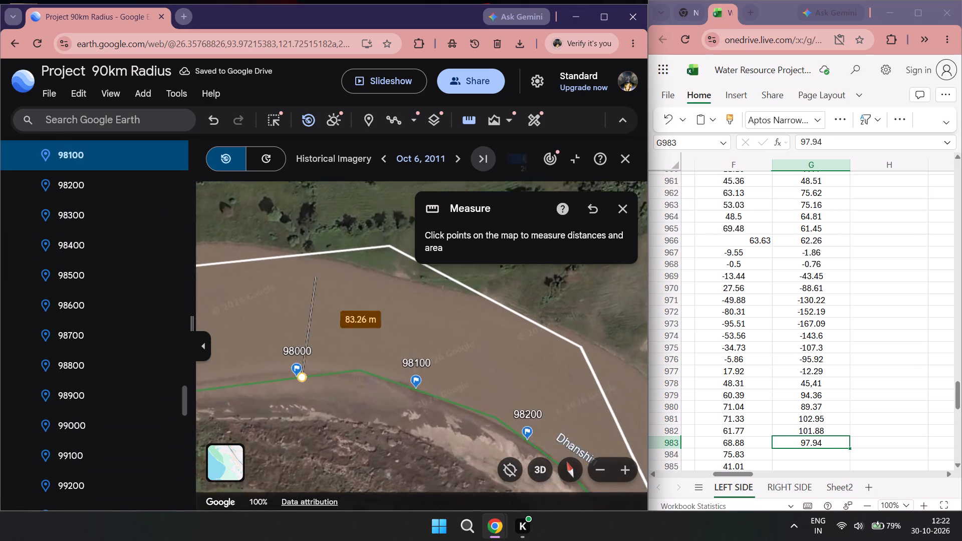
pyautogui.scroll(-1, 364, 329)
pyautogui.doubleClick(464, 113)
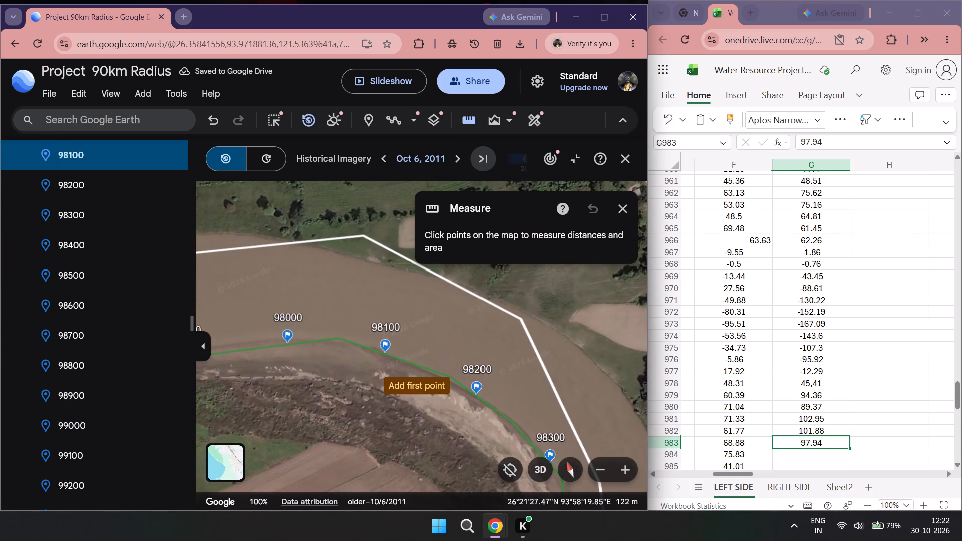
pyautogui.click(389, 356)
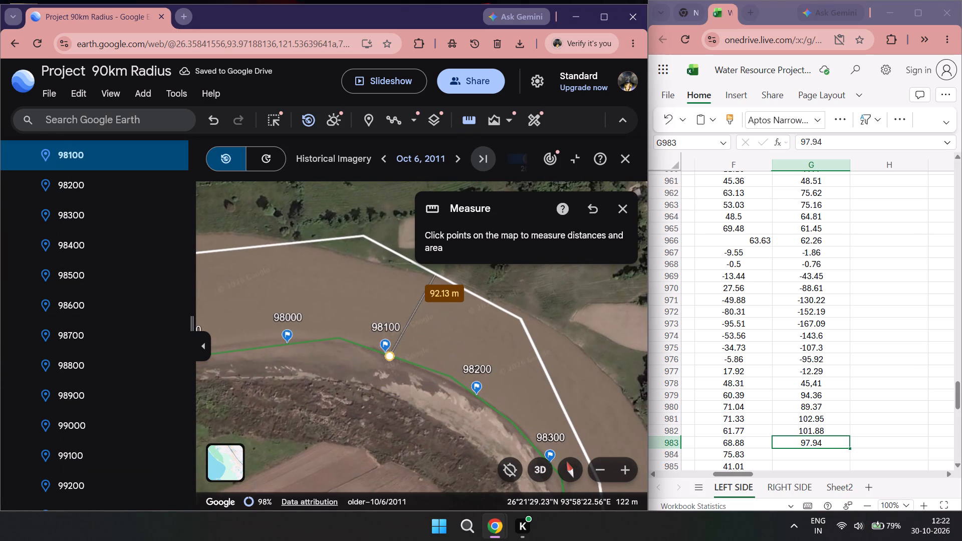
pyautogui.scroll(-4, 763, 339)
pyautogui.doubleClick(806, 207)
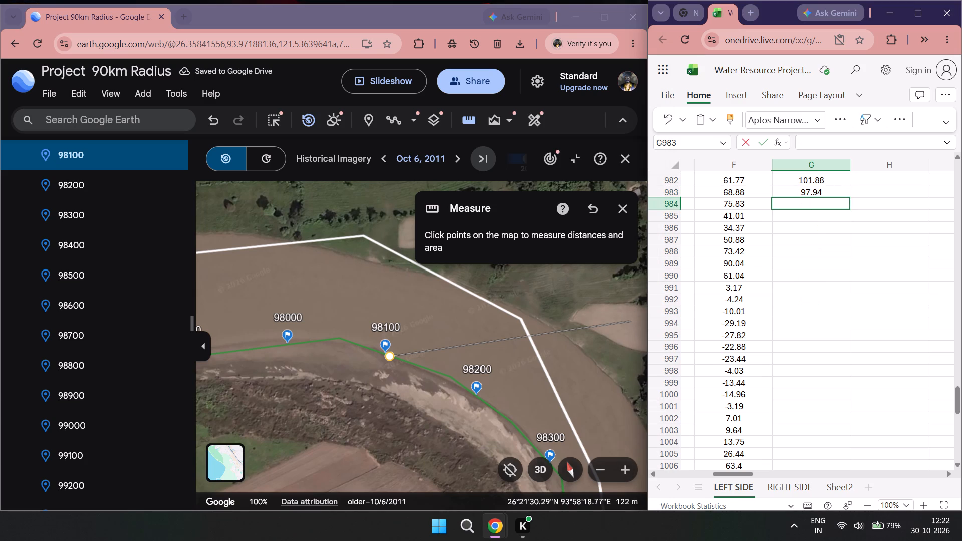
pyautogui.write('92.13')
# Measure the distance from the green line to the white line at placemark 98200 and enter 82.81 in cell G985.
pyautogui.doubleClick(74, 176)
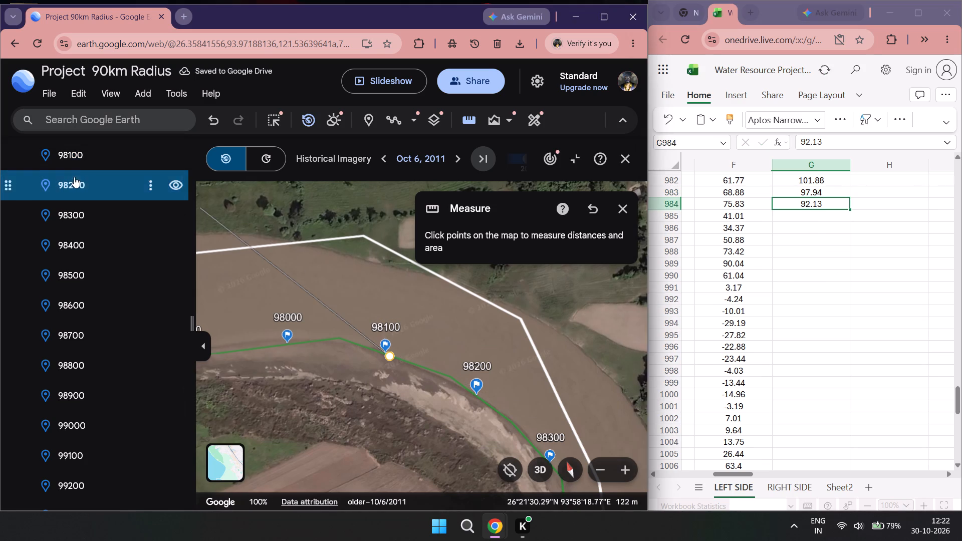
pyautogui.scroll(-1, 384, 349)
pyautogui.moveTo(397, 312); pyautogui.dragTo(378, 357)
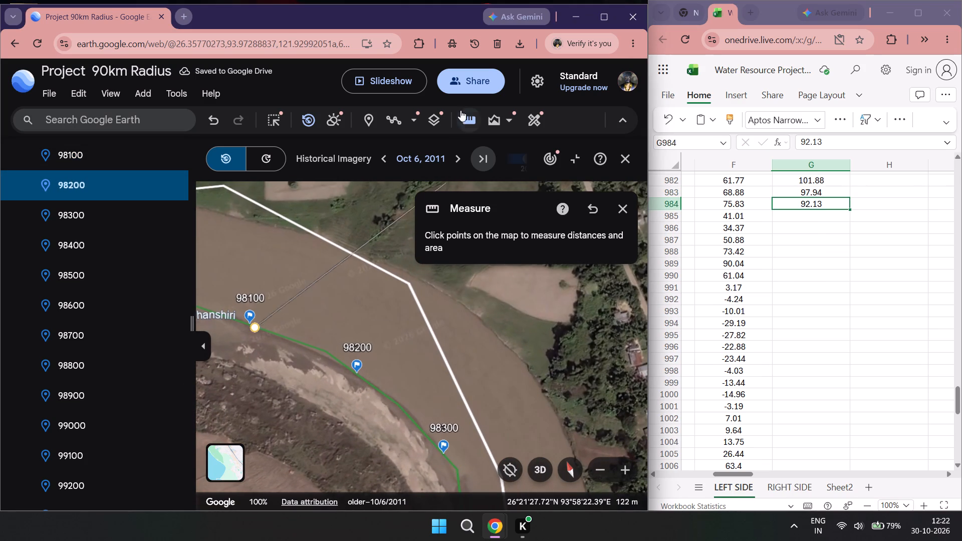
pyautogui.click(460, 110)
pyautogui.moveTo(467, 115); pyautogui.dragTo(471, 109)
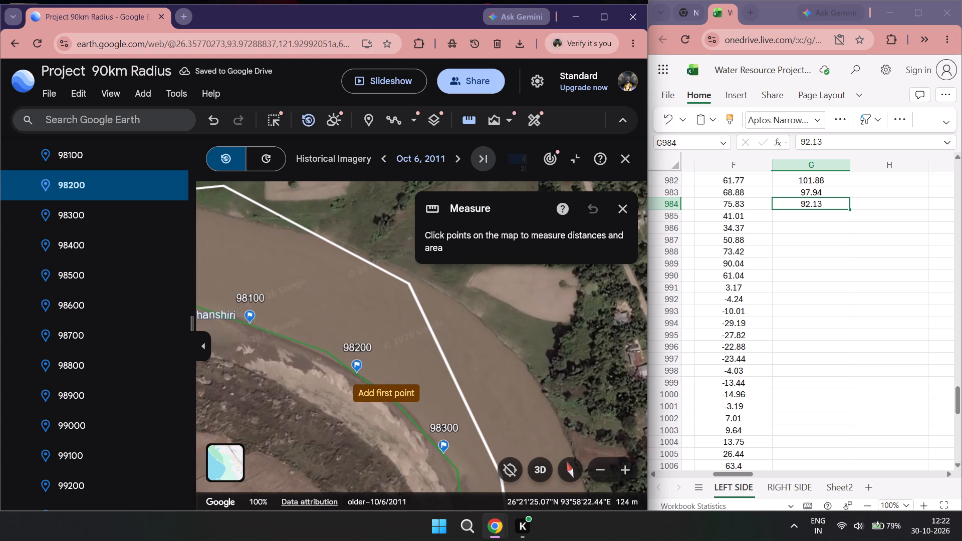
pyautogui.click(356, 374)
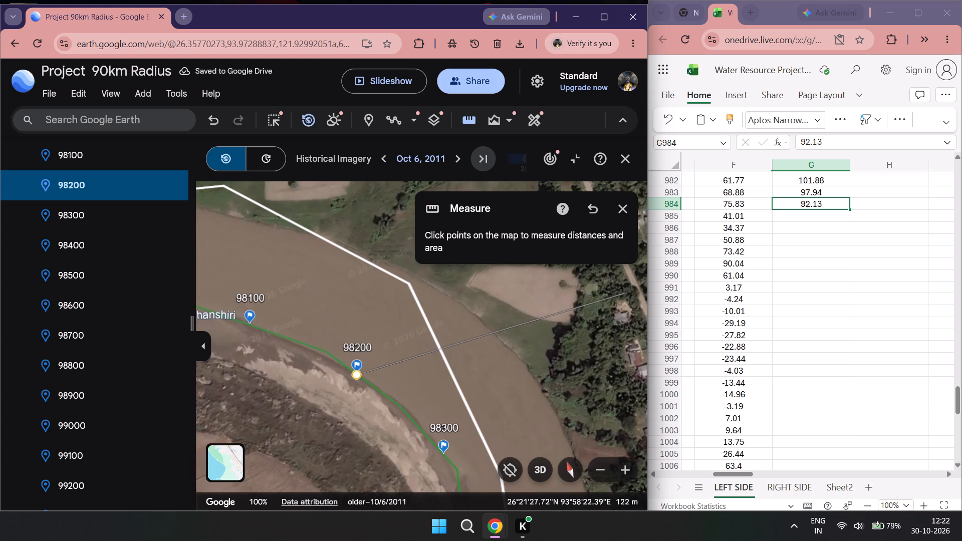
pyautogui.doubleClick(813, 213)
pyautogui.write('82.81')
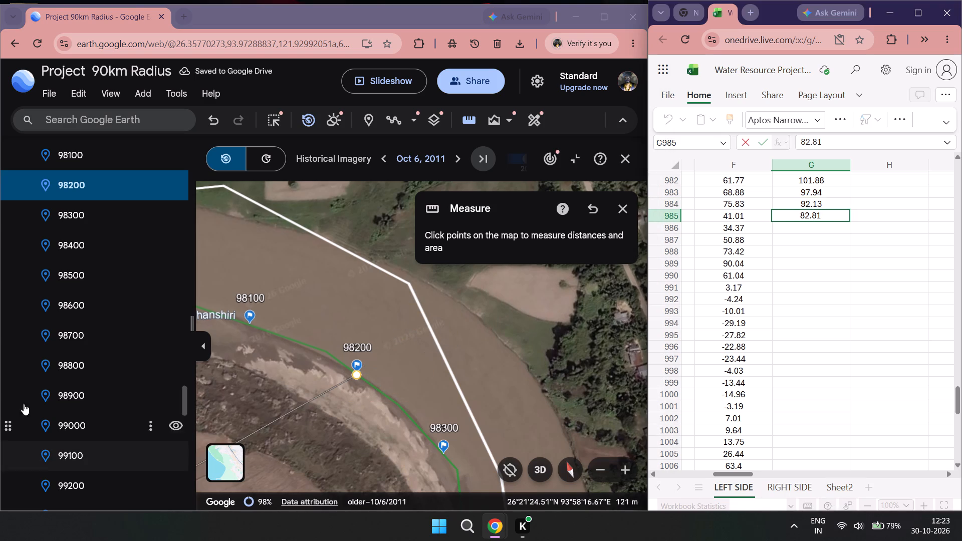
# Measure the distance from the green line to the white line at placemark 98300 and enter 35.49 in cell G986.
pyautogui.doubleClick(78, 206)
pyautogui.scroll(-1, 377, 369)
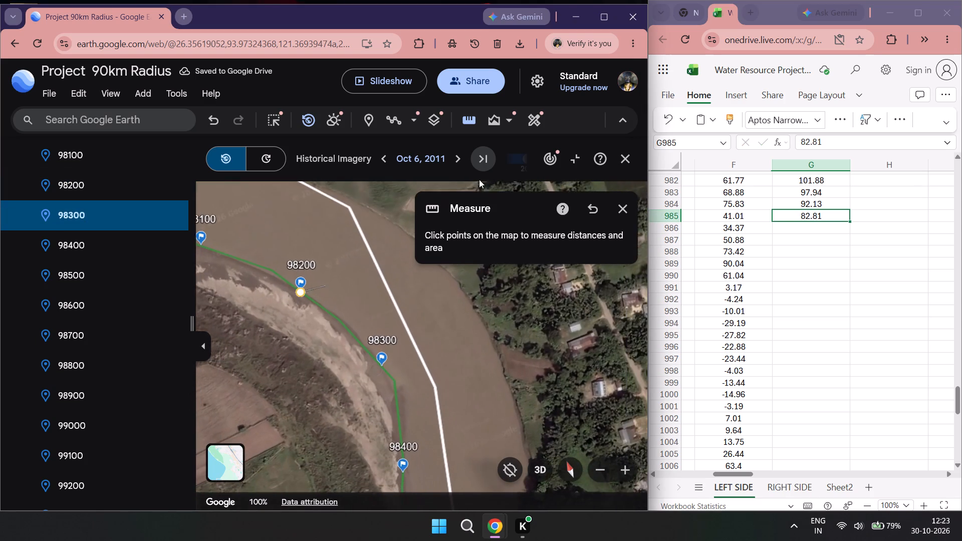
pyautogui.doubleClick(465, 124)
pyautogui.click(383, 371)
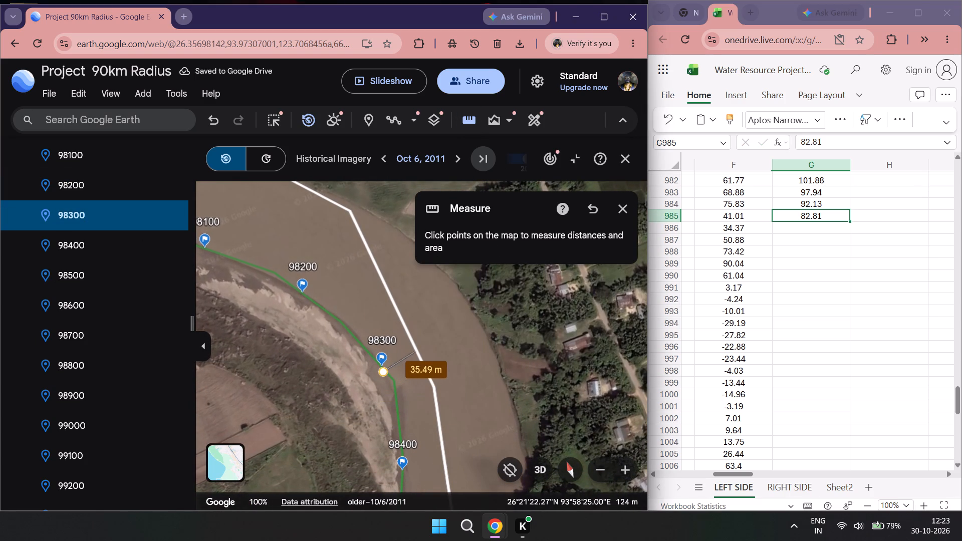
pyautogui.doubleClick(820, 224)
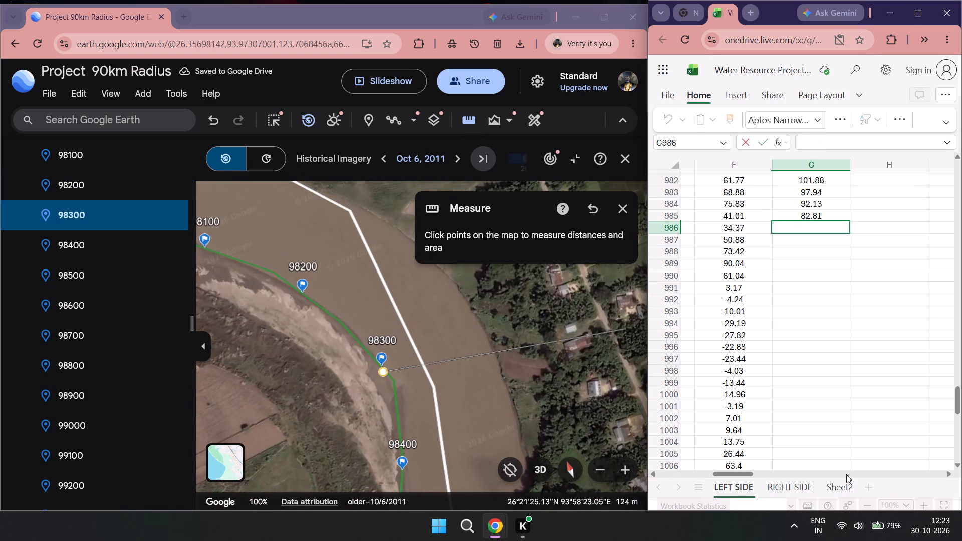
pyautogui.write('35.49')
# Measure the distance from the green line to the white line at placemark 98400 and enter 40.22 in cell G987.
pyautogui.doubleClick(122, 234)
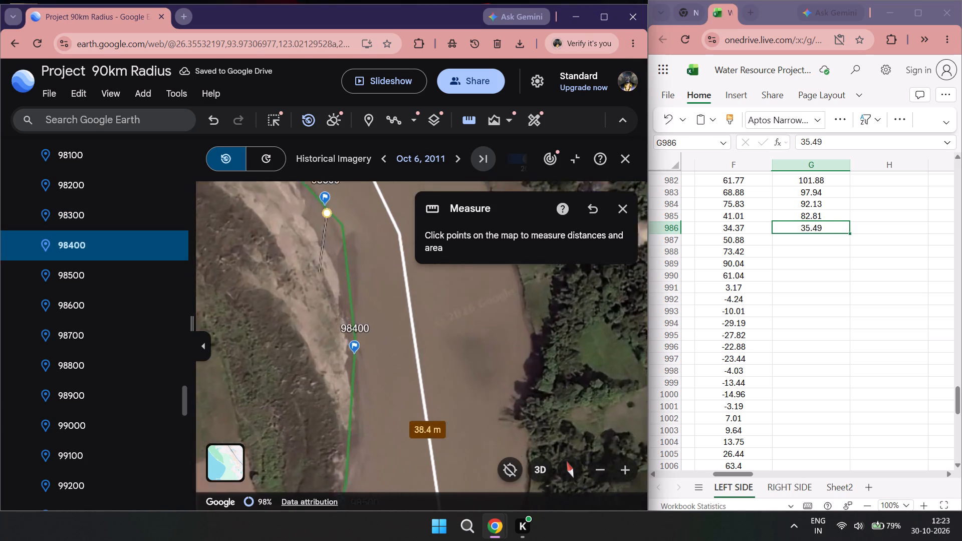
pyautogui.moveTo(413, 404); pyautogui.dragTo(413, 409)
pyautogui.doubleClick(476, 112)
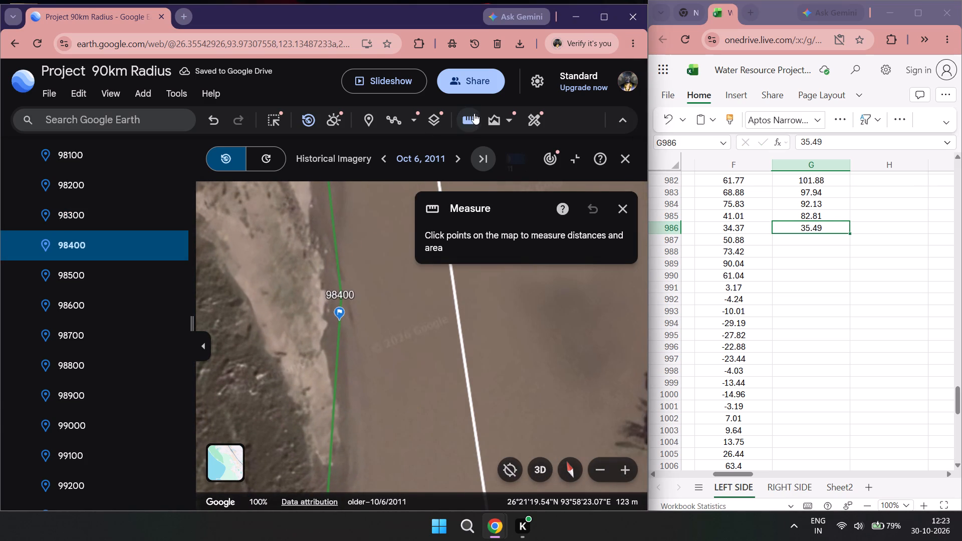
pyautogui.click(338, 322)
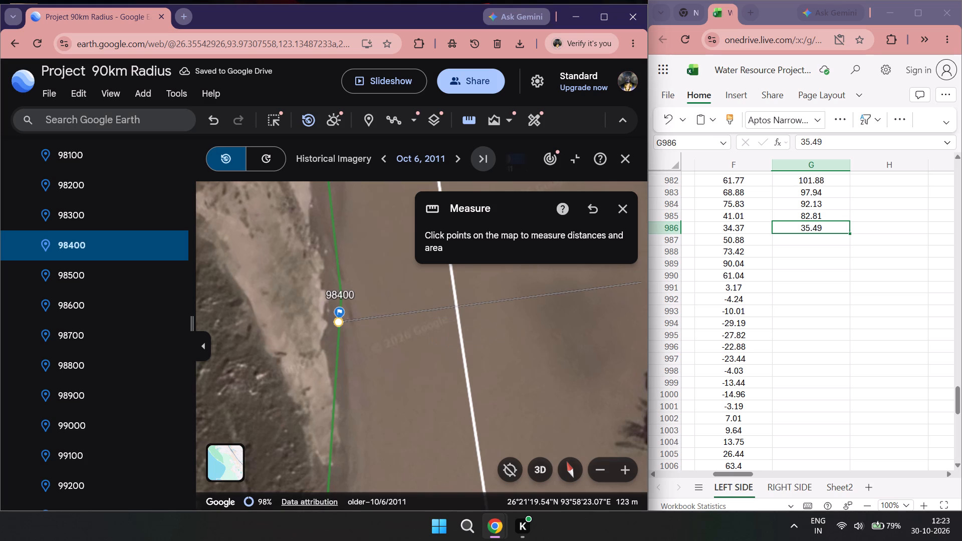
pyautogui.doubleClick(803, 242)
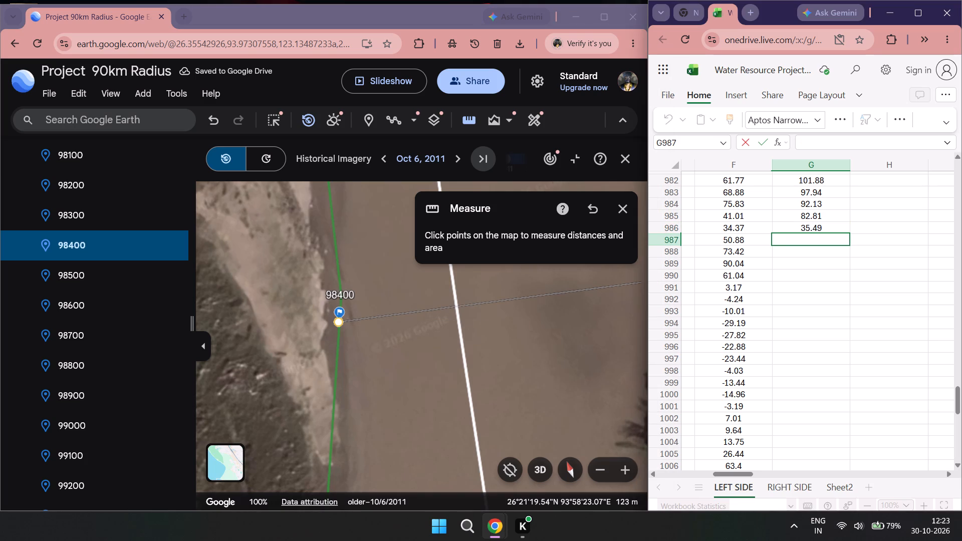
pyautogui.write('40.222')
pyautogui.press('BackSpace')
# Measure the distance from the green line to the white line at placemark 98500 and enter 64.51 in cell G988.
pyautogui.doubleClick(108, 266)
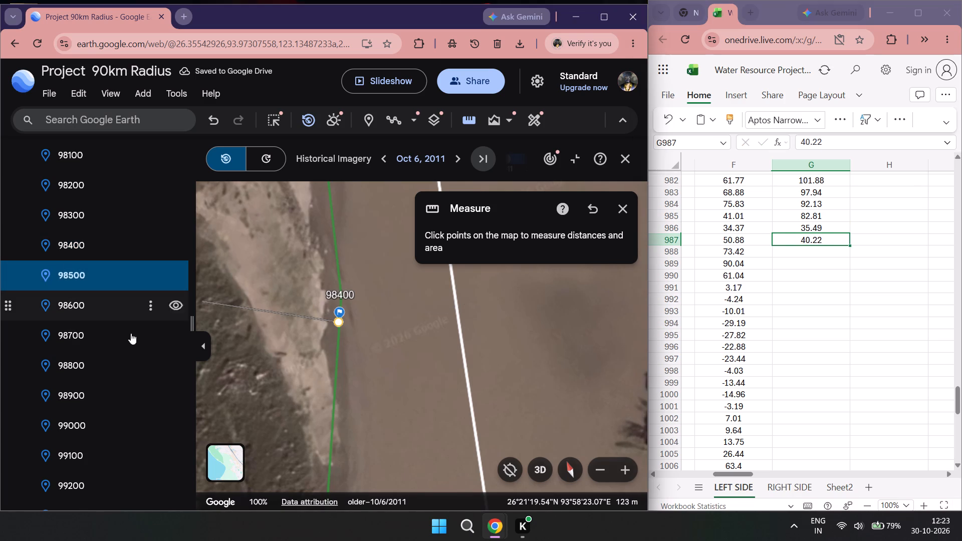
pyautogui.doubleClick(83, 283)
pyautogui.scroll(-1, 225, 381)
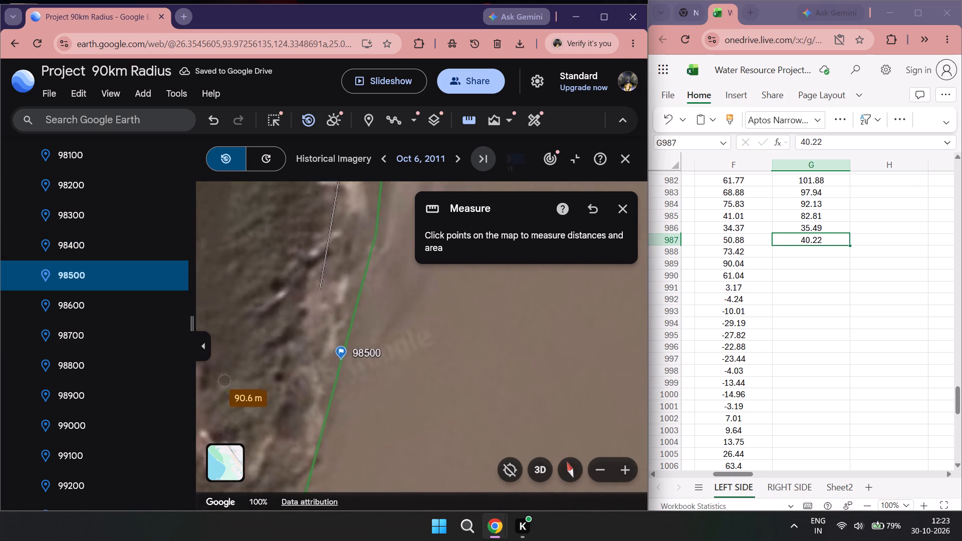
pyautogui.scroll(-2, 261, 370)
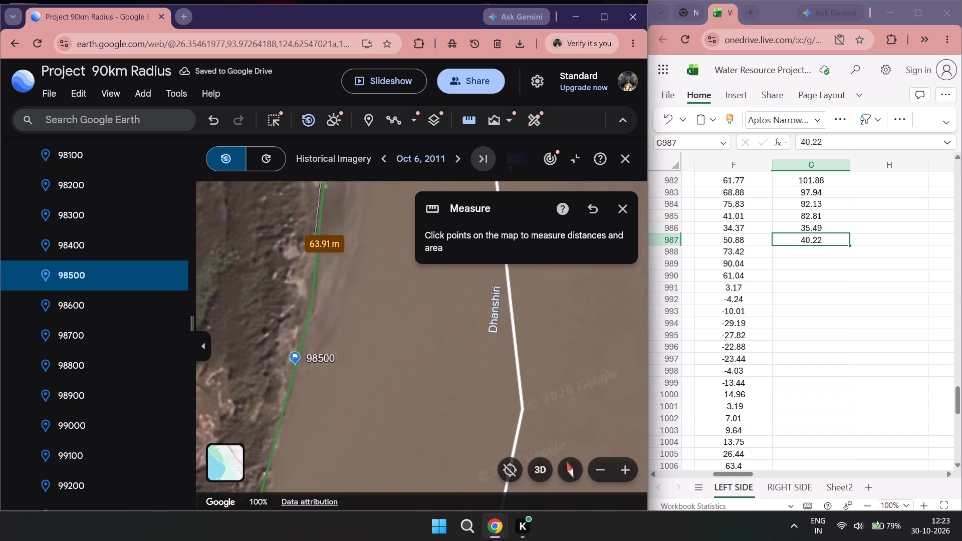
pyautogui.doubleClick(462, 115)
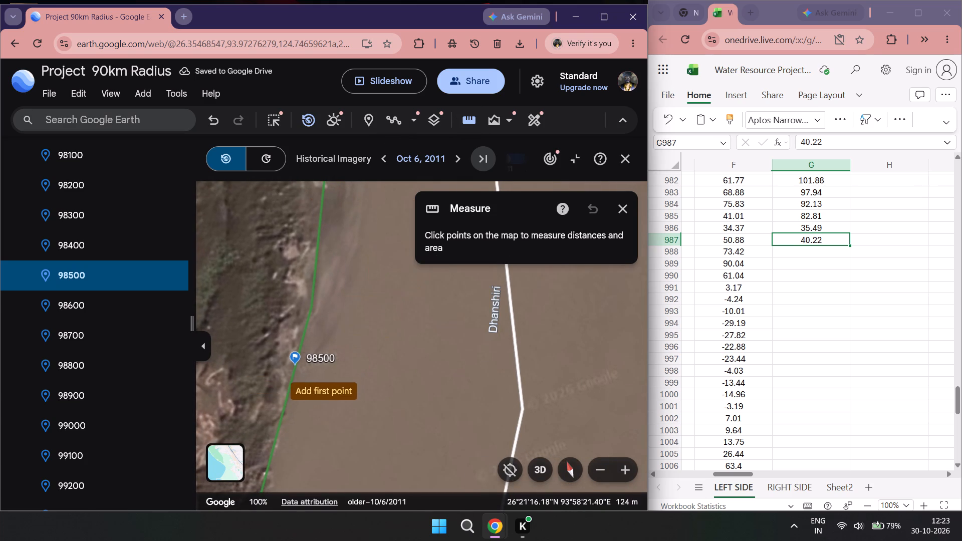
pyautogui.click(294, 365)
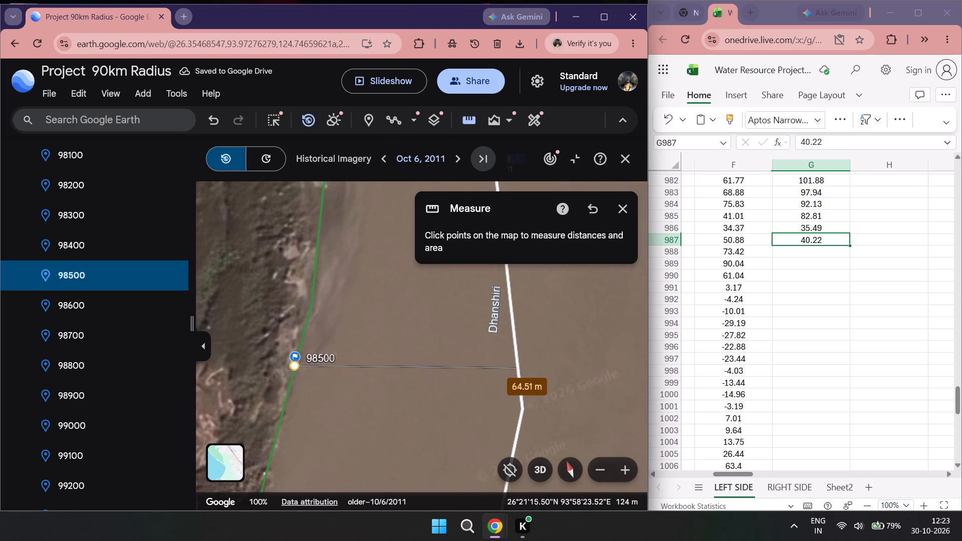
pyautogui.doubleClick(812, 255)
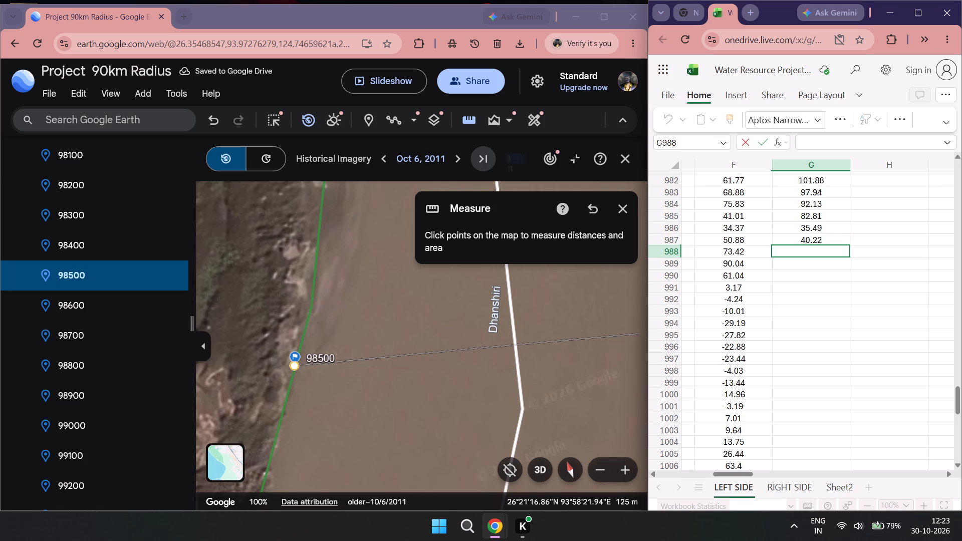
pyautogui.write('64.51')
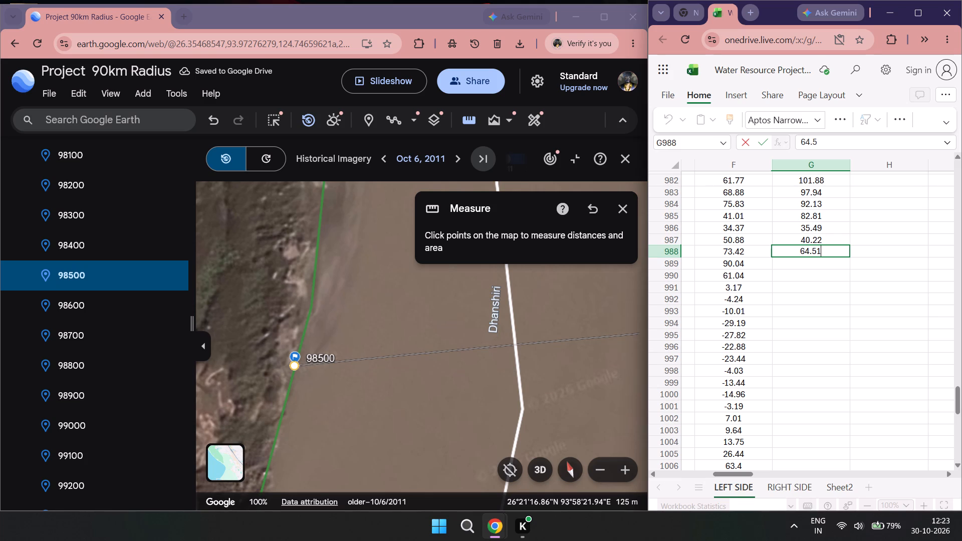
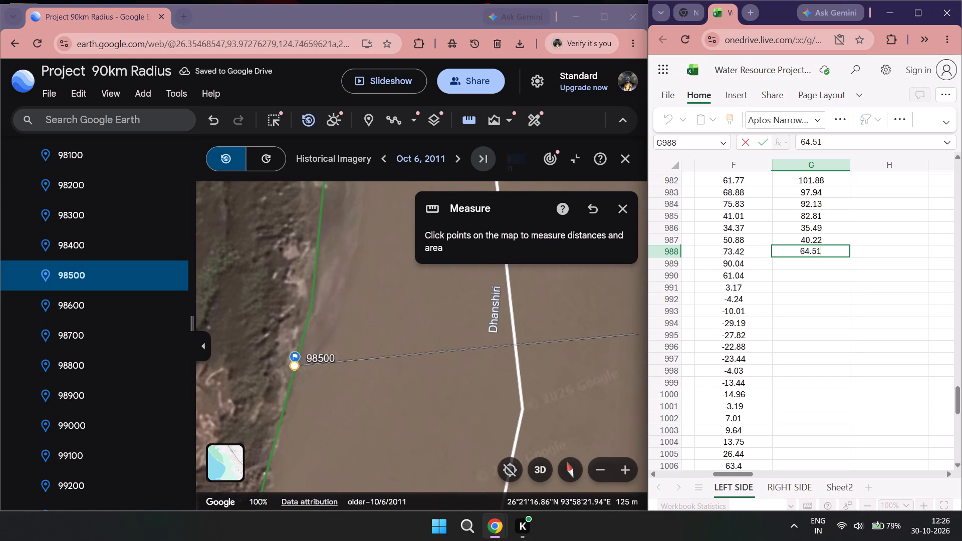
# Measure the distance from the green line to the white line at placemark 98600 and enter 86.02 in cell G989.
pyautogui.rightClick(800, 400)
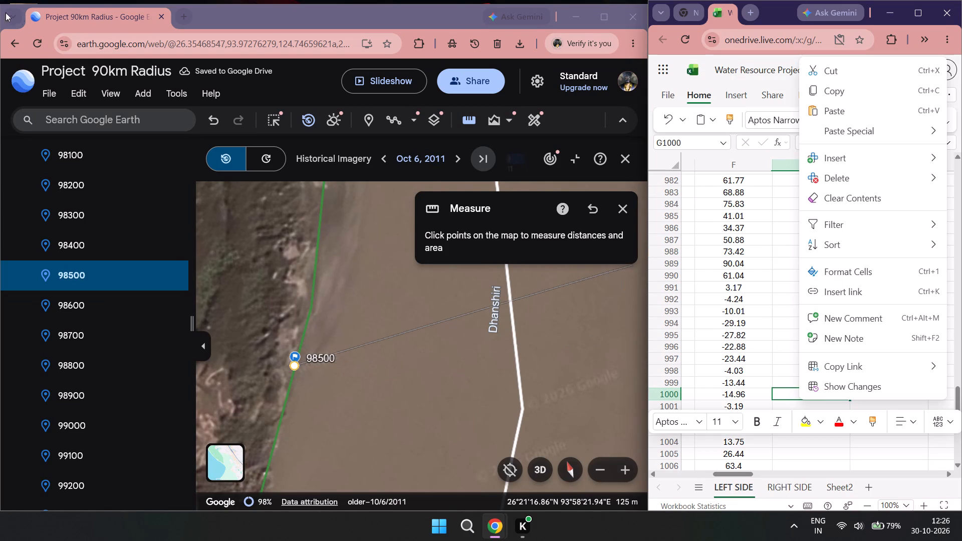
pyautogui.click(752, 272)
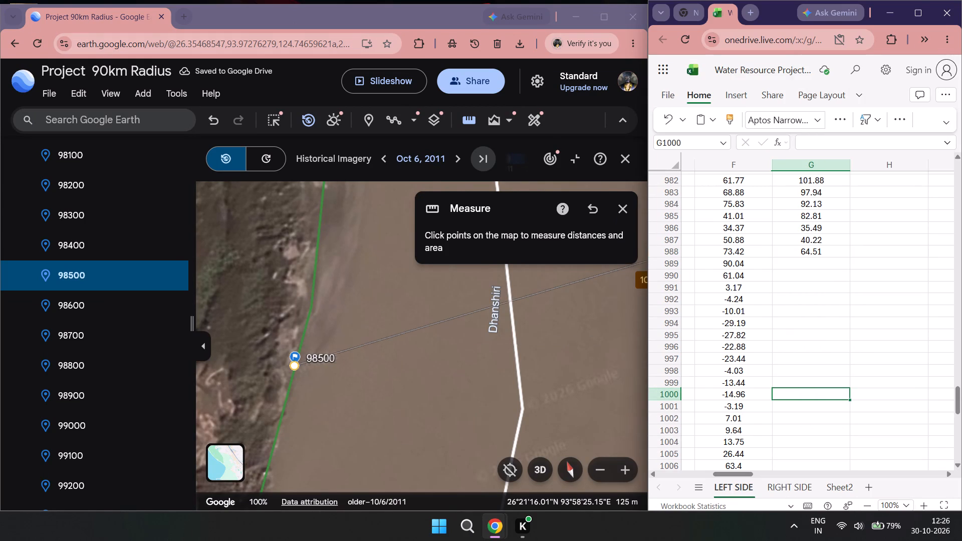
pyautogui.doubleClick(821, 267)
pyautogui.scroll(-2, 346, 371)
pyautogui.moveTo(346, 363); pyautogui.dragTo(378, 231)
pyautogui.doubleClick(468, 118)
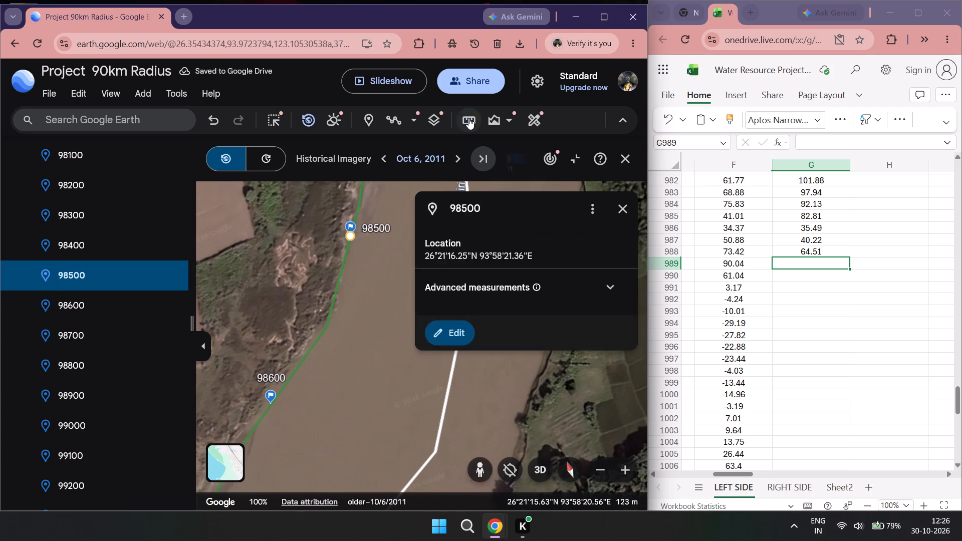
pyautogui.click(274, 403)
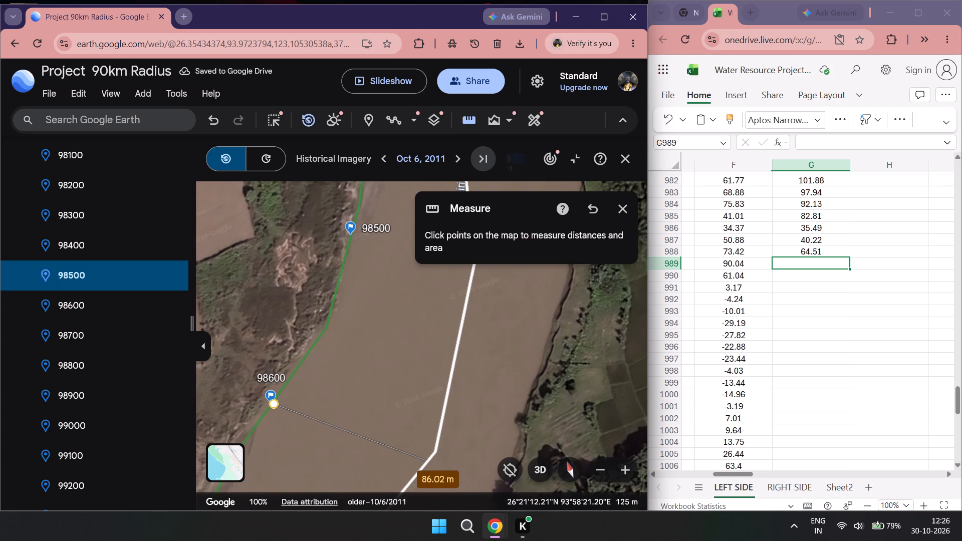
pyautogui.doubleClick(810, 266)
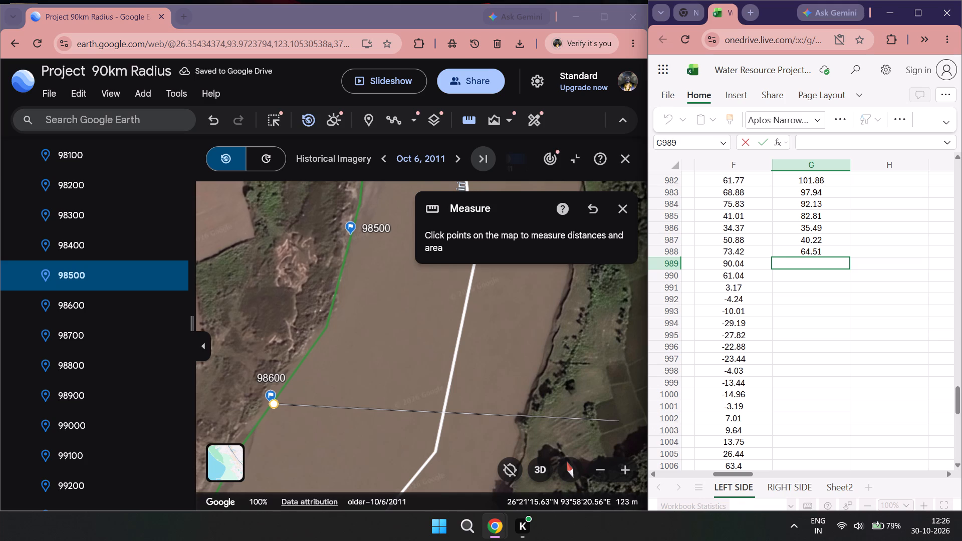
pyautogui.write('86.02')
pyautogui.rightClick(814, 270)
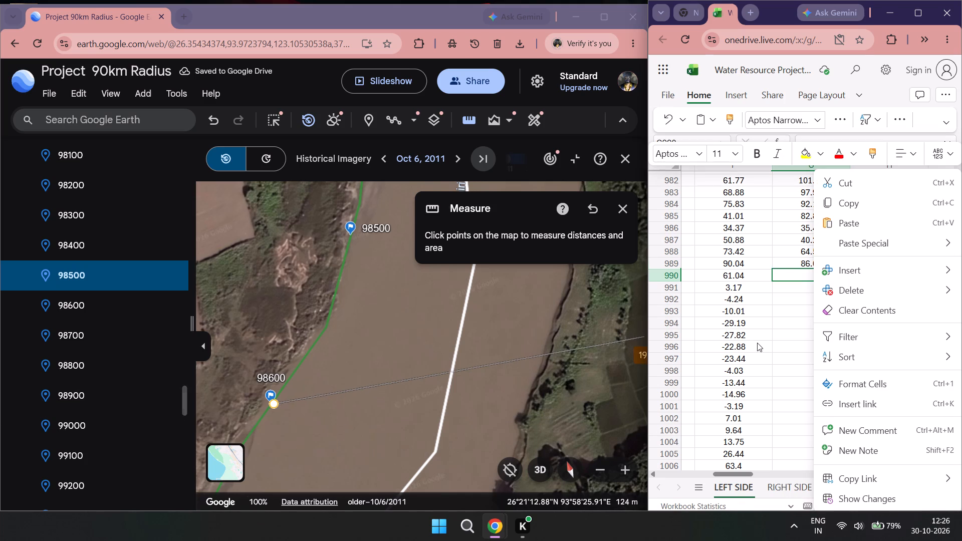
pyautogui.click(757, 343)
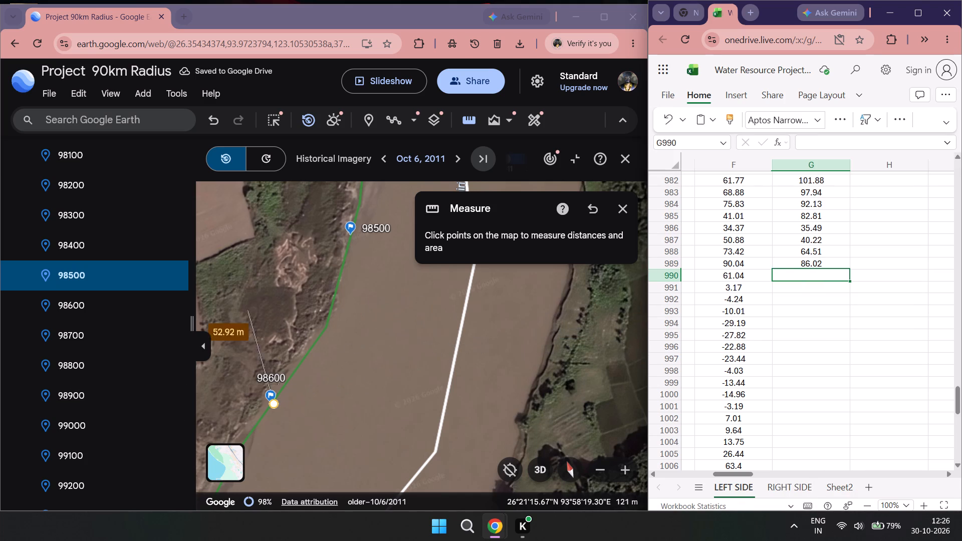
# Measure the distance from the green line to the white line again at placemark 98600, check the row labels, and enter 86.08 in cell G990.
pyautogui.doubleClick(82, 300)
pyautogui.scroll(-2, 258, 349)
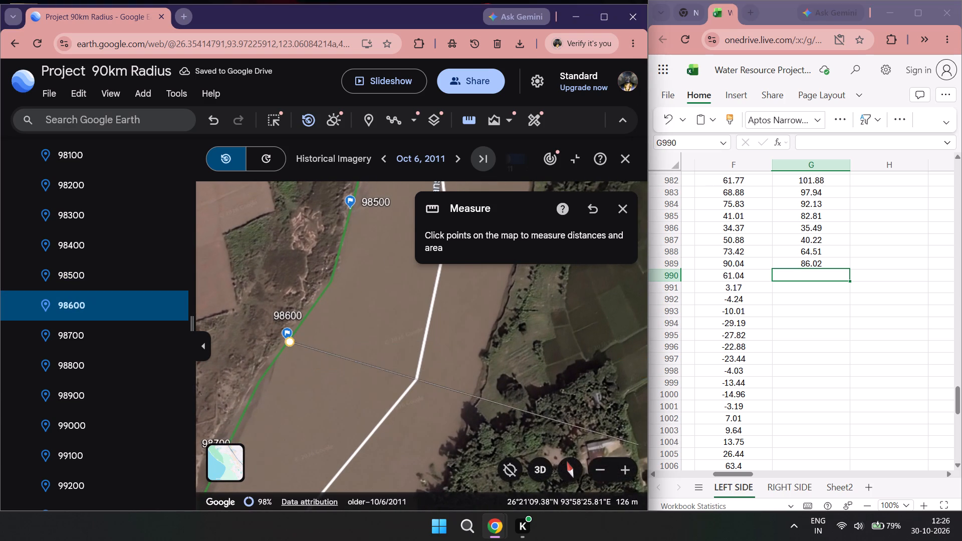
pyautogui.moveTo(740, 474); pyautogui.dragTo(716, 478)
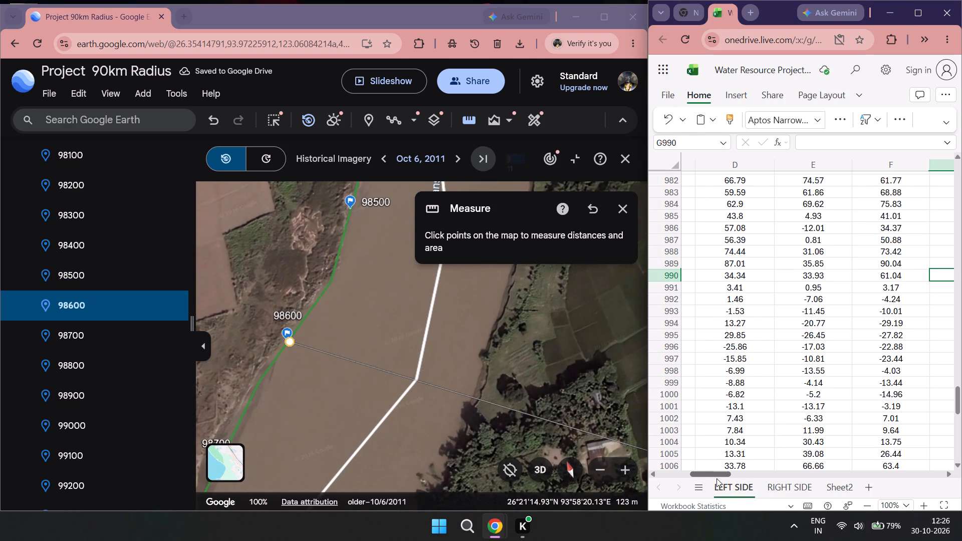
pyautogui.moveTo(716, 478); pyautogui.dragTo(676, 477)
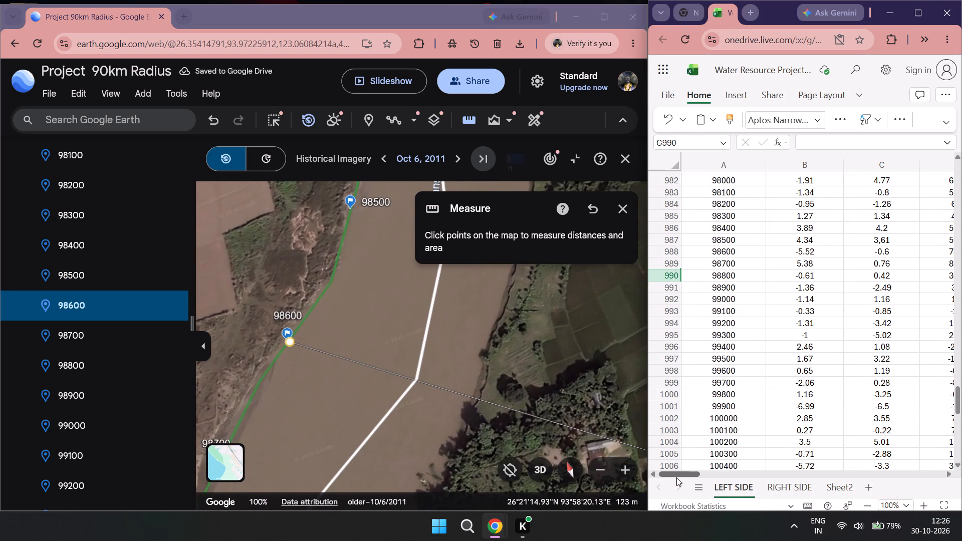
pyautogui.moveTo(676, 477); pyautogui.dragTo(726, 470)
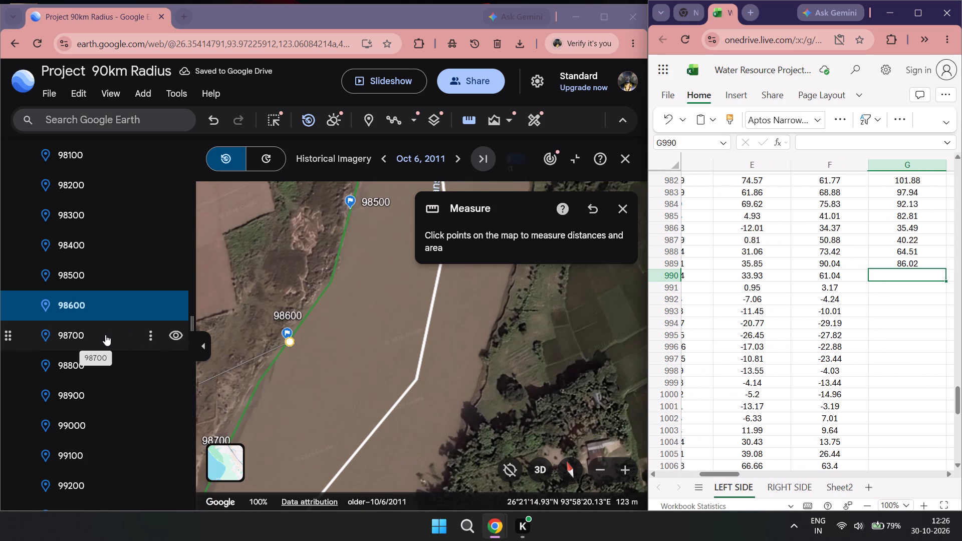
pyautogui.doubleClick(911, 278)
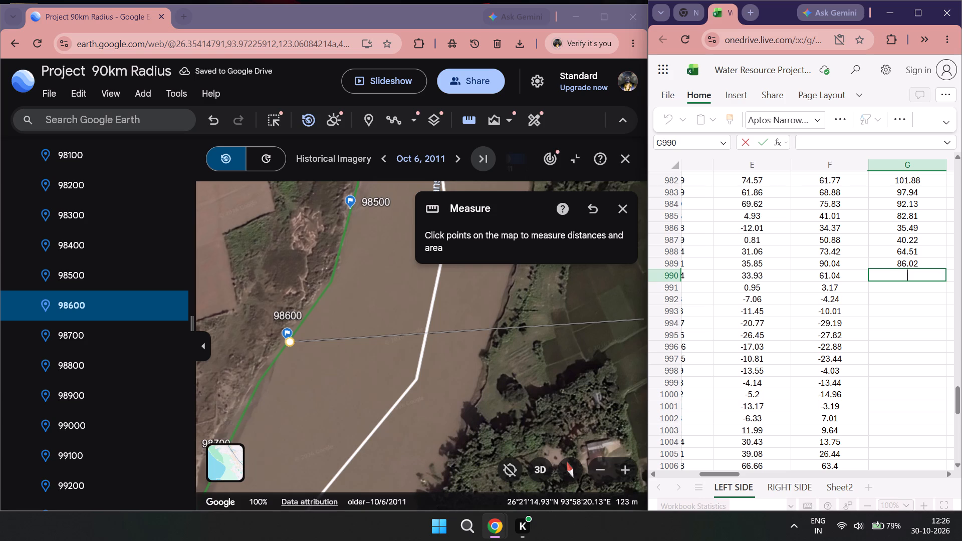
pyautogui.press('8')
pyautogui.write('60')
pyautogui.press('BackSpace')
pyautogui.write('.08')
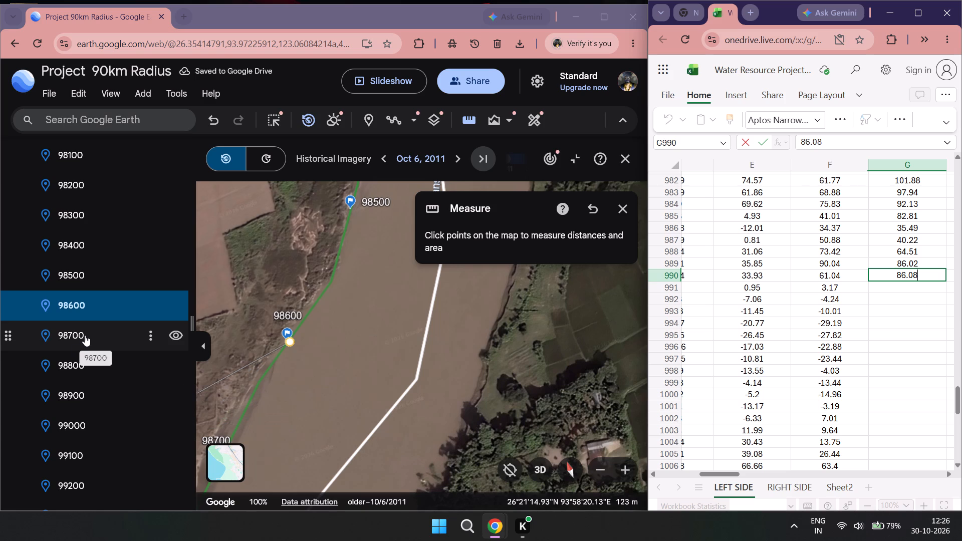
pyautogui.moveTo(717, 471); pyautogui.dragTo(612, 464)
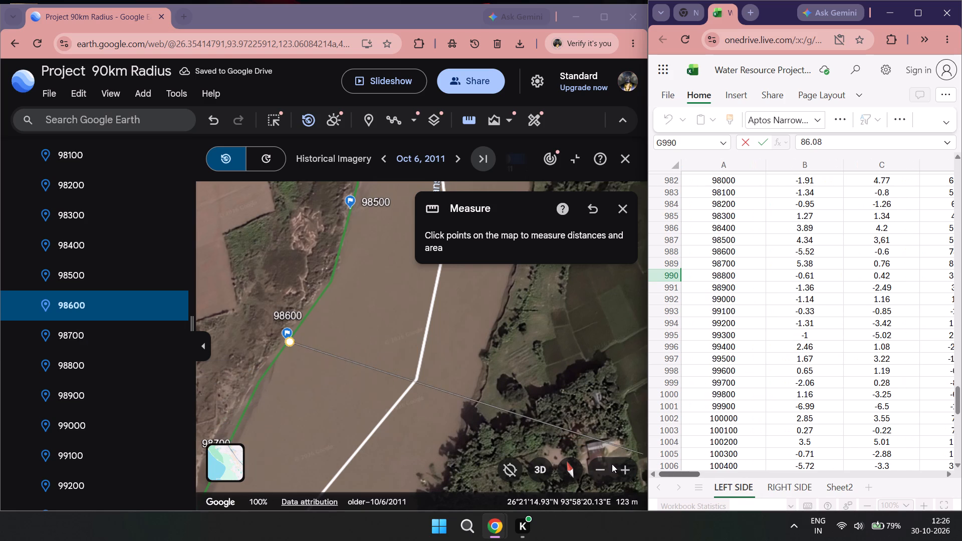
pyautogui.moveTo(612, 464); pyautogui.dragTo(625, 456)
pyautogui.moveTo(625, 456); pyautogui.dragTo(739, 464)
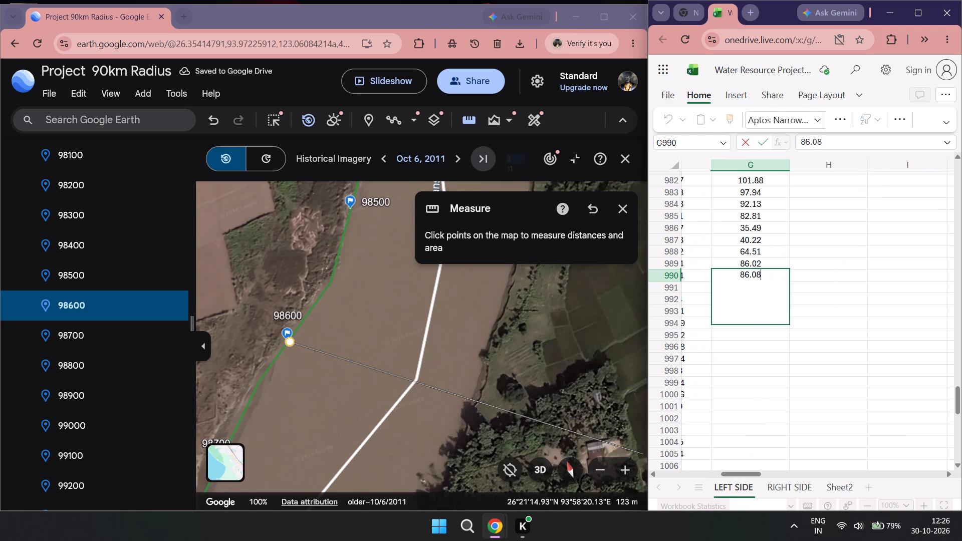
pyautogui.click(776, 344)
pyautogui.click(773, 291)
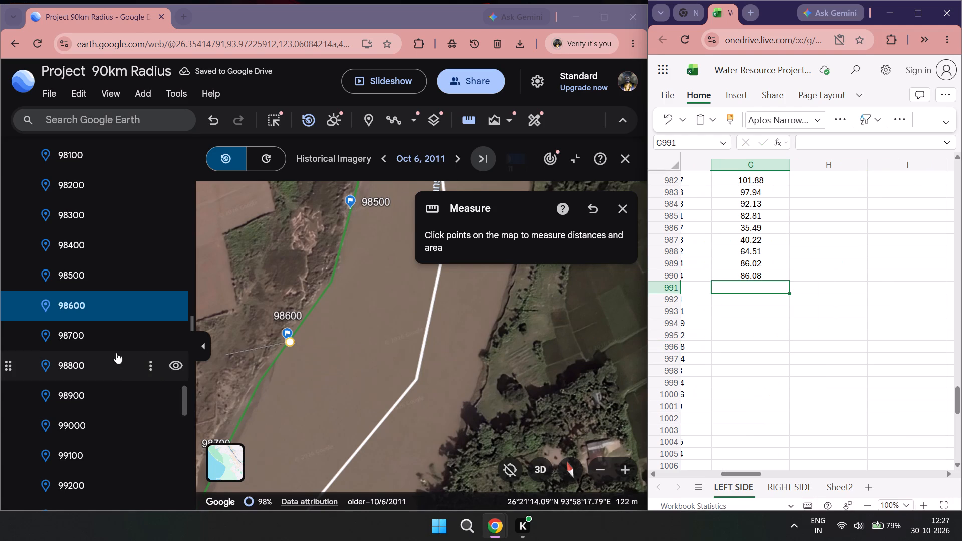
# Measure the distance from the green line to the white line at placemark 98900 and enter 54.06 in cell G991.
pyautogui.doubleClick(79, 402)
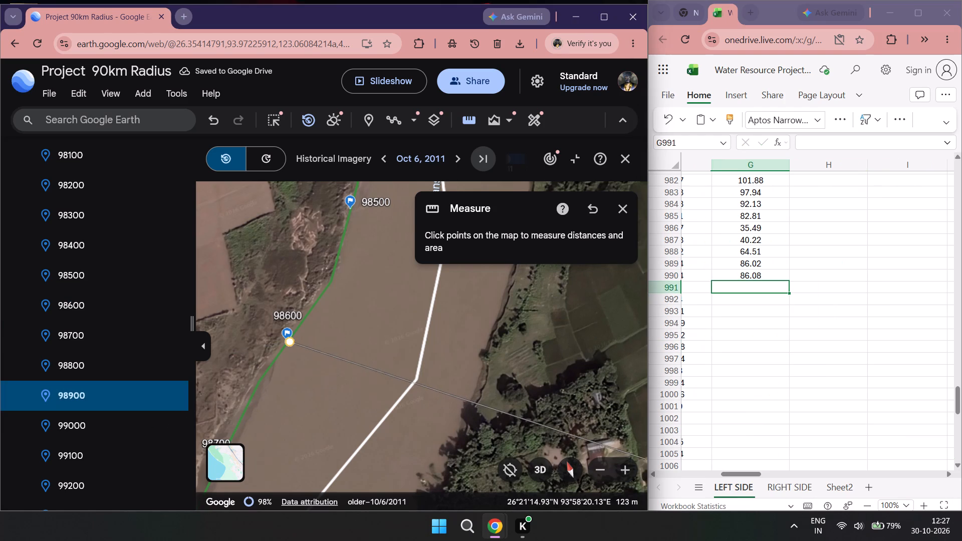
pyautogui.moveTo(753, 474); pyautogui.dragTo(571, 474)
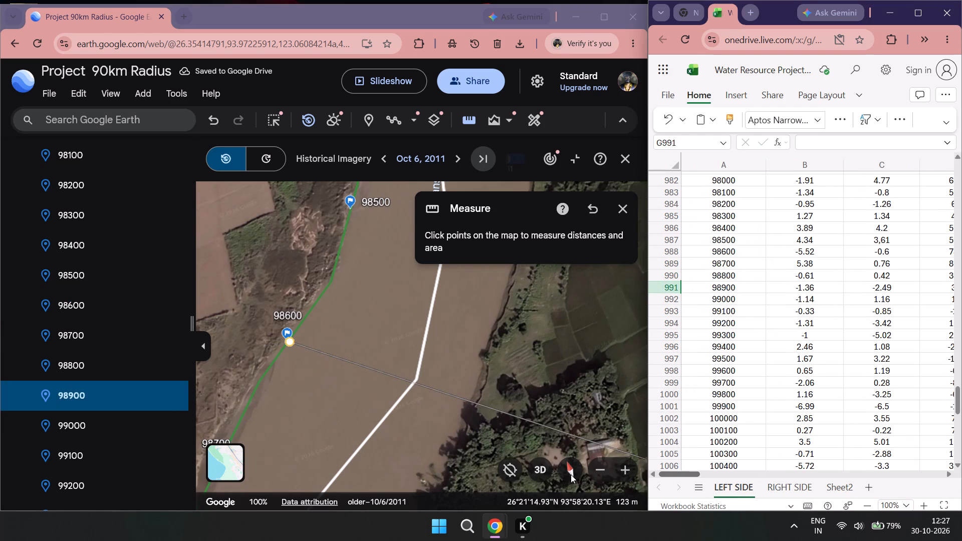
pyautogui.moveTo(571, 474); pyautogui.dragTo(740, 463)
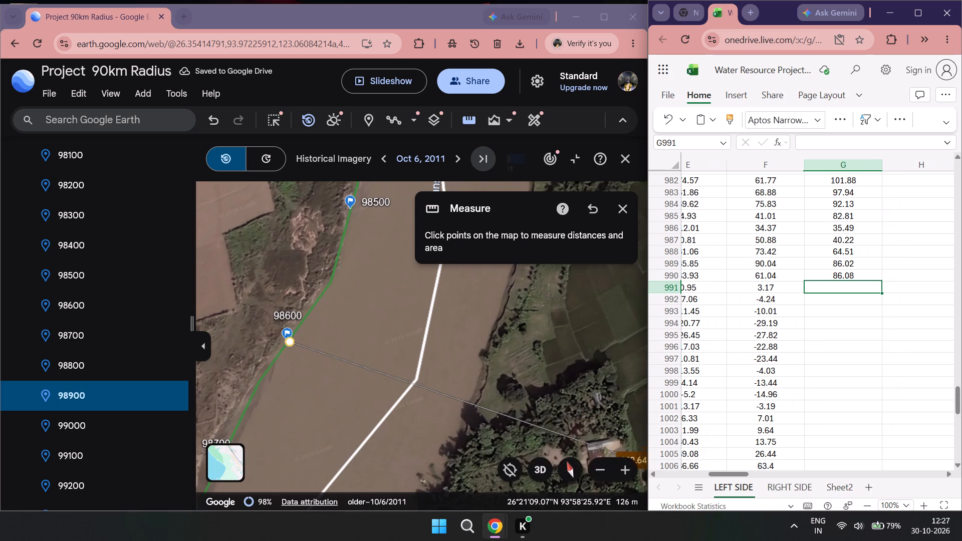
pyautogui.doubleClick(107, 403)
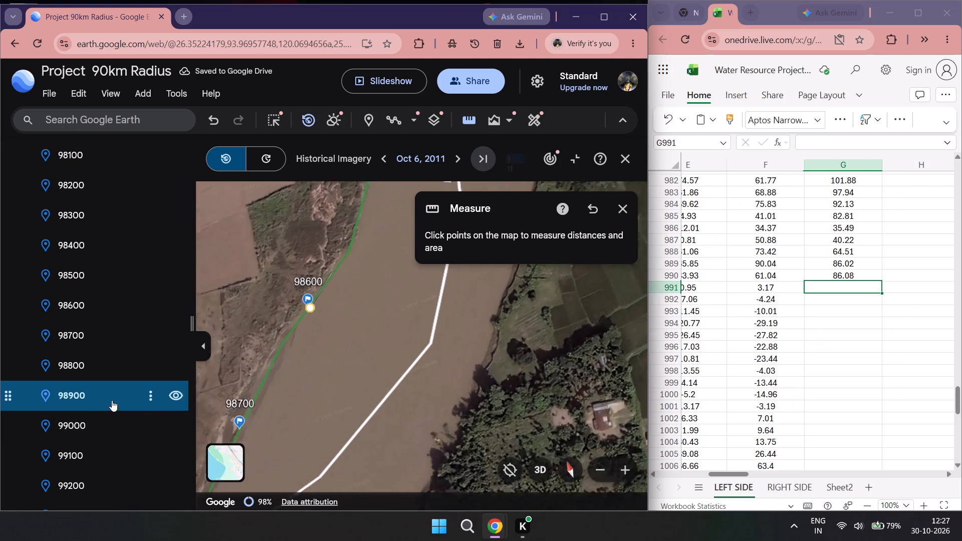
pyautogui.scroll(-2, 302, 382)
pyautogui.moveTo(326, 355); pyautogui.dragTo(327, 421)
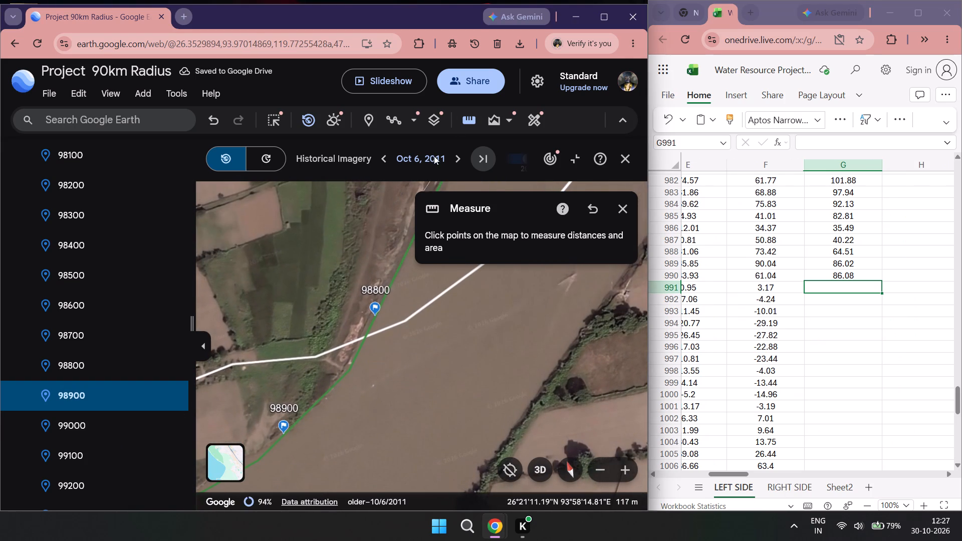
pyautogui.click(467, 101)
pyautogui.doubleClick(473, 125)
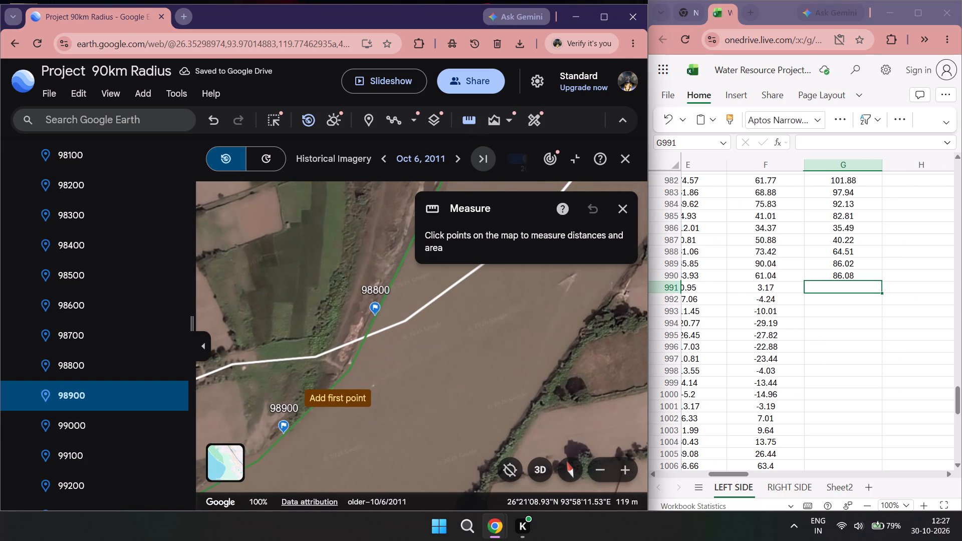
pyautogui.moveTo(749, 473); pyautogui.dragTo(698, 475)
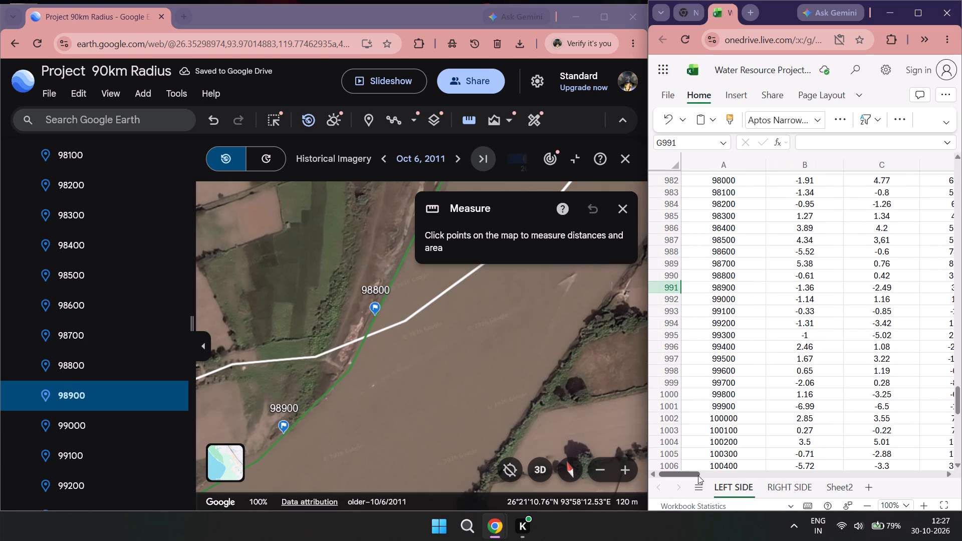
pyautogui.moveTo(698, 475); pyautogui.dragTo(763, 469)
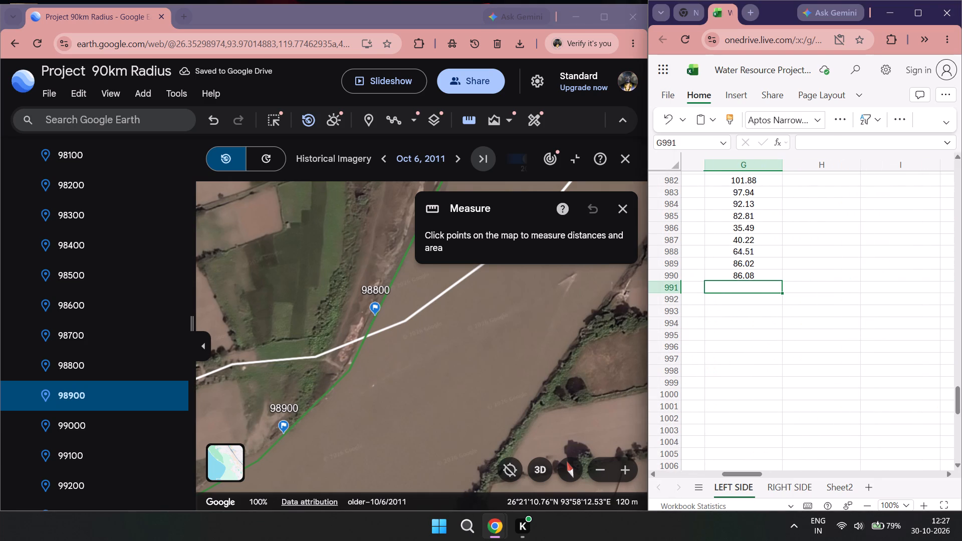
pyautogui.moveTo(334, 422); pyautogui.dragTo(435, 391)
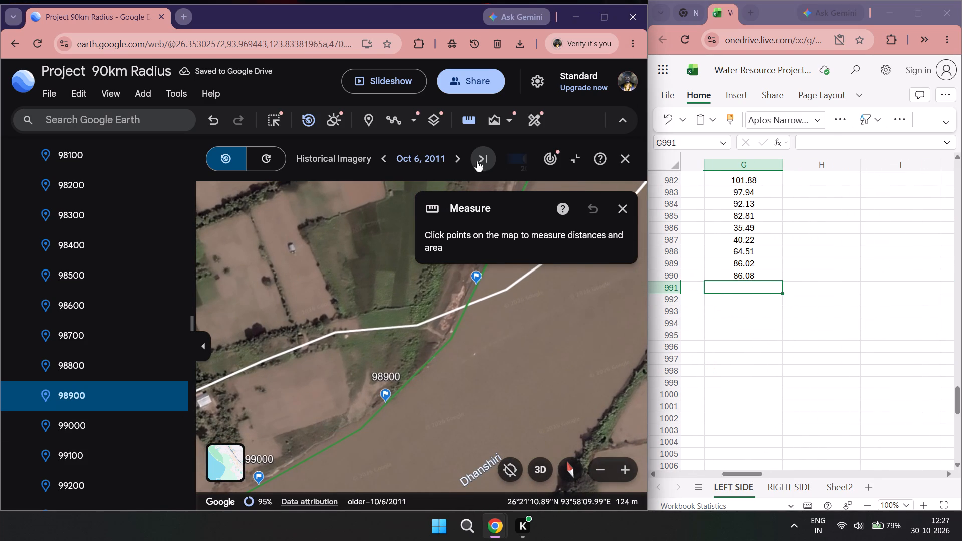
pyautogui.doubleClick(464, 116)
pyautogui.click(384, 402)
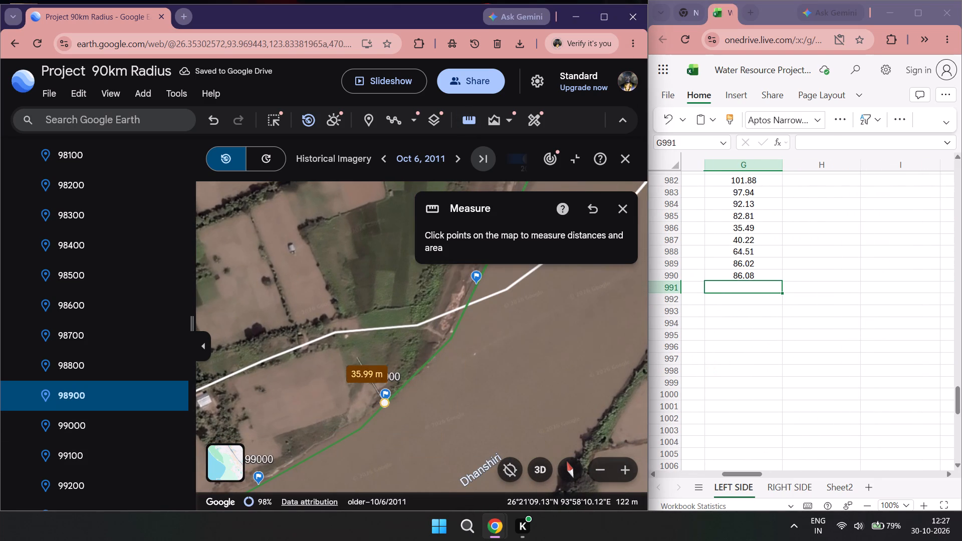
pyautogui.doubleClick(732, 290)
pyautogui.write('54.06')
pyautogui.rightClick(765, 328)
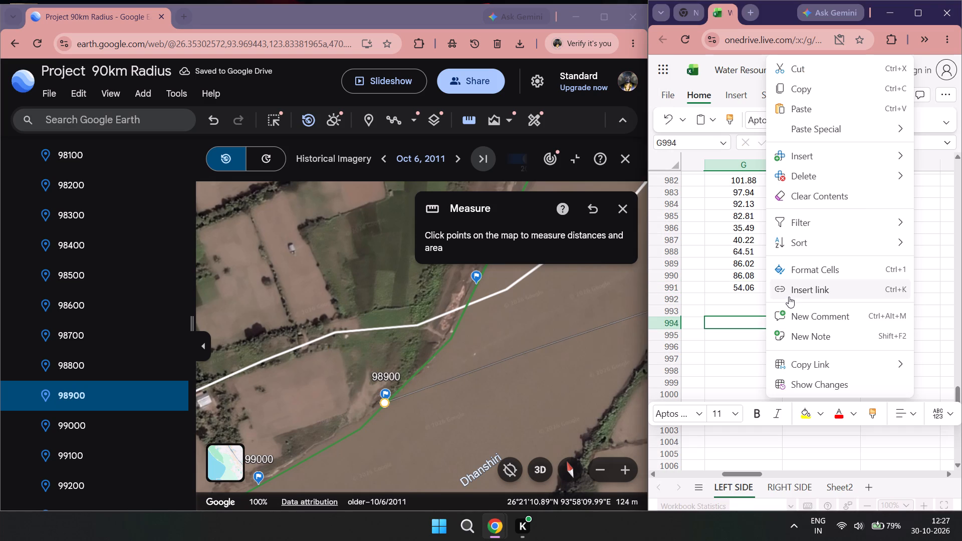
pyautogui.click(745, 333)
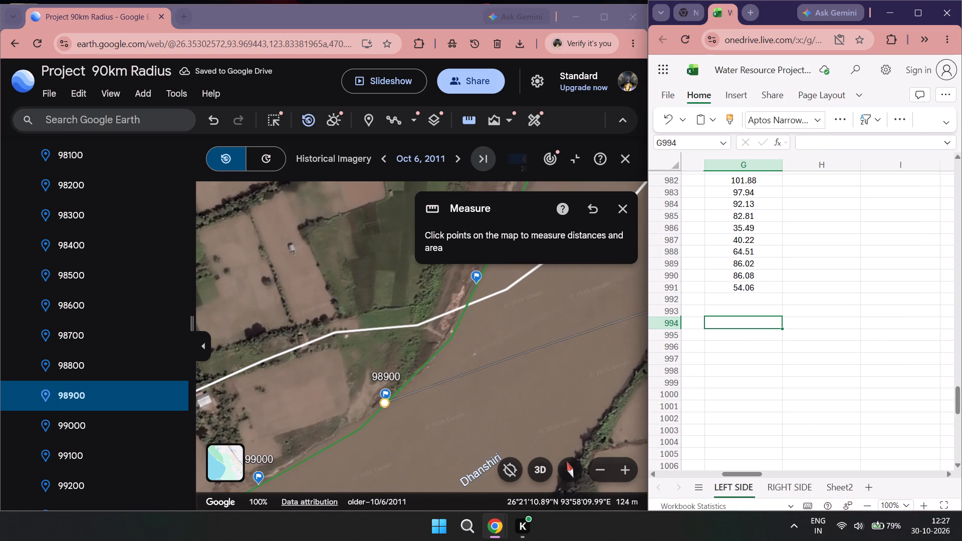
# Check the row labels, measure the distance from the green line to the white line at placemark 99000, and enter -72.09 in cell G992.
pyautogui.moveTo(745, 472); pyautogui.dragTo(625, 485)
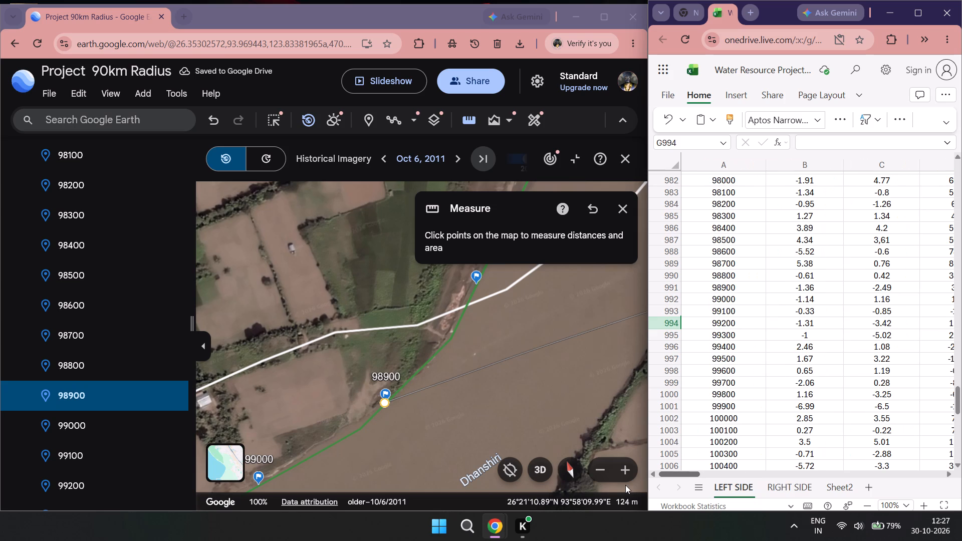
pyautogui.moveTo(625, 485); pyautogui.dragTo(745, 476)
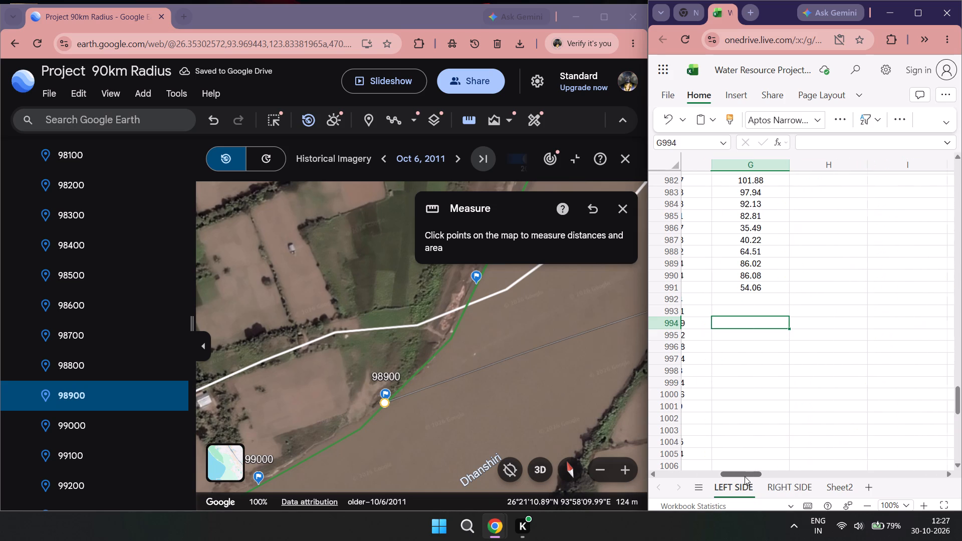
pyautogui.click(770, 301)
pyautogui.doubleClick(96, 416)
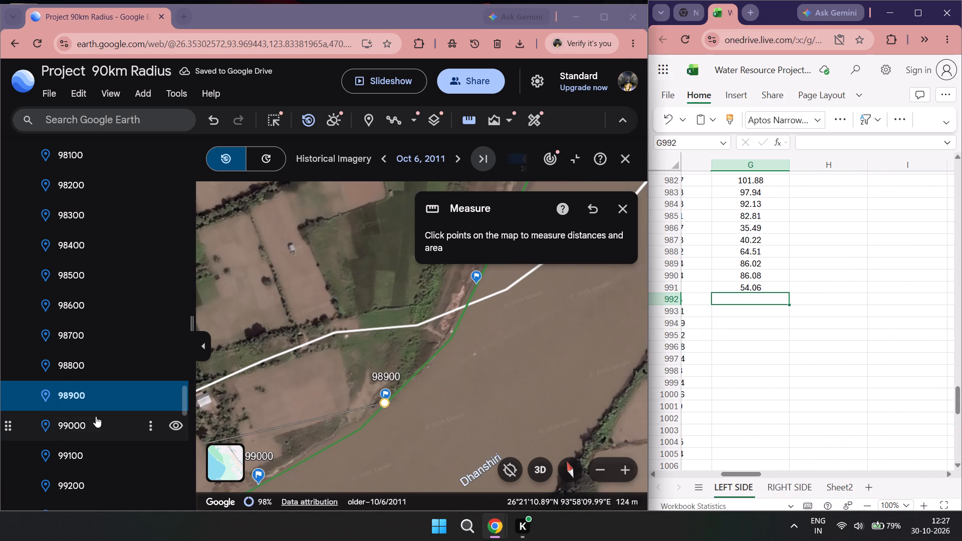
pyautogui.moveTo(351, 402); pyautogui.dragTo(405, 413)
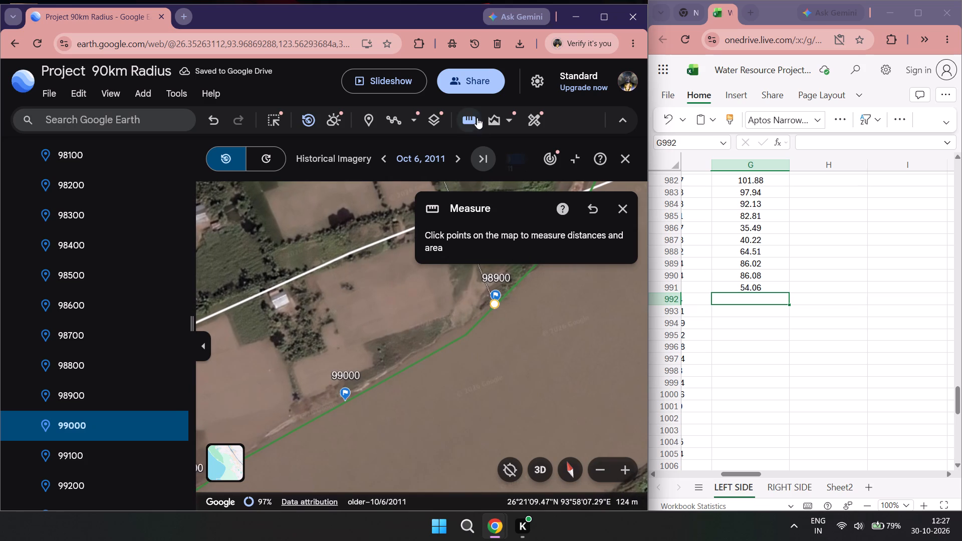
pyautogui.doubleClick(468, 116)
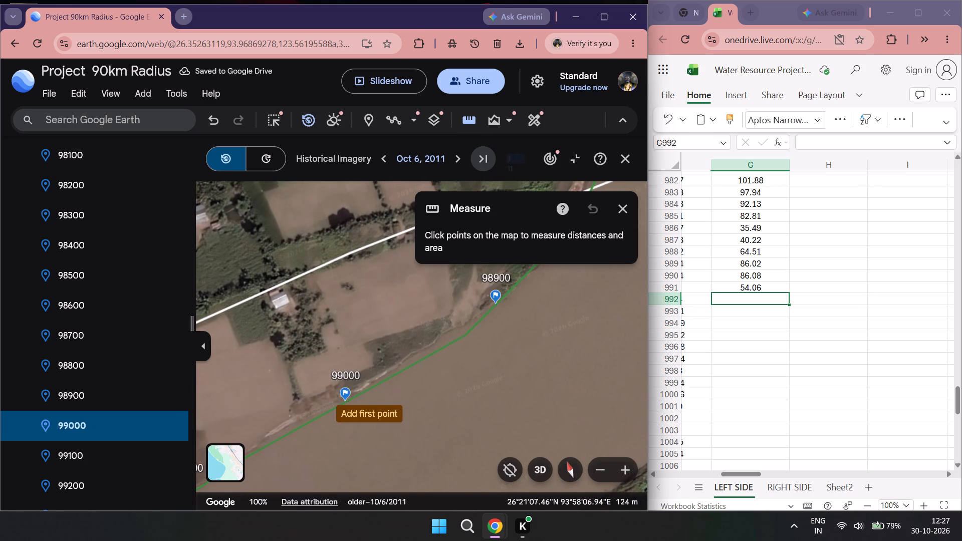
pyautogui.click(346, 402)
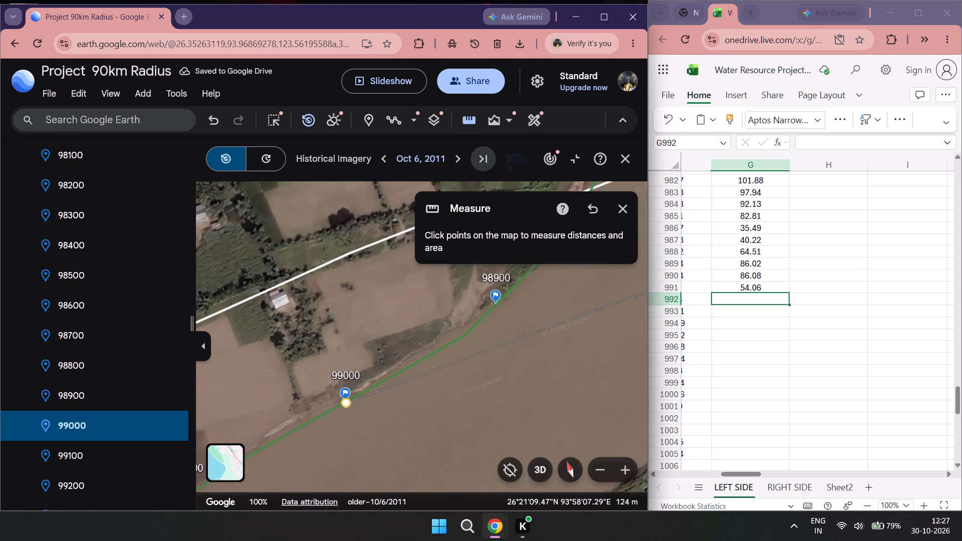
pyautogui.doubleClick(749, 301)
pyautogui.press('-')
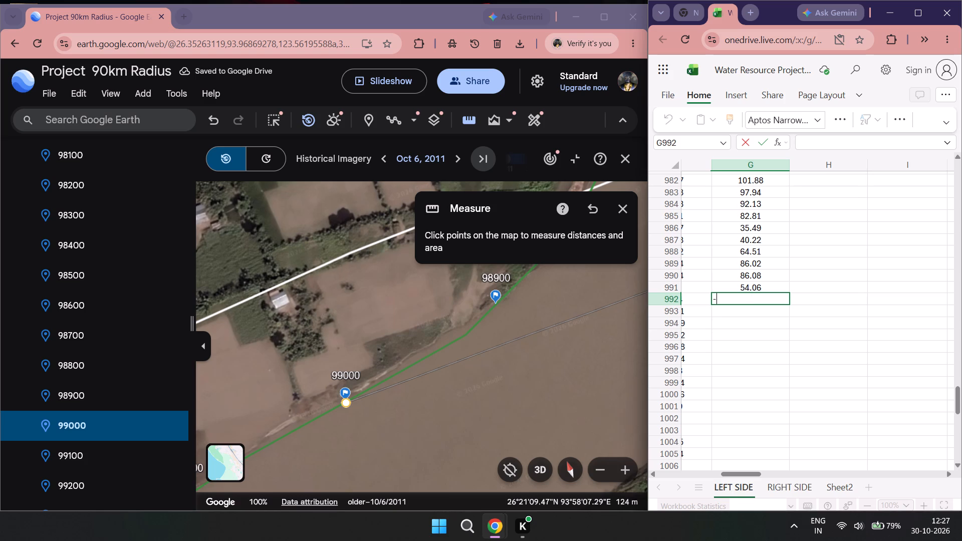
pyautogui.write('72.0')
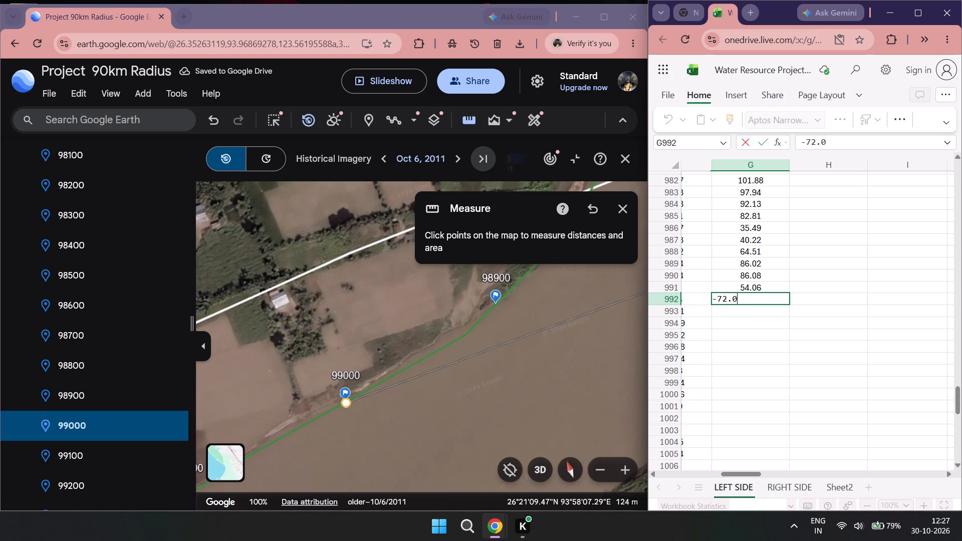
pyautogui.press('9')
# Replace the value for placemark 98900 in cell G991 with -57.
pyautogui.doubleClick(758, 285)
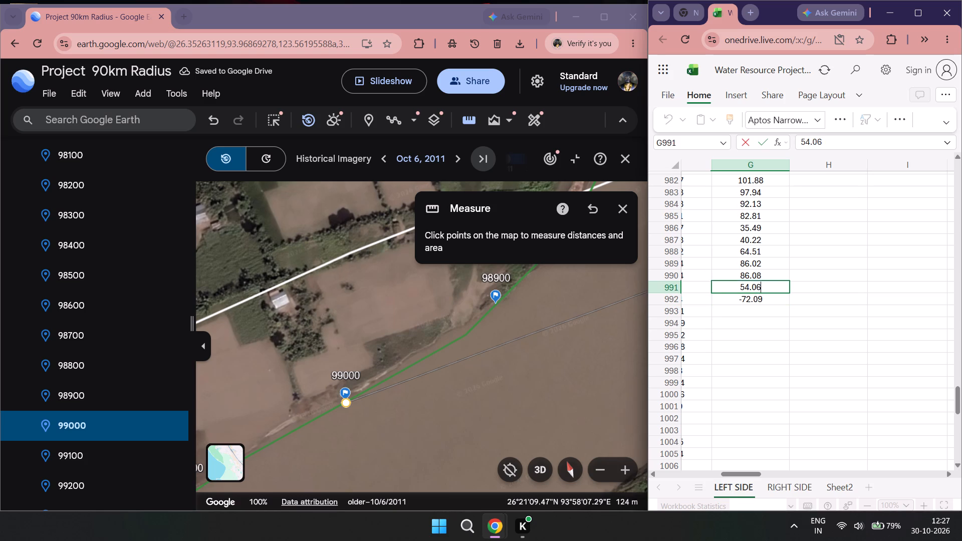
pyautogui.press('BackSpace')
pyautogui.press('BackSpace')
pyautogui.press('BackSpace')
pyautogui.press('BackSpace')
pyautogui.press('BackSpace')
pyautogui.press('BackSpace')
pyautogui.press('BackSpace')
pyautogui.press('BackSpace')
pyautogui.press('BackSpace')
pyautogui.press('-')
pyautogui.press('5')
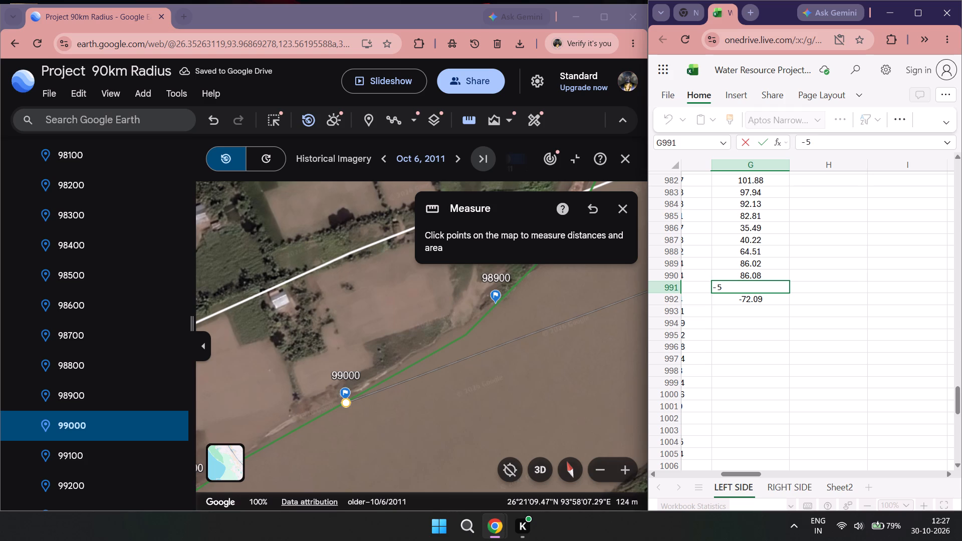
pyautogui.press('7')
pyautogui.moveTo(801, 304); pyautogui.dragTo(792, 301, button='right')
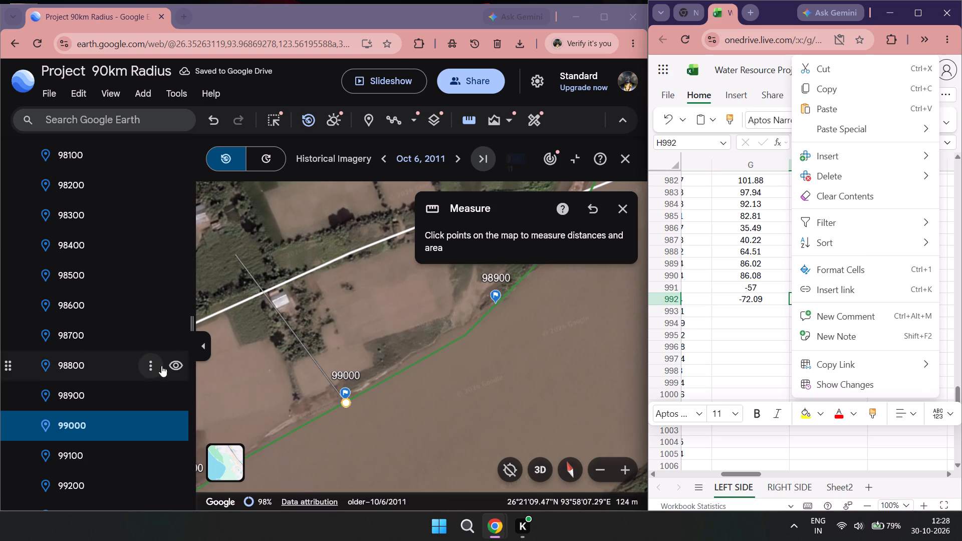
pyautogui.click(749, 309)
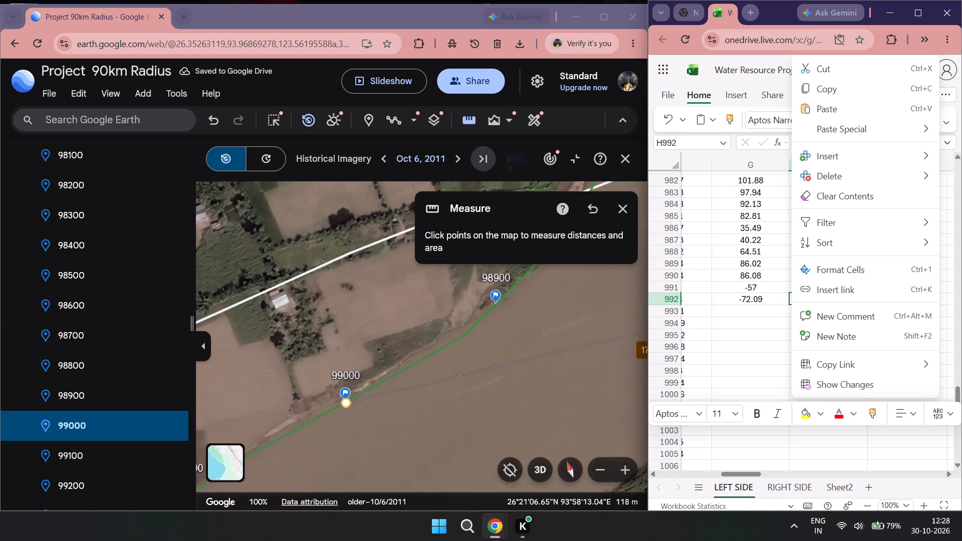
# Measure the distance from the green line to the white line at placemark 99100 and enter -85 in cell G993.
pyautogui.click(752, 314)
pyautogui.doubleClick(92, 448)
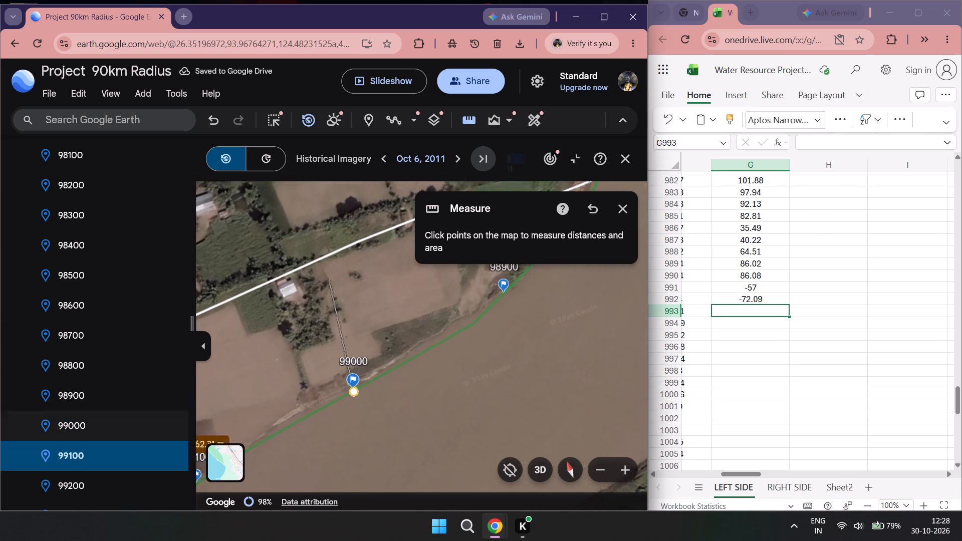
pyautogui.moveTo(344, 390); pyautogui.dragTo(514, 393)
pyautogui.doubleClick(469, 112)
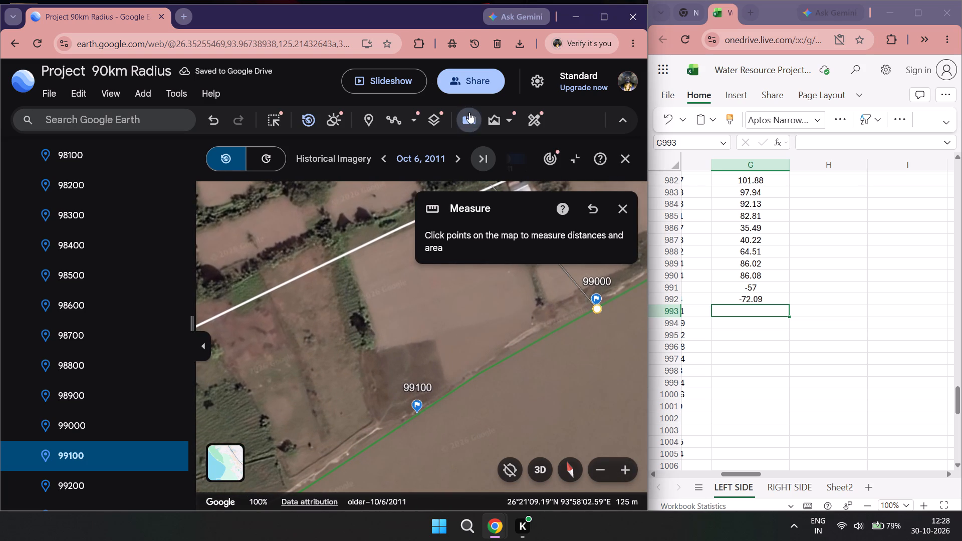
pyautogui.click(420, 414)
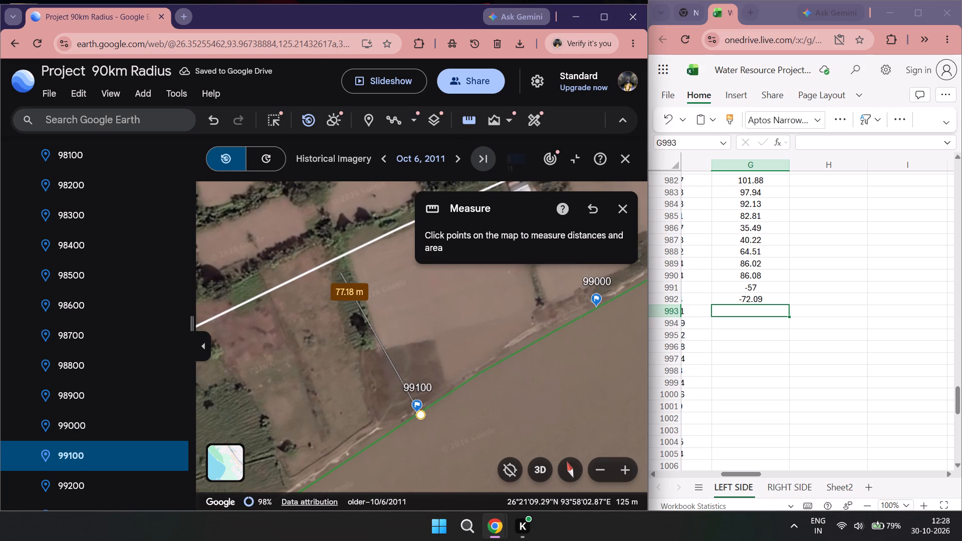
pyautogui.doubleClick(743, 308)
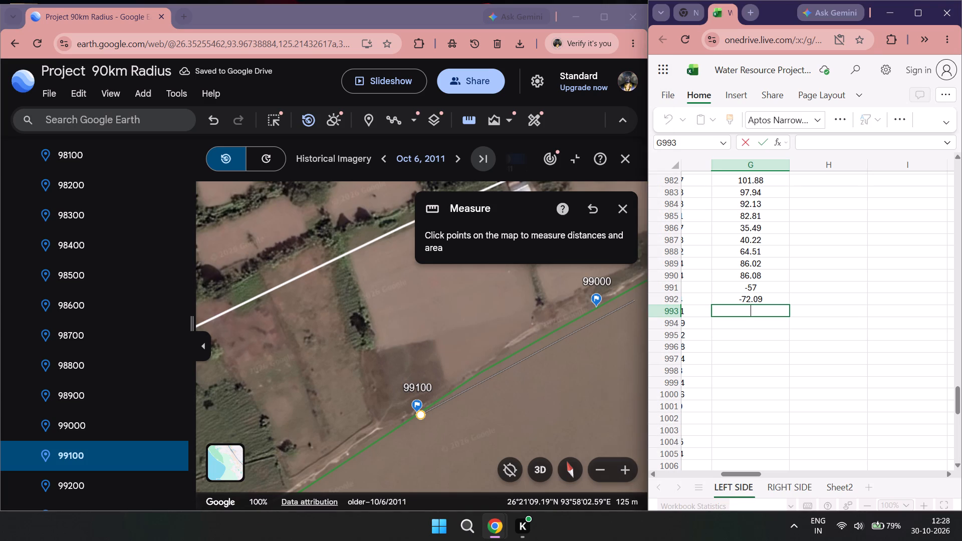
pyautogui.press('-')
pyautogui.write('85')
# Measure the distance from the green line to the white line at placemark 99200 and enter -90.71 in cell G994.
pyautogui.scroll(-1, 0, 439)
pyautogui.scroll(-3, 72, 416)
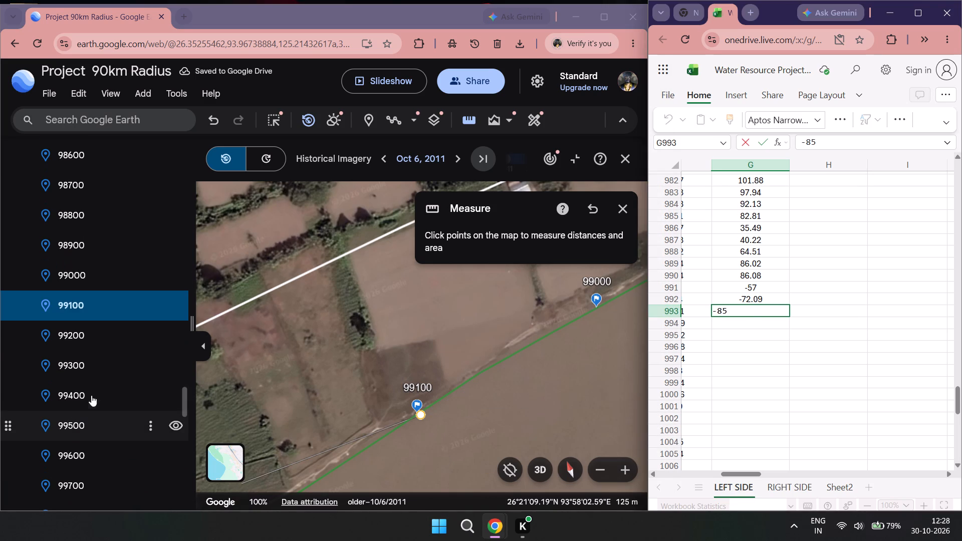
pyautogui.doubleClick(115, 337)
pyautogui.moveTo(399, 355); pyautogui.dragTo(480, 378)
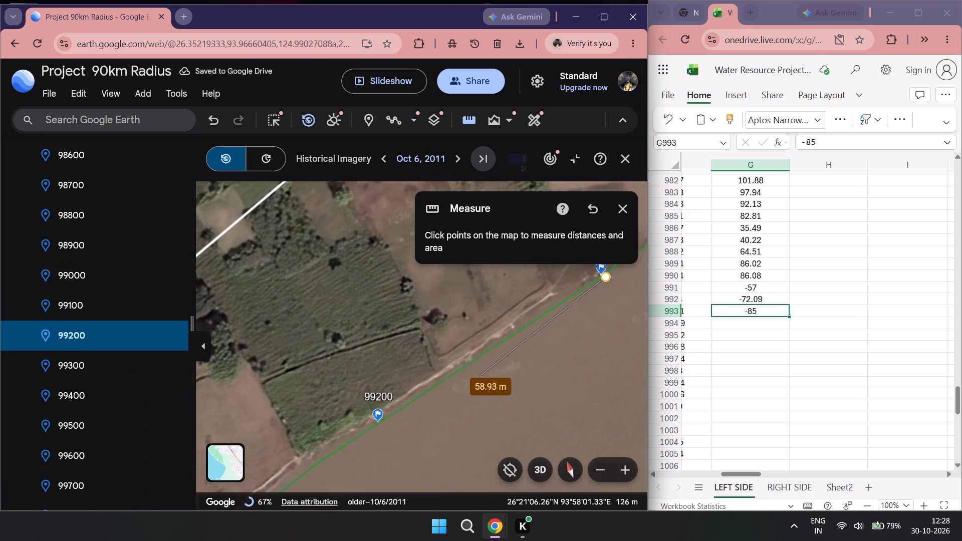
pyautogui.doubleClick(471, 116)
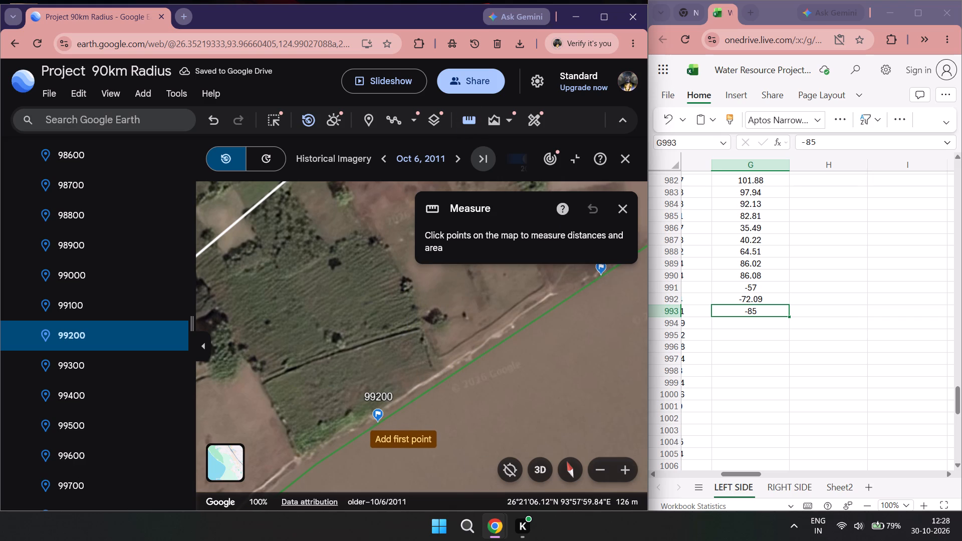
pyautogui.click(385, 418)
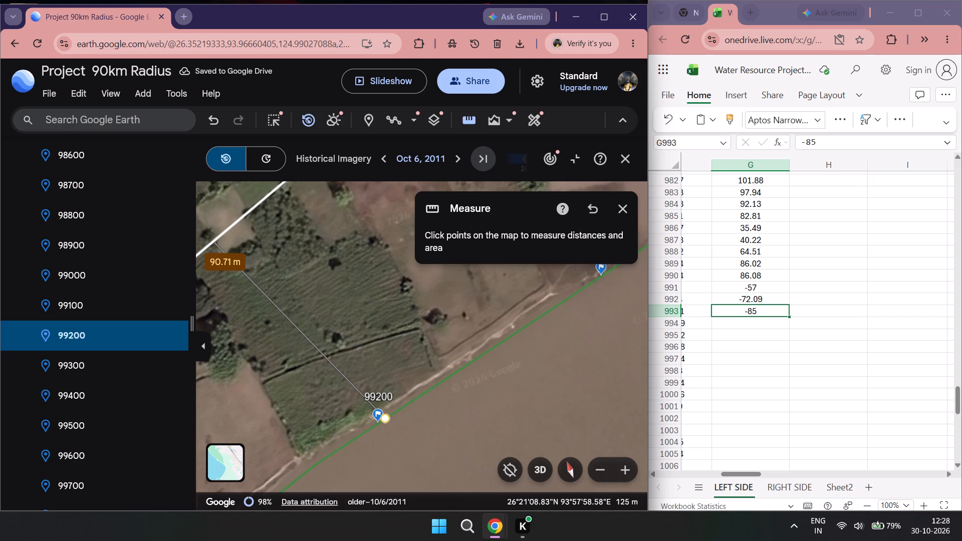
pyautogui.doubleClick(744, 324)
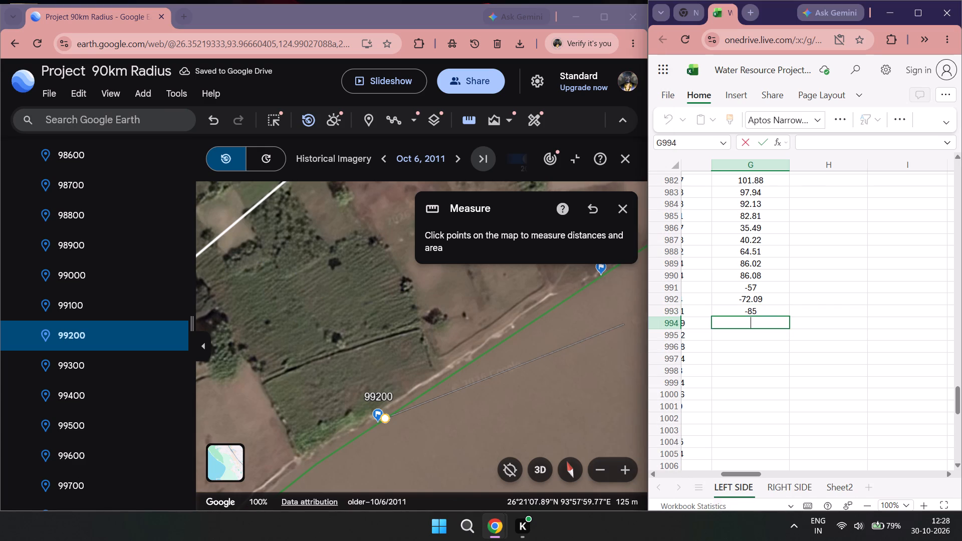
pyautogui.write('-90.71')
# Measure the distance from the green line to the white line at placemark 99300 and enter -81.53 in cell G995.
pyautogui.doubleClick(80, 358)
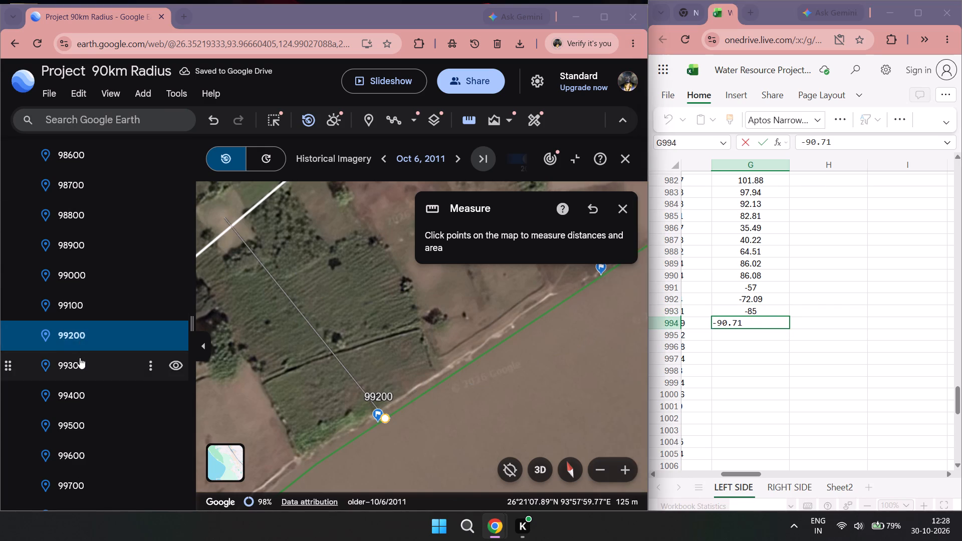
pyautogui.moveTo(382, 305); pyautogui.dragTo(556, 345)
pyautogui.scroll(-4, 551, 351)
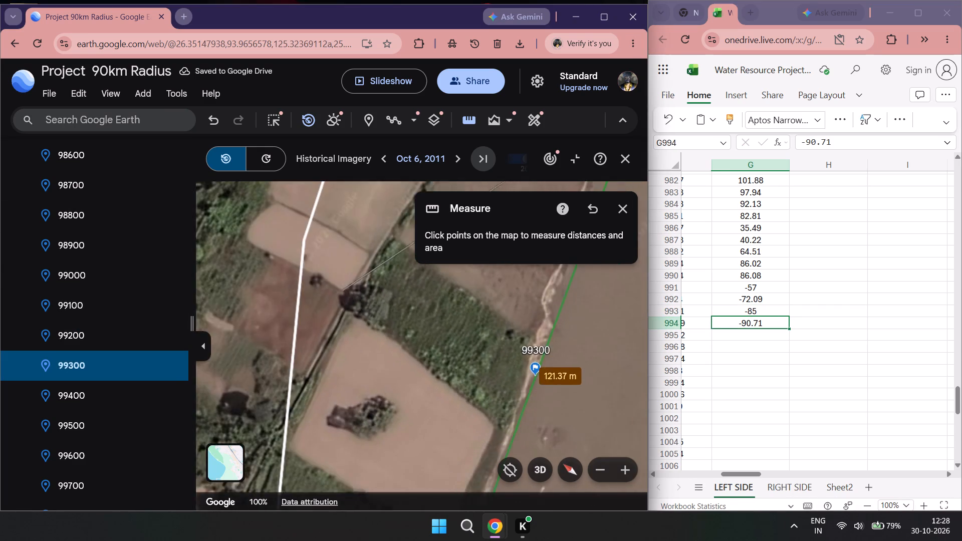
pyautogui.doubleClick(468, 126)
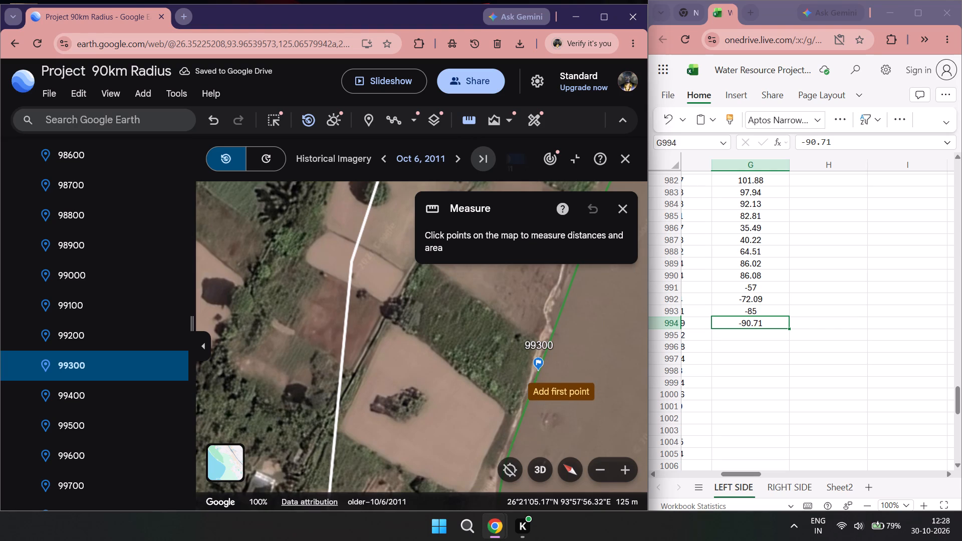
pyautogui.click(538, 373)
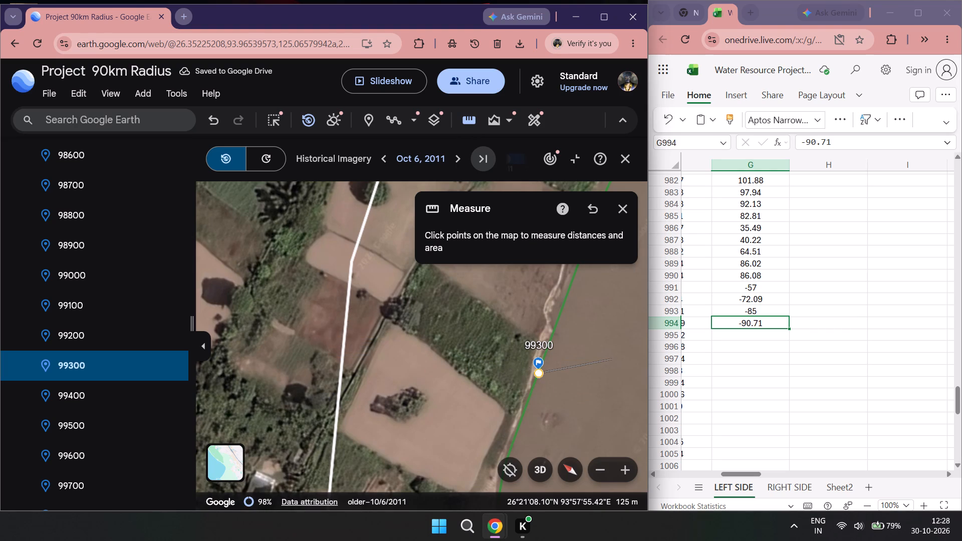
pyautogui.doubleClick(747, 333)
pyautogui.write('-81.')
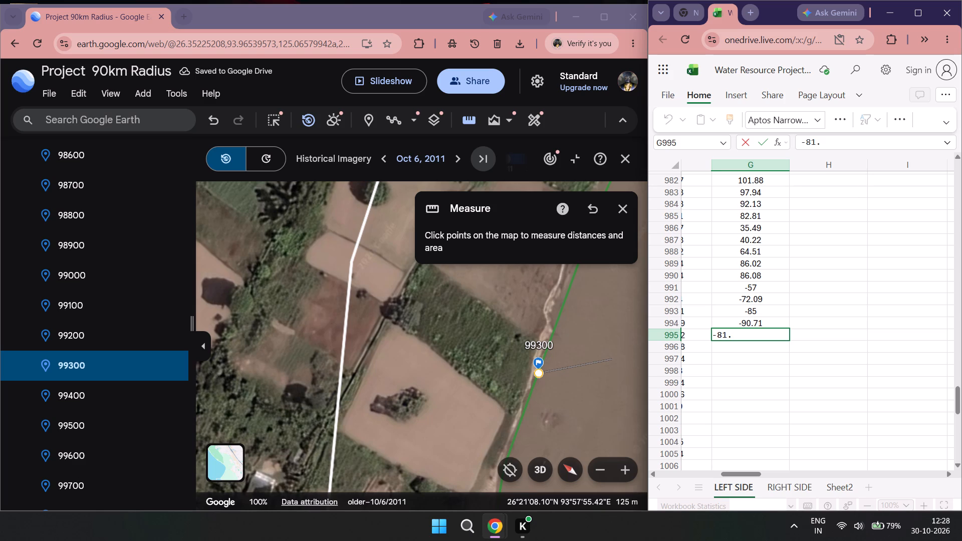
pyautogui.write('53')
# Measure the distance from the green line to the white line at placemark 99400 and enter -66.17 in cell G996.
pyautogui.doubleClick(119, 387)
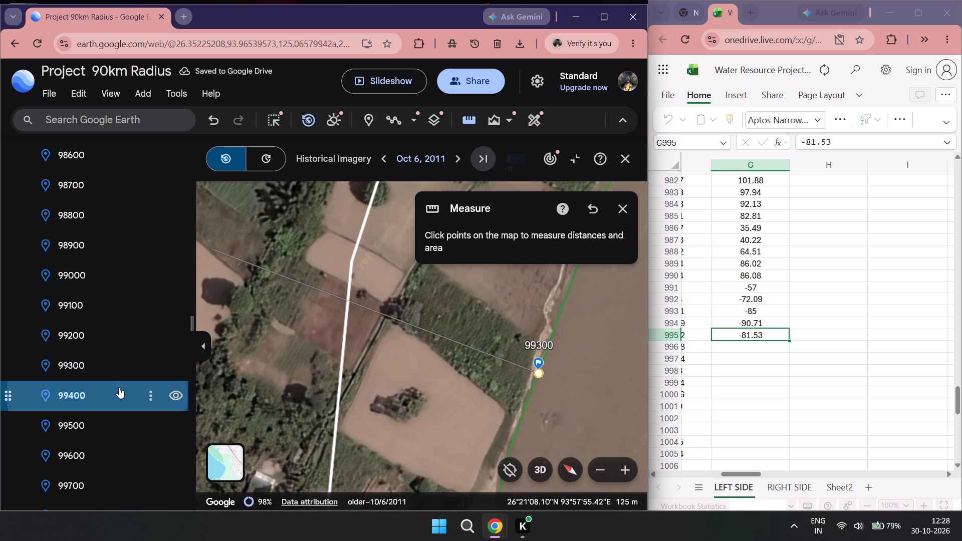
pyautogui.scroll(-1, 362, 355)
pyautogui.moveTo(378, 357); pyautogui.dragTo(450, 304)
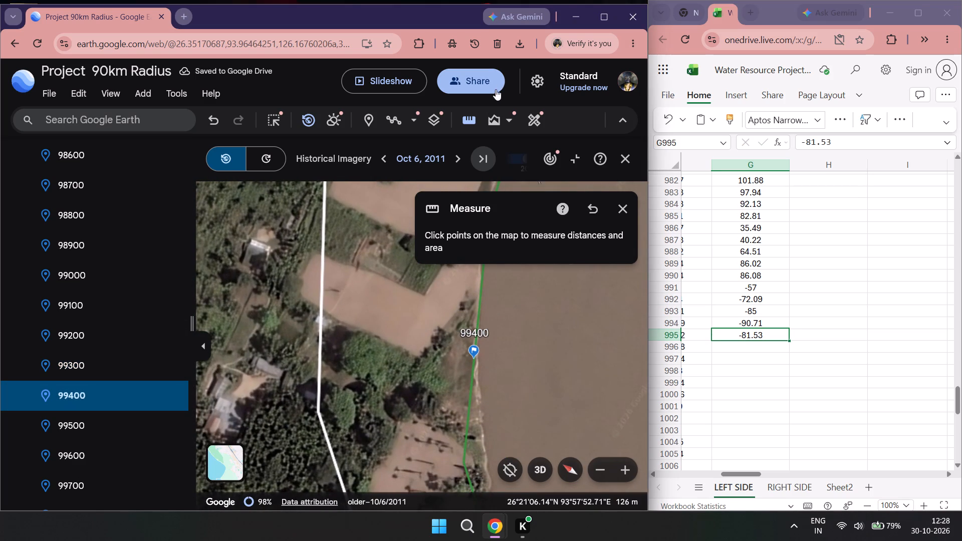
pyautogui.doubleClick(473, 121)
pyautogui.click(474, 362)
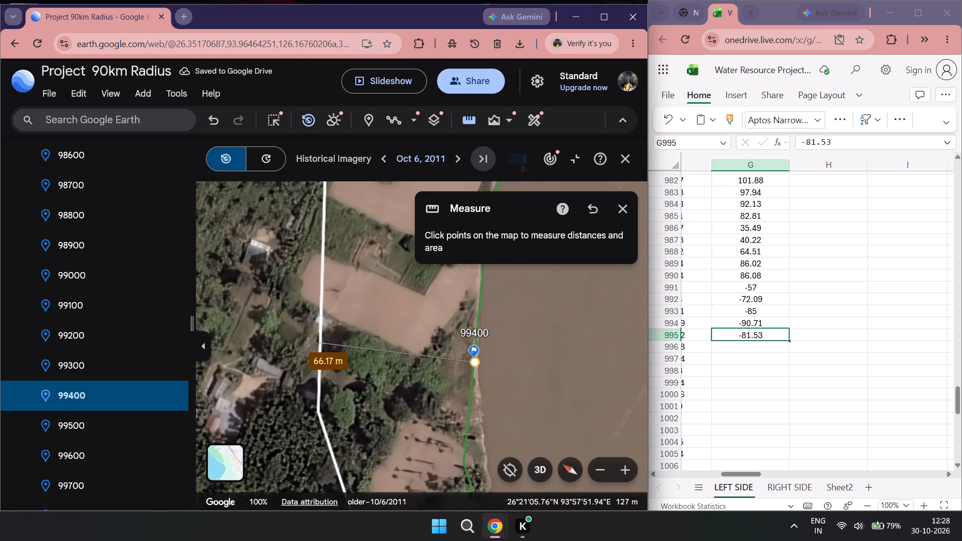
pyautogui.doubleClick(736, 345)
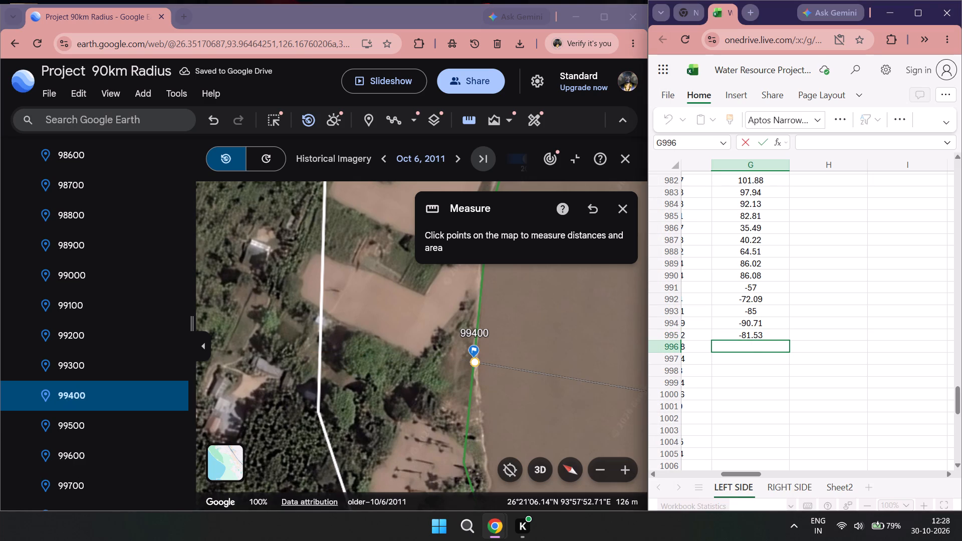
pyautogui.write('-66')
pyautogui.write('.17')
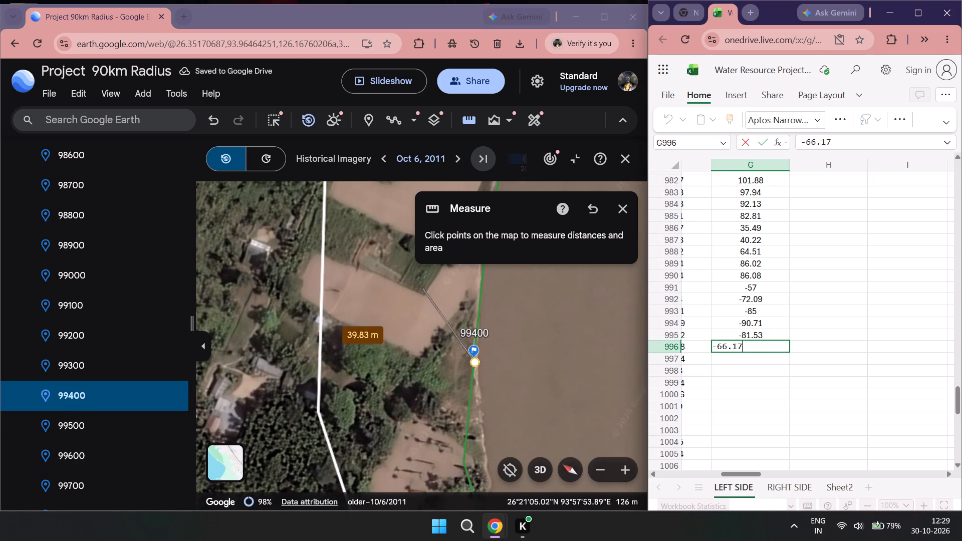
# Measure the distance from the green line to the white line at placemark 99500 and enter -51.82 in cell G997.
pyautogui.doubleClick(83, 431)
pyautogui.scroll(-4, 336, 421)
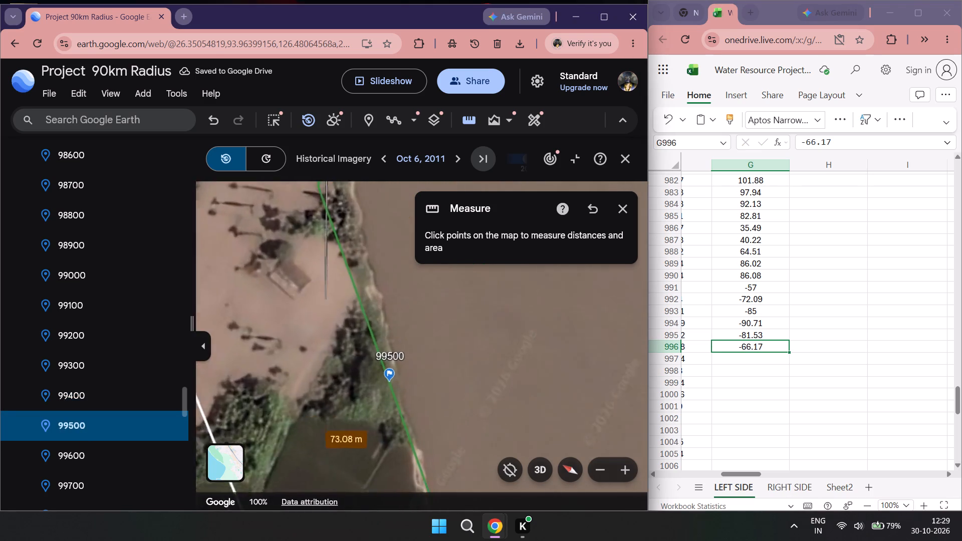
pyautogui.moveTo(325, 417); pyautogui.dragTo(343, 405)
pyautogui.doubleClick(466, 121)
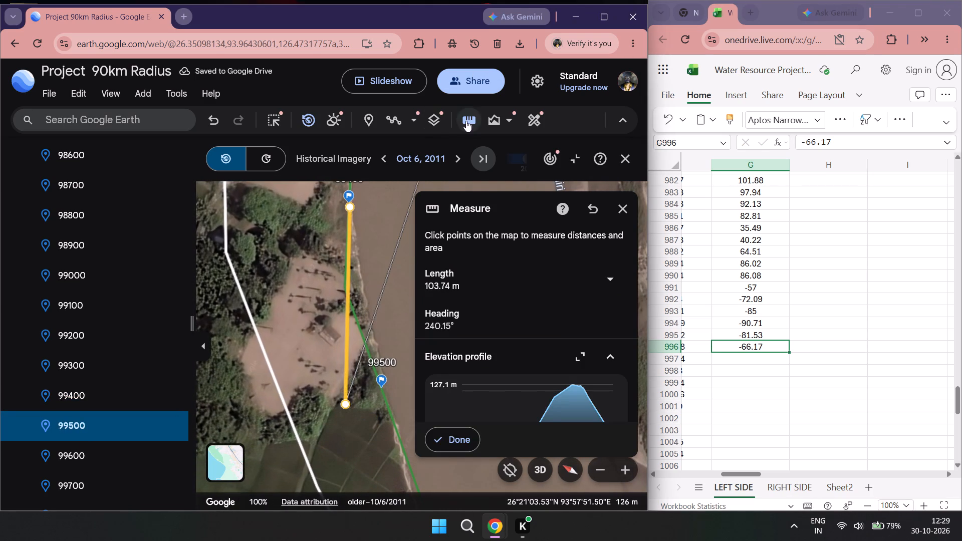
pyautogui.click(381, 389)
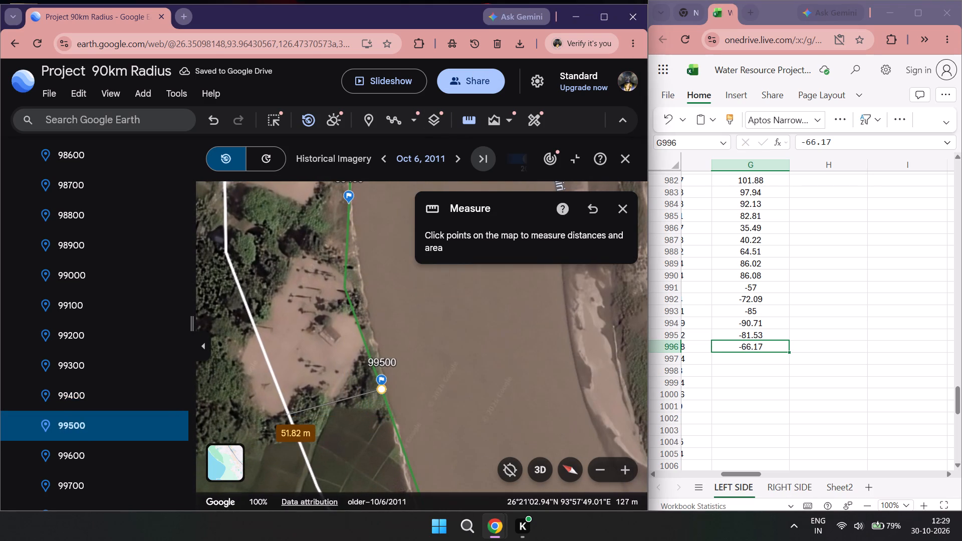
pyautogui.doubleClick(754, 355)
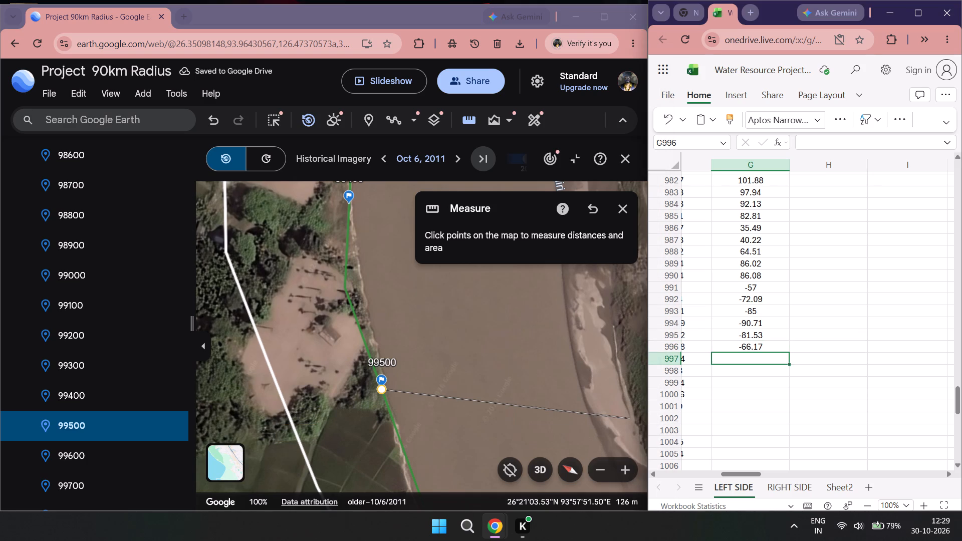
pyautogui.write('-51')
pyautogui.press('.')
pyautogui.write('82')
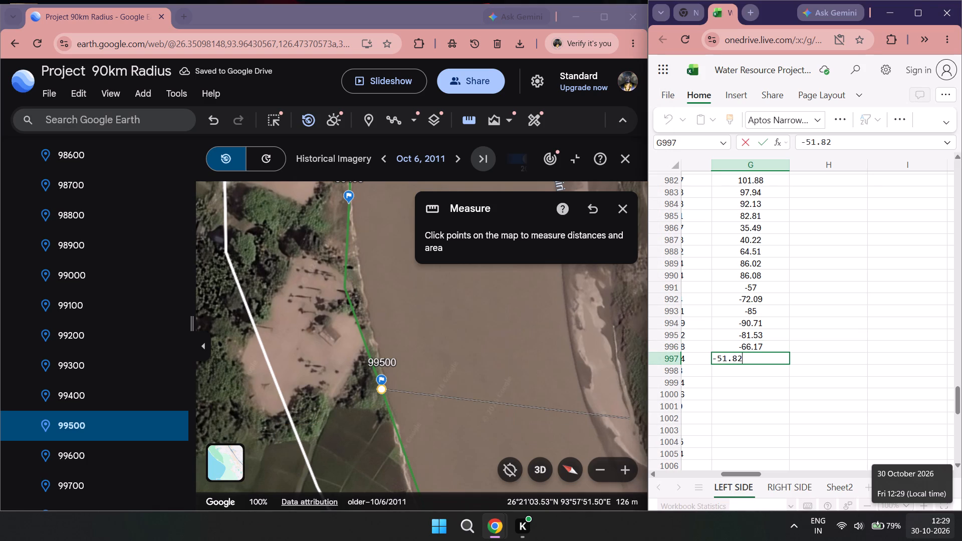
# Measure the distance from the green line to the white line at placemark 99600 and enter -43.85 in cell G998.
pyautogui.doubleClick(124, 452)
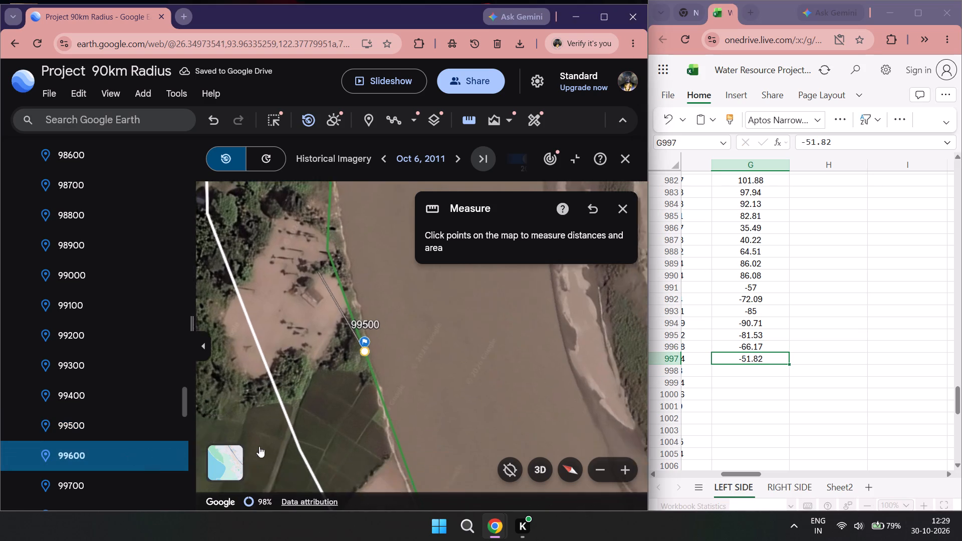
pyautogui.scroll(-1, 335, 421)
pyautogui.moveTo(346, 418); pyautogui.dragTo(348, 291)
pyautogui.doubleClick(471, 125)
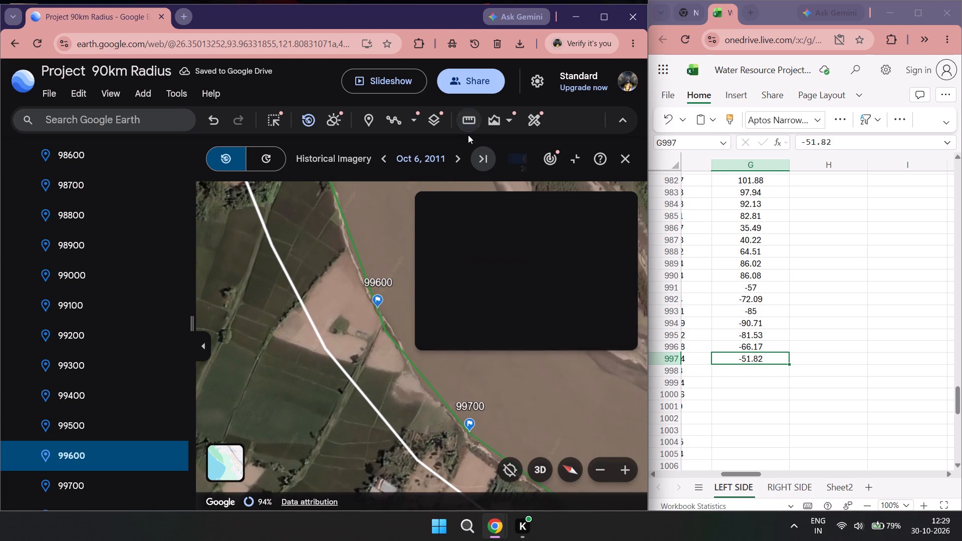
pyautogui.click(377, 308)
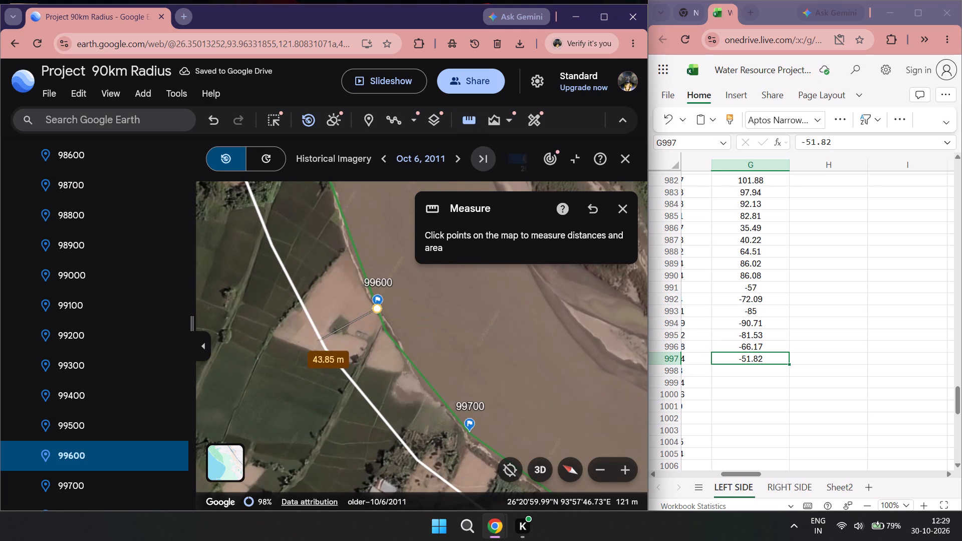
pyautogui.doubleClick(736, 370)
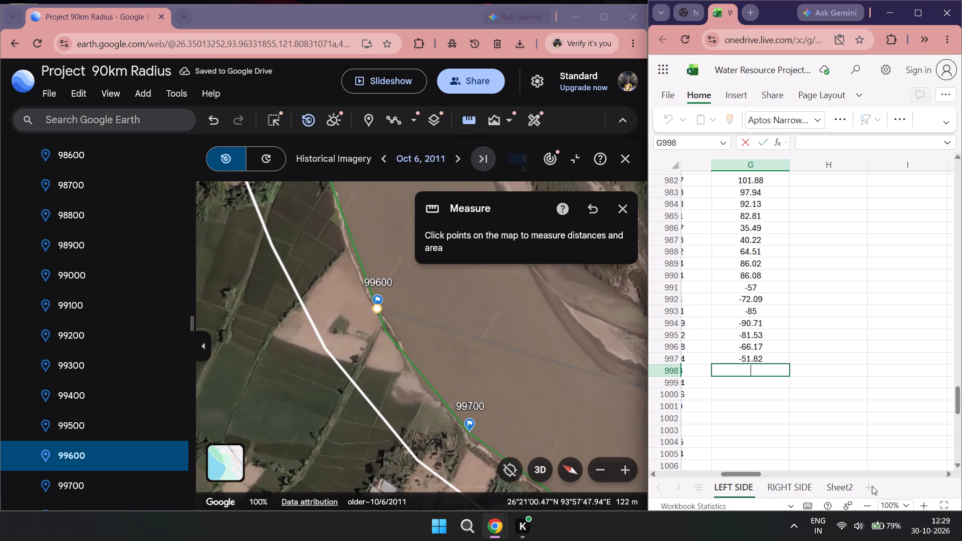
pyautogui.write('-43.85')
# Measure the distance from the green line to the white line at placemark 99700 and enter -34.76 in cell G999.
pyautogui.scroll(-7, 43, 451)
pyautogui.scroll(1, 77, 196)
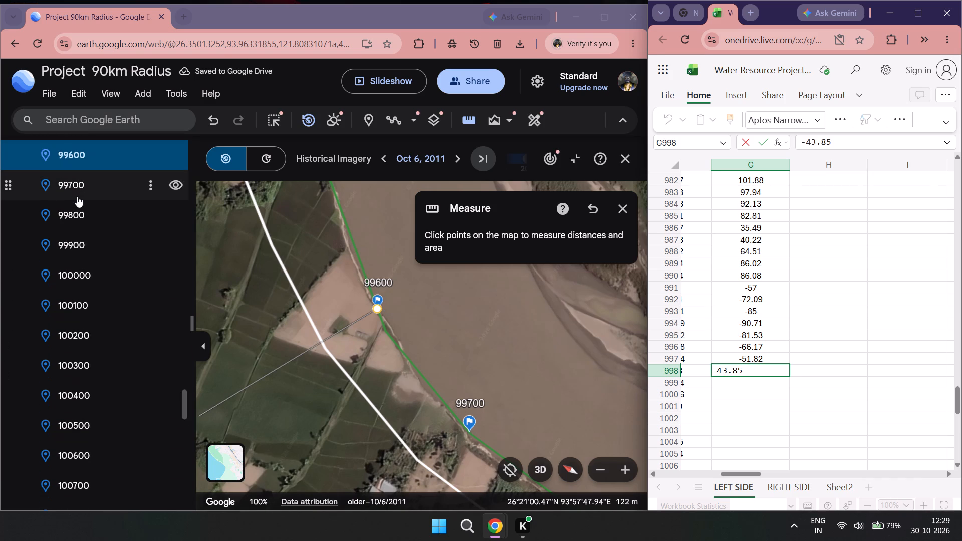
pyautogui.doubleClick(77, 197)
pyautogui.scroll(-1, 327, 389)
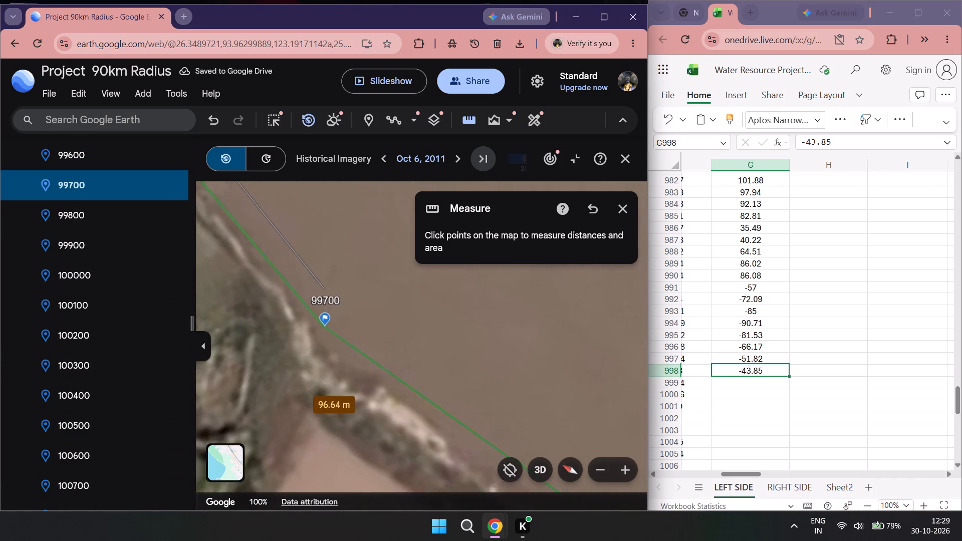
pyautogui.moveTo(278, 391); pyautogui.dragTo(356, 318)
pyautogui.scroll(-1, 356, 318)
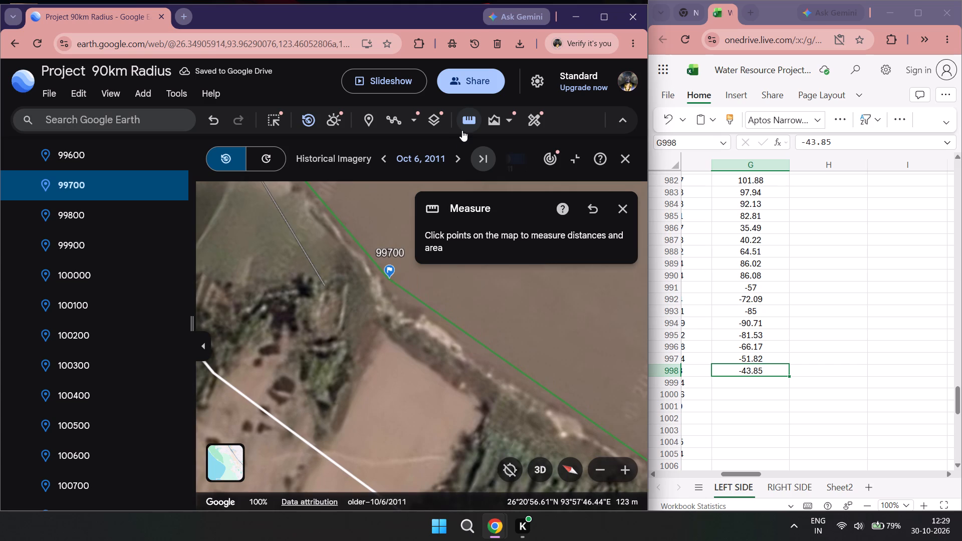
pyautogui.doubleClick(463, 128)
pyautogui.click(392, 280)
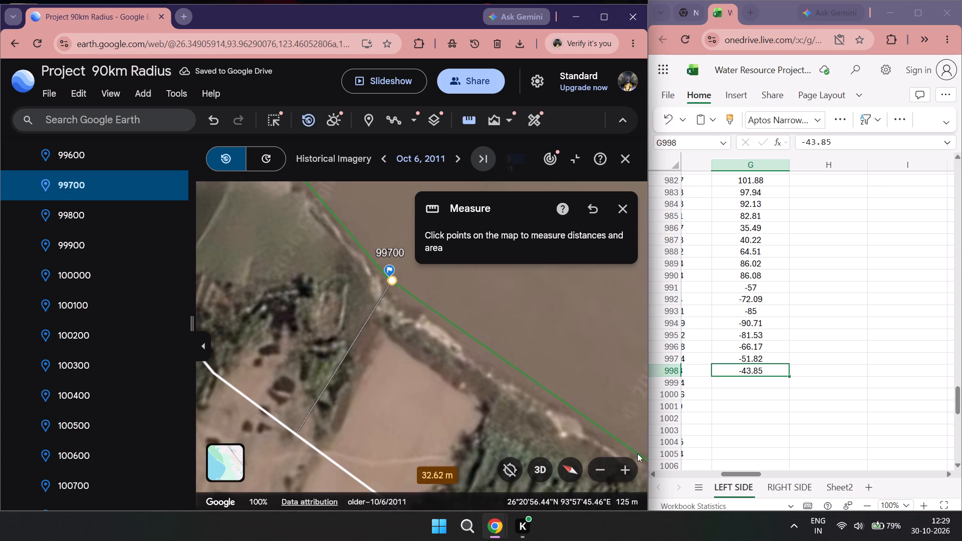
pyautogui.doubleClick(746, 384)
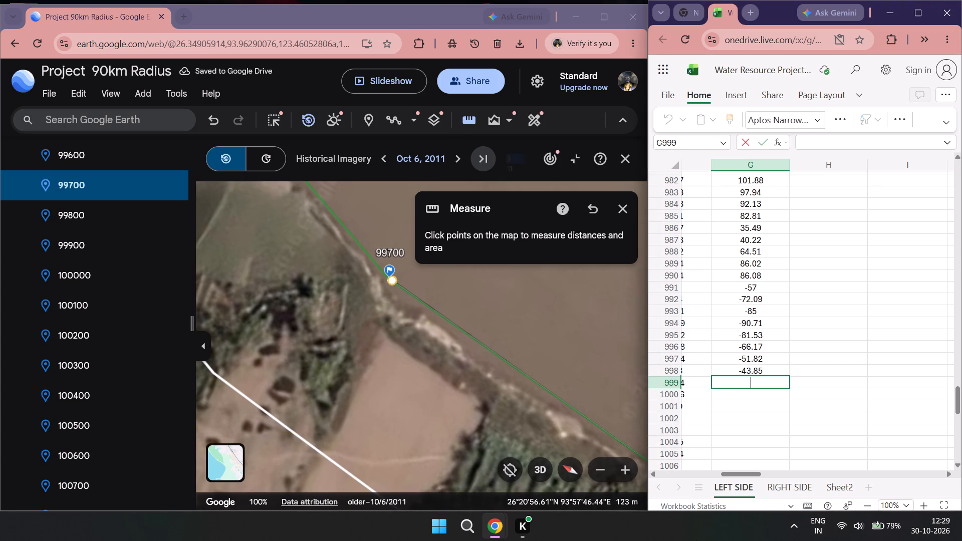
pyautogui.write('-3')
pyautogui.write('4.76')
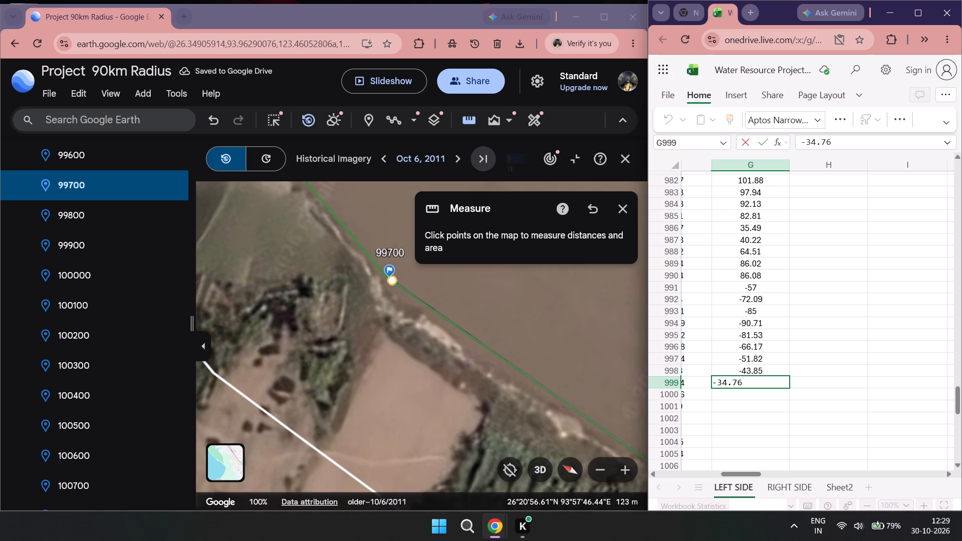
# Measure the distance from the green line to the white line at placemark 99800 and enter -31.83 in cell G1000.
pyautogui.doubleClick(85, 206)
pyautogui.scroll(-1, 351, 311)
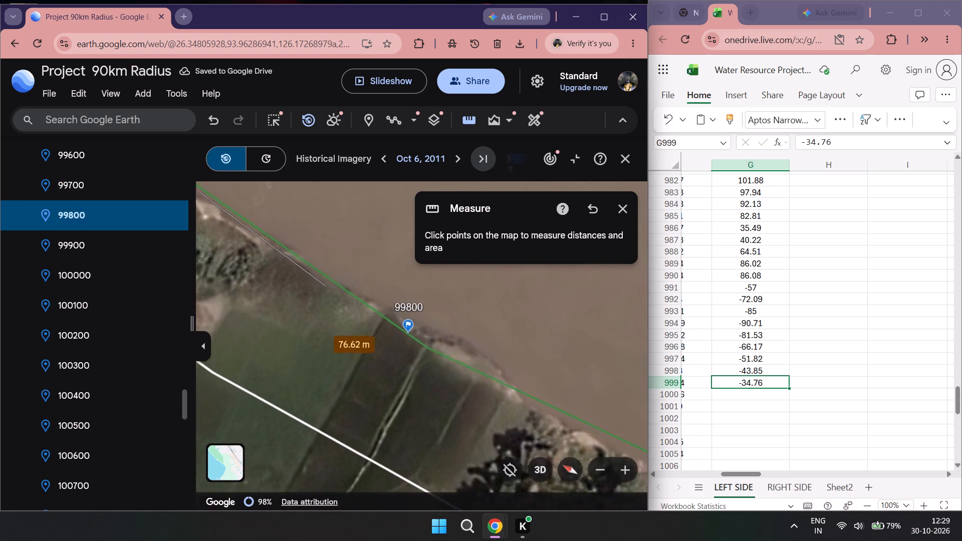
pyautogui.doubleClick(465, 122)
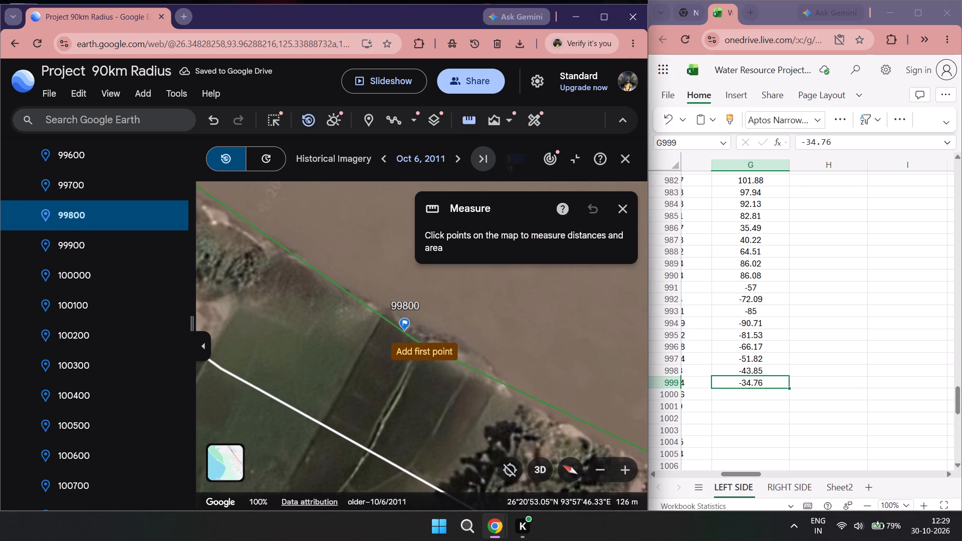
pyautogui.click(407, 334)
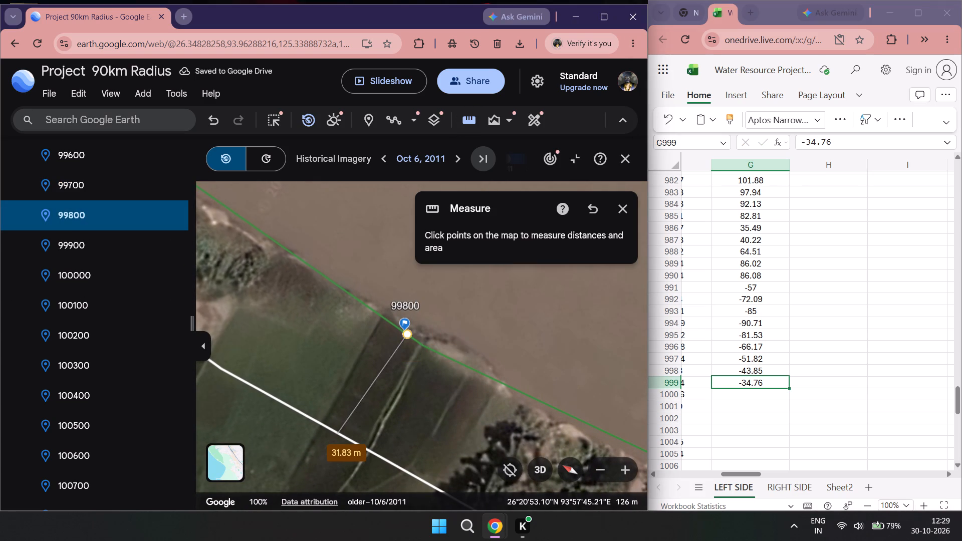
pyautogui.doubleClick(735, 397)
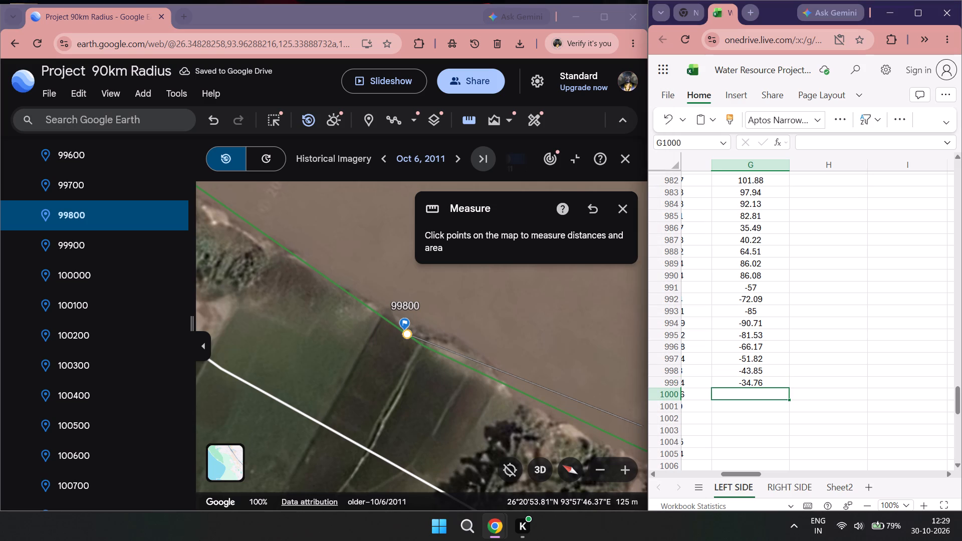
pyautogui.write('-31')
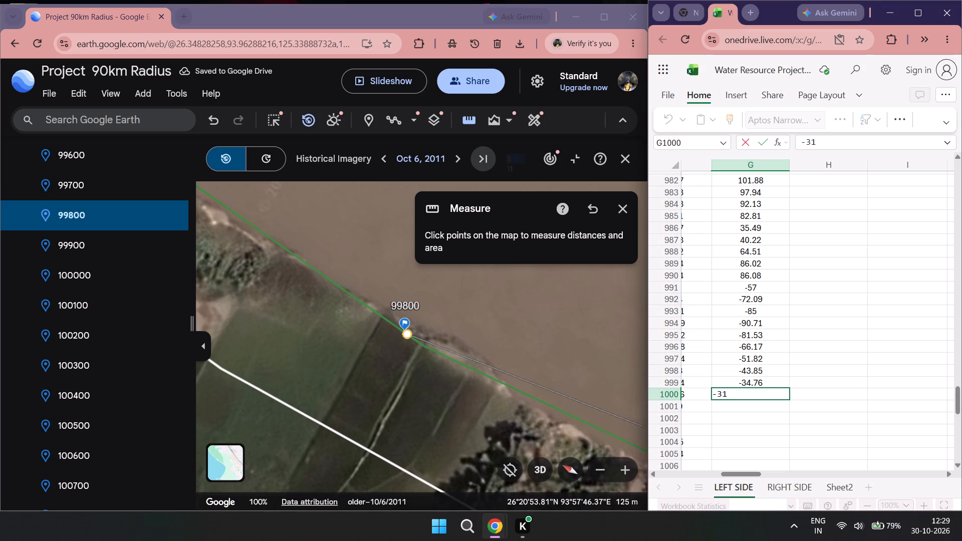
pyautogui.write('.83')
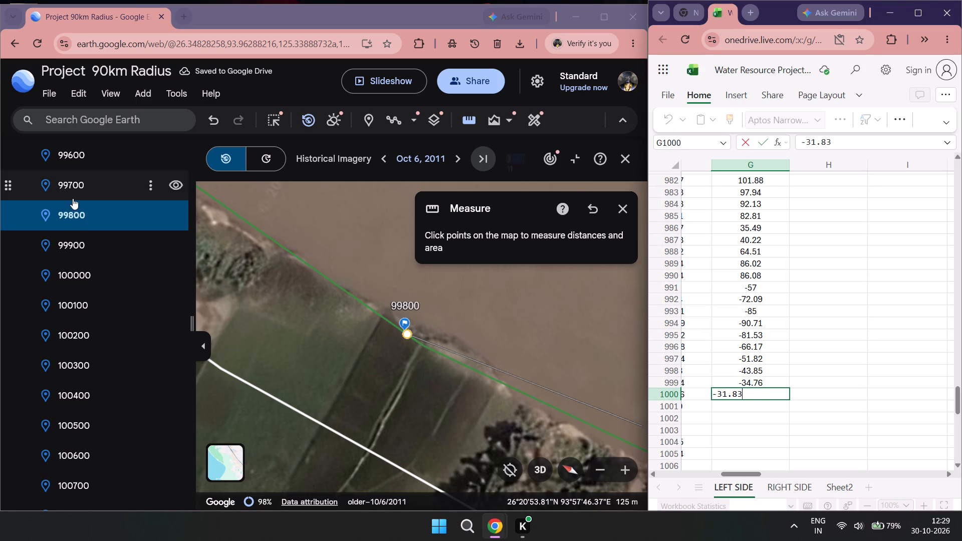
# Measure the distance from the green line to the white line at placemark 99900 and enter -28.92 in cell G1001.
pyautogui.doubleClick(82, 234)
pyautogui.scroll(-2, 338, 271)
pyautogui.moveTo(330, 312); pyautogui.dragTo(352, 283)
pyautogui.doubleClick(473, 115)
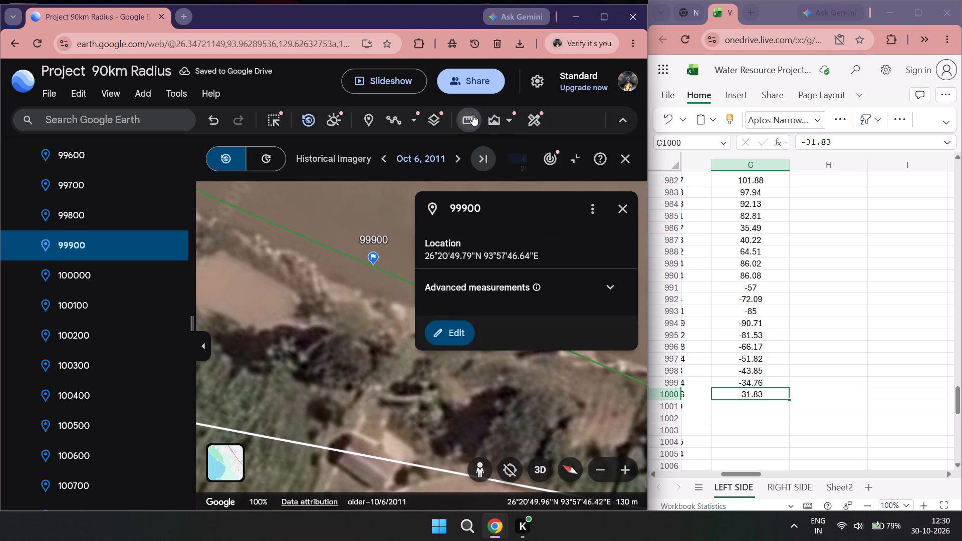
pyautogui.click(373, 264)
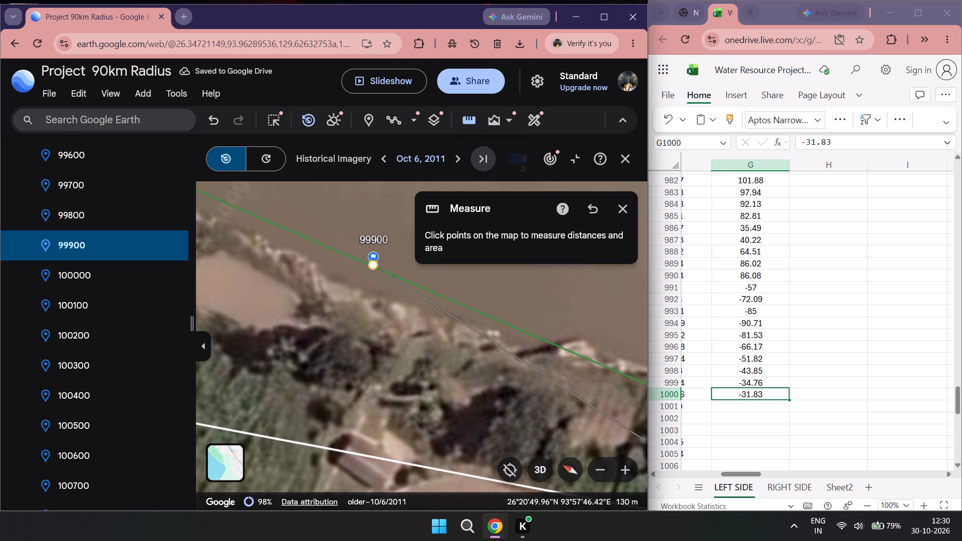
pyautogui.doubleClick(746, 408)
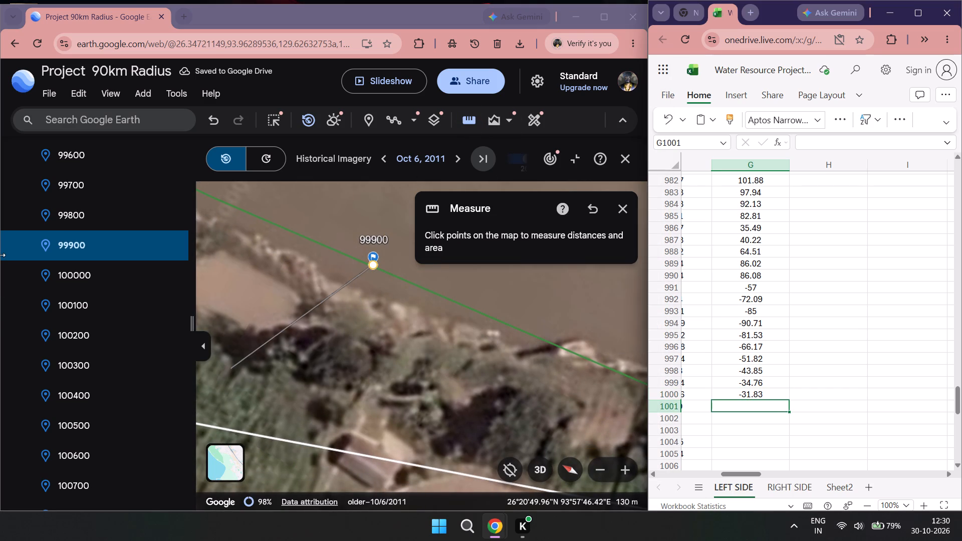
pyautogui.write('-2')
pyautogui.write('8.92')
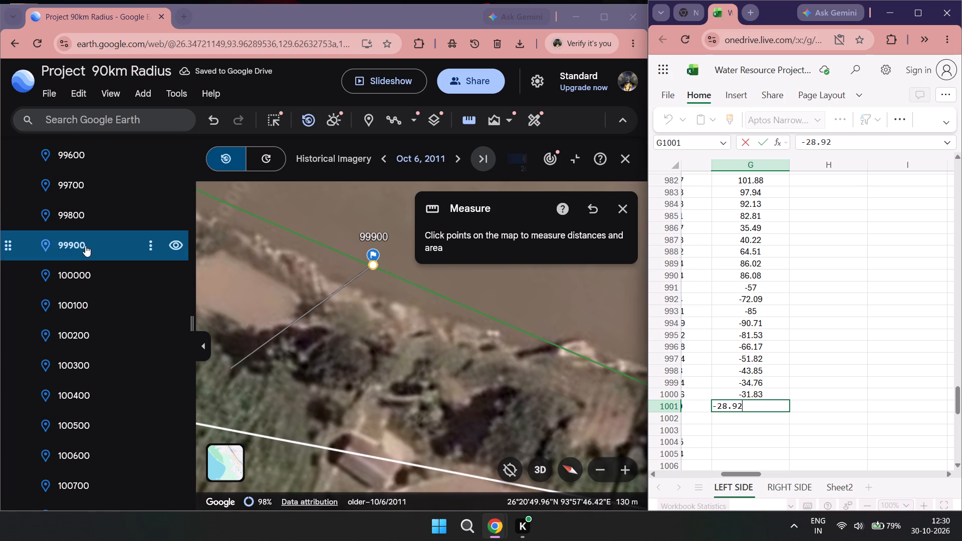
# Measure the distance from the green line to the white line at placemark 100000 and enter -19.13 in cell G1002.
pyautogui.doubleClick(92, 275)
pyautogui.scroll(-1, 406, 325)
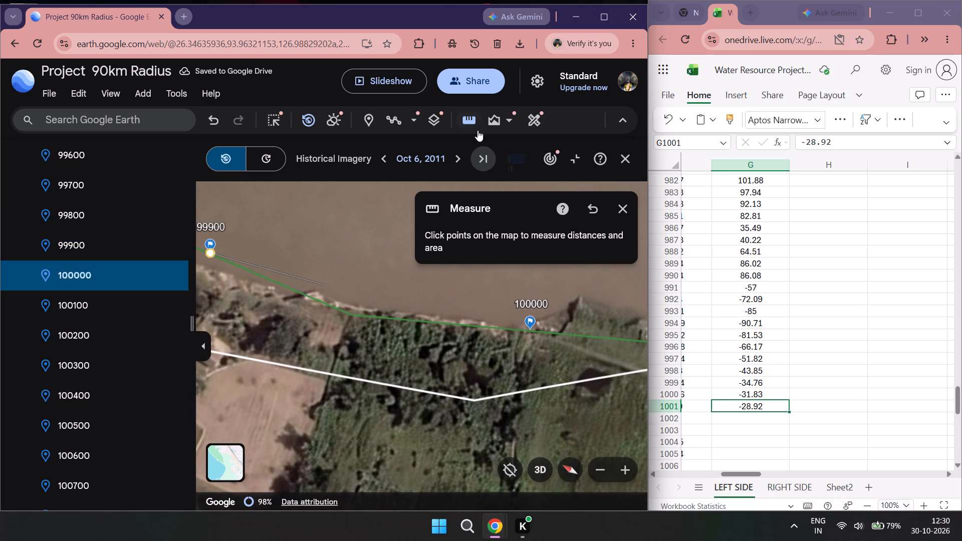
pyautogui.doubleClick(469, 115)
pyautogui.click(532, 332)
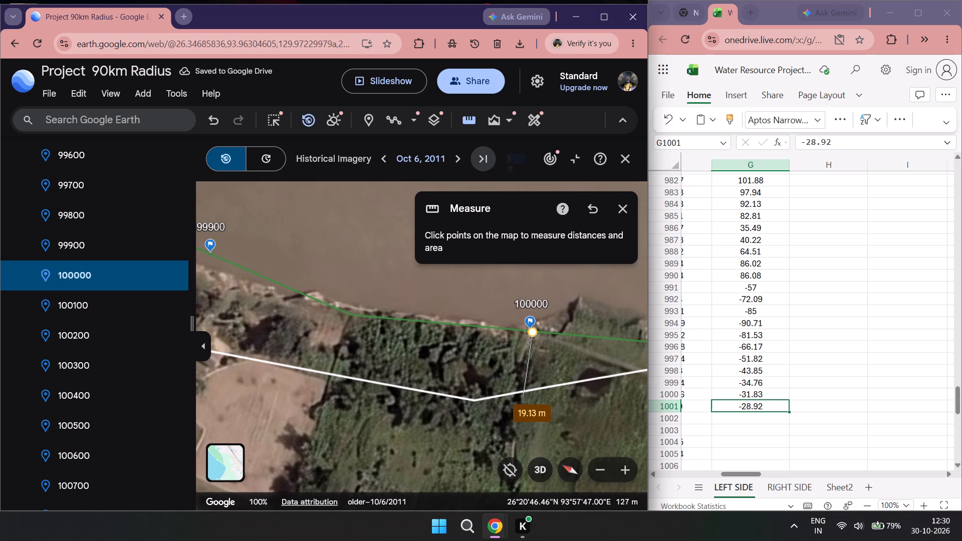
pyautogui.doubleClick(732, 420)
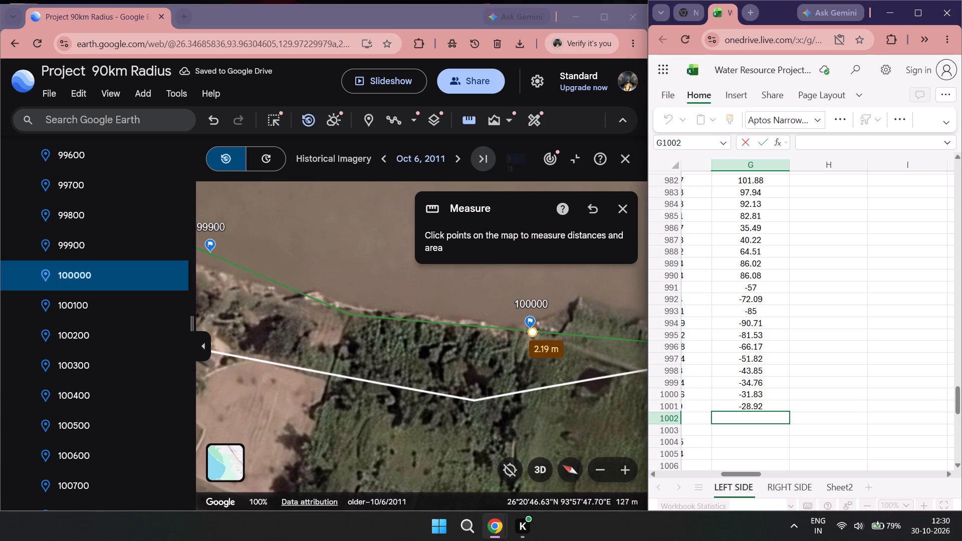
pyautogui.write('-19.13')
pyautogui.click(126, 282)
# Measure the distance from the green line to the white line at placemark 100100 and enter 15.86 in cell G1003.
pyautogui.doubleClick(97, 301)
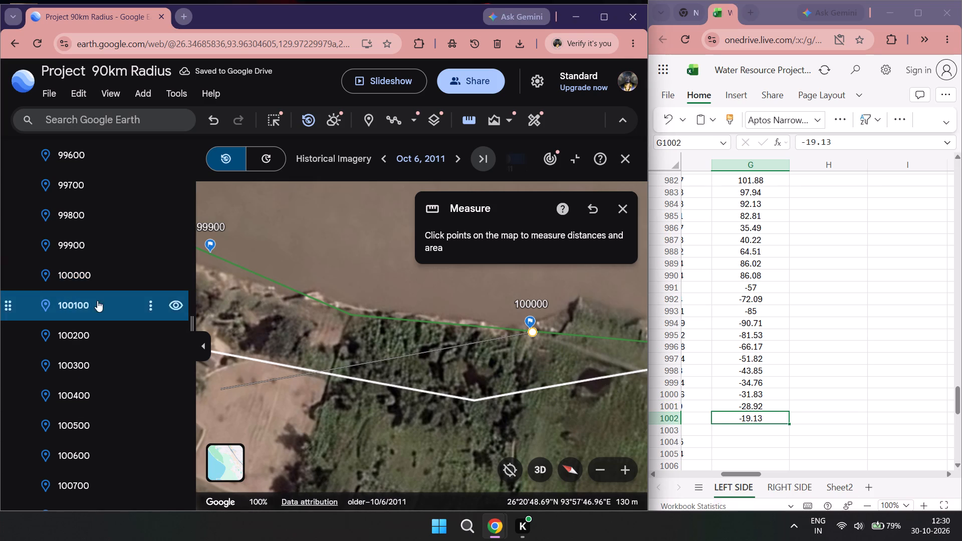
pyautogui.scroll(-1, 441, 363)
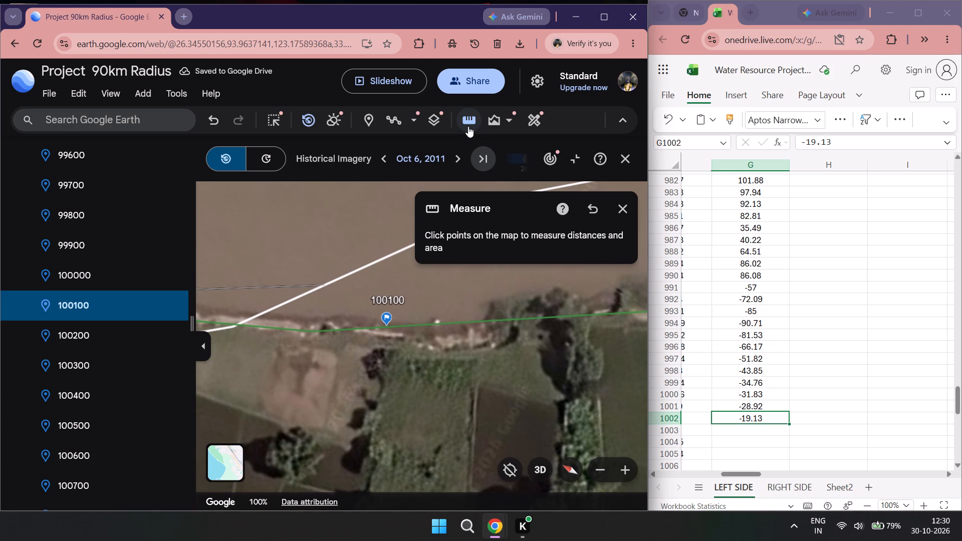
pyautogui.doubleClick(468, 126)
pyautogui.click(386, 328)
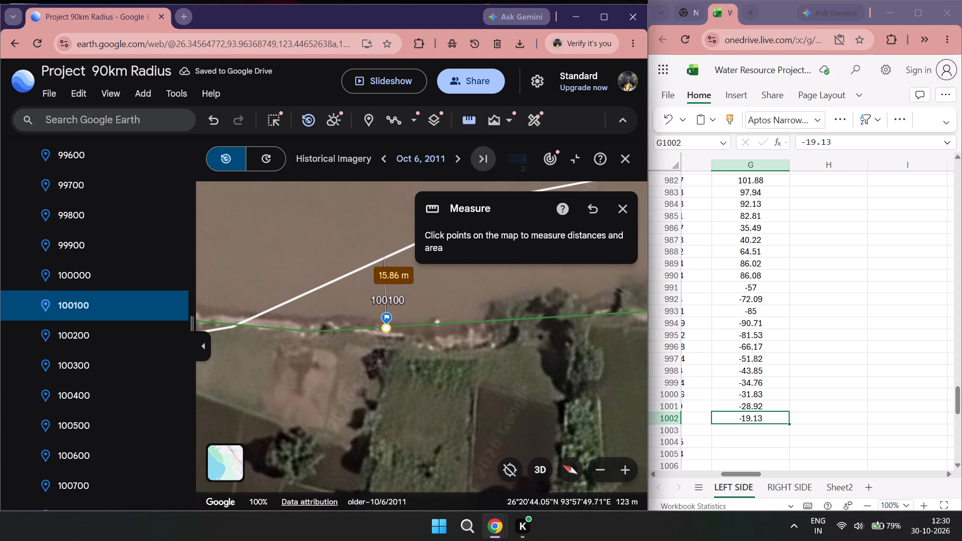
pyautogui.doubleClick(743, 433)
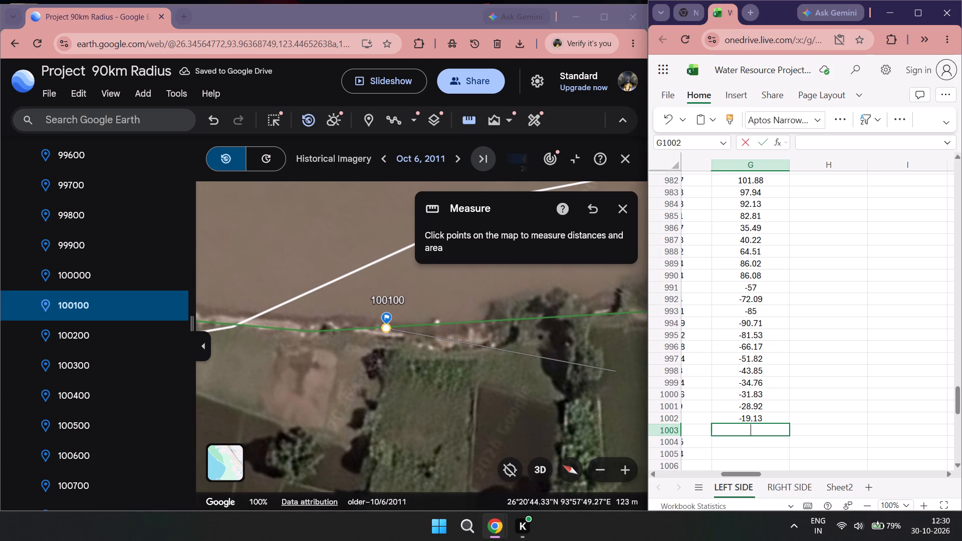
pyautogui.write('15.86')
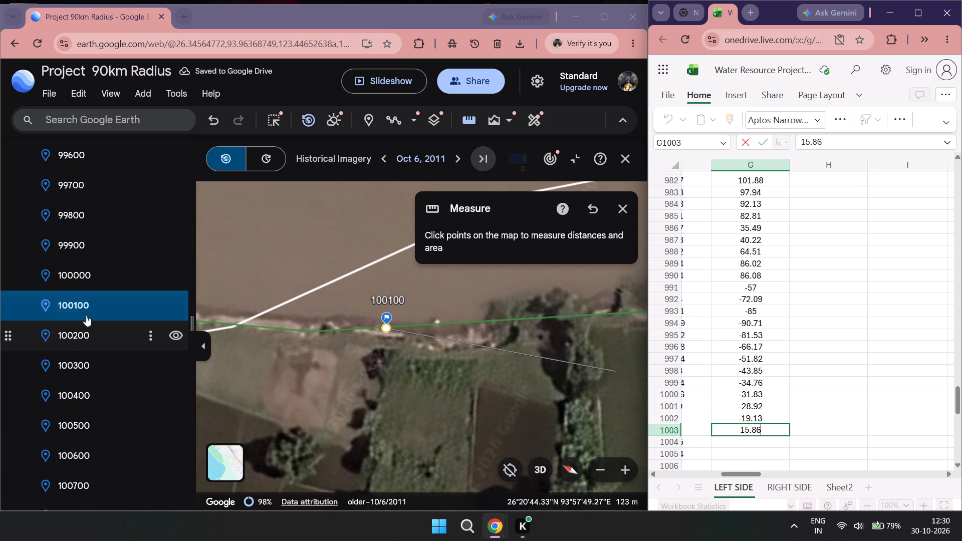
# Measure the distance from the green line to the white line at placemark 100200 and enter 37.89 in cell G1004.
pyautogui.doubleClick(92, 338)
pyautogui.scroll(-1, 373, 345)
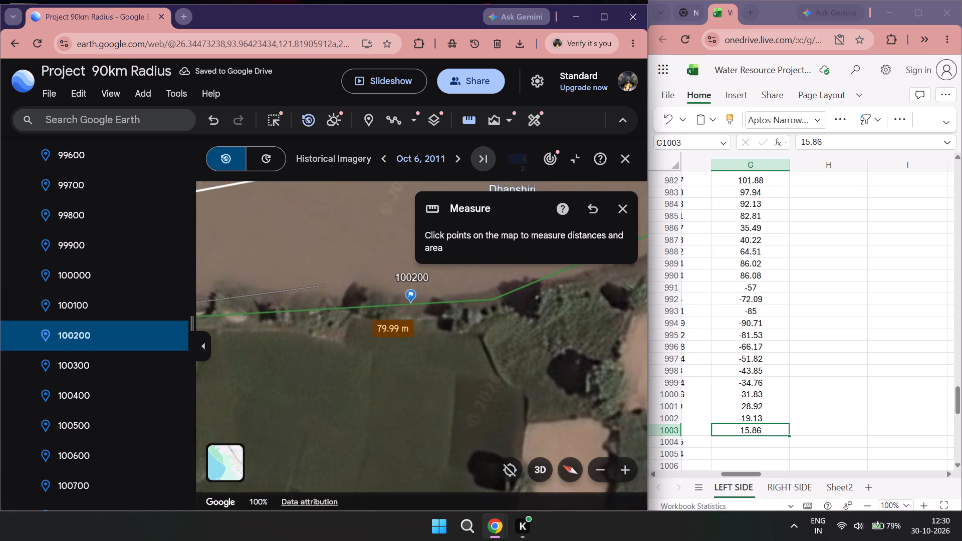
pyautogui.moveTo(387, 264); pyautogui.dragTo(378, 322)
pyautogui.doubleClick(460, 123)
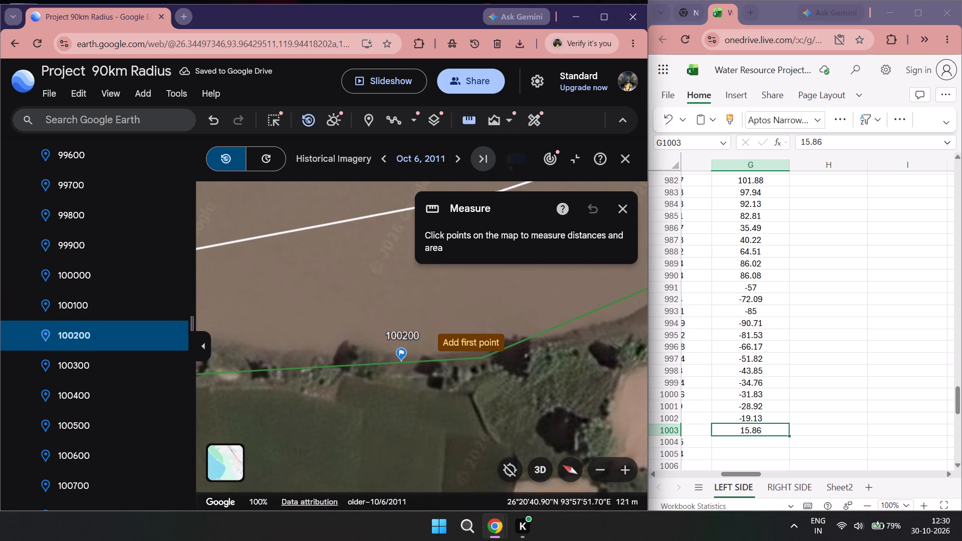
pyautogui.click(404, 362)
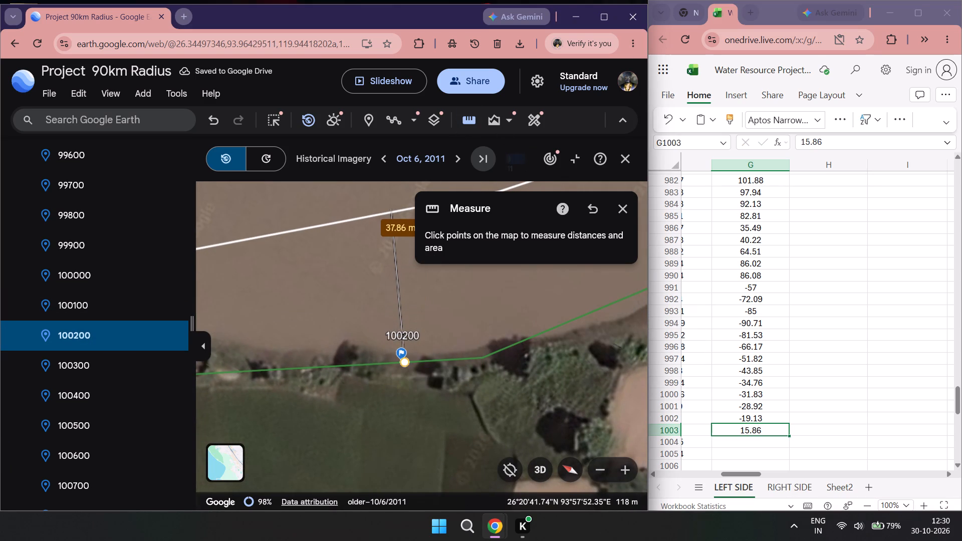
pyautogui.doubleClick(743, 445)
pyautogui.write('37')
pyautogui.write('.89')
# Measure the distance from the green line to the white line at placemark 100300 and enter 30.71 in cell G1005.
pyautogui.doubleClick(100, 363)
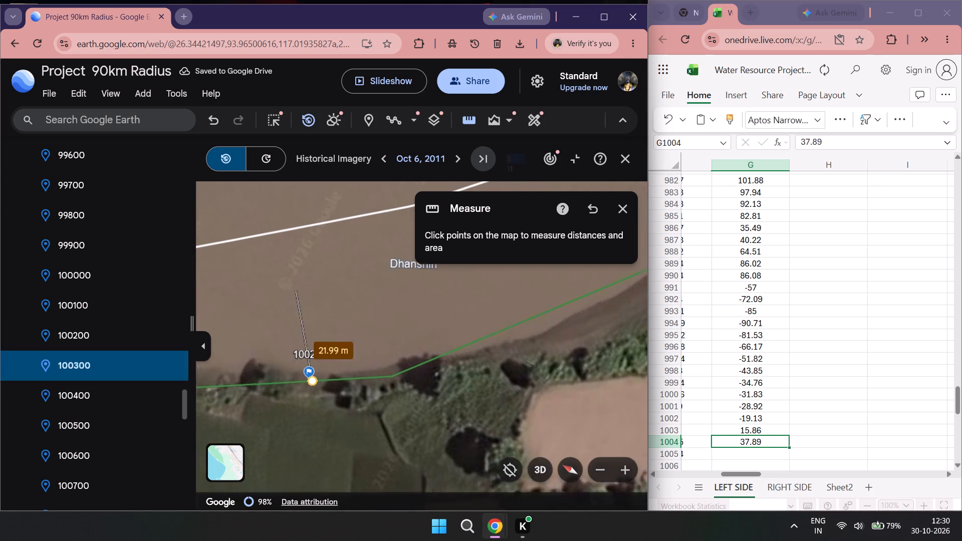
pyautogui.scroll(-3, 409, 310)
pyautogui.moveTo(404, 311); pyautogui.dragTo(358, 372)
pyautogui.doubleClick(466, 125)
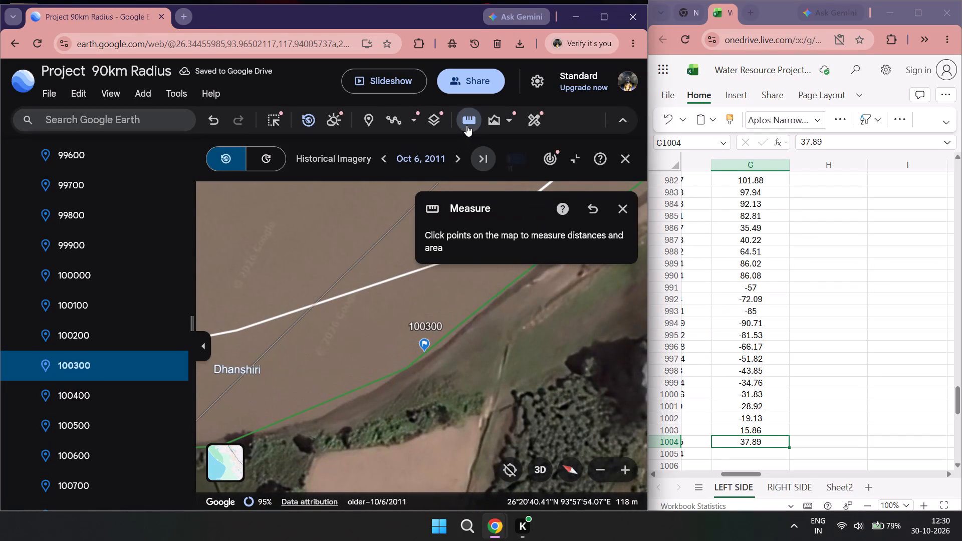
pyautogui.click(425, 353)
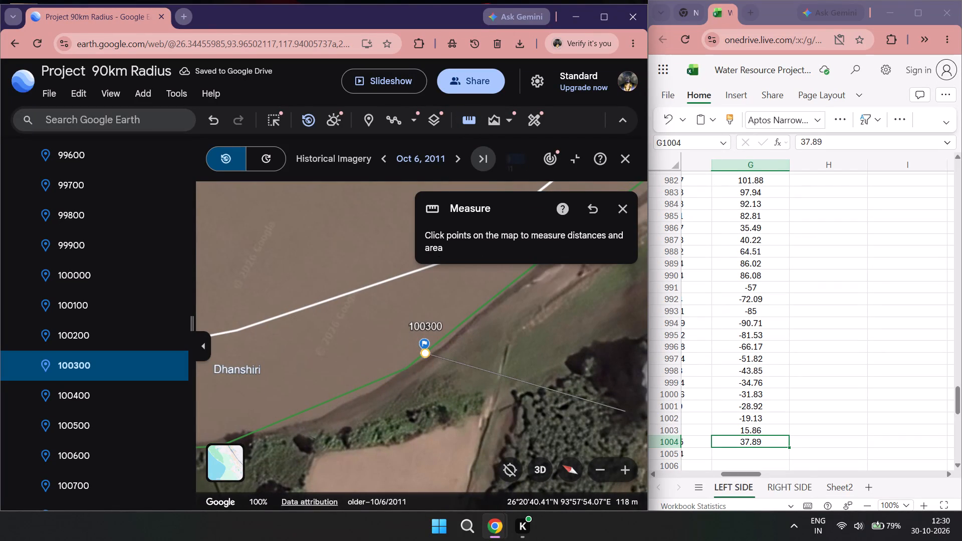
pyautogui.scroll(-4, 749, 435)
pyautogui.doubleClick(755, 200)
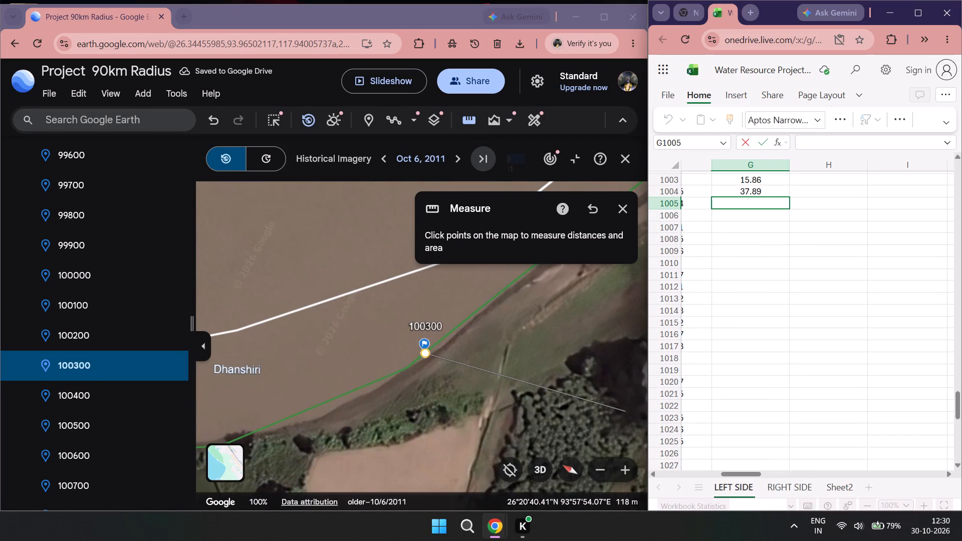
pyautogui.write('30.71')
# Measure the distance from the green line to the white line at placemark 100400 and enter 21.42 in cell G1006.
pyautogui.doubleClick(52, 396)
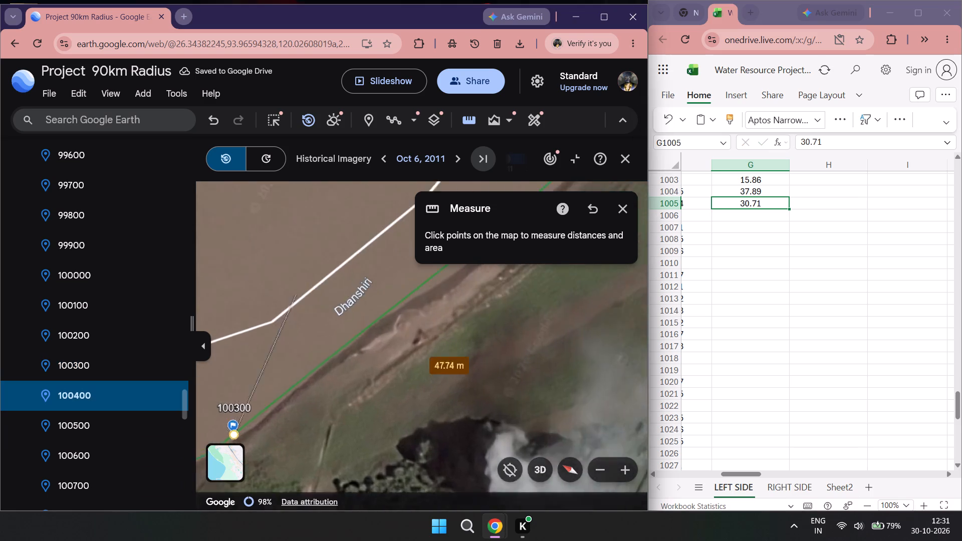
pyautogui.scroll(-2, 392, 328)
pyautogui.moveTo(373, 272); pyautogui.dragTo(413, 348)
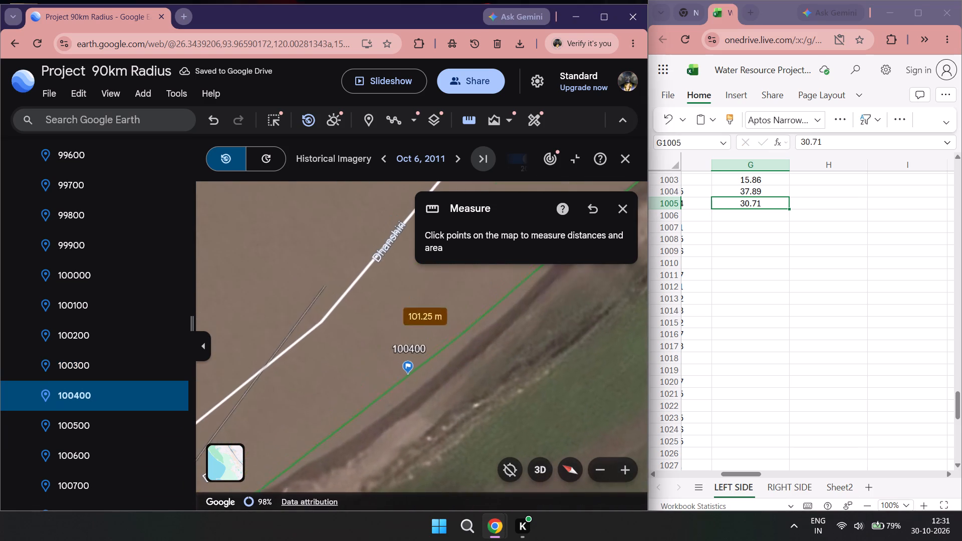
pyautogui.doubleClick(471, 114)
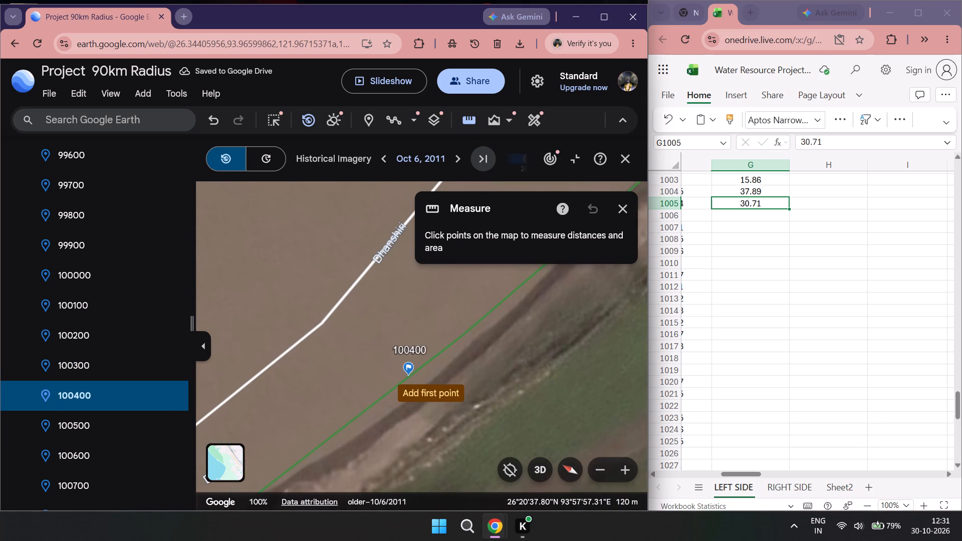
pyautogui.click(409, 376)
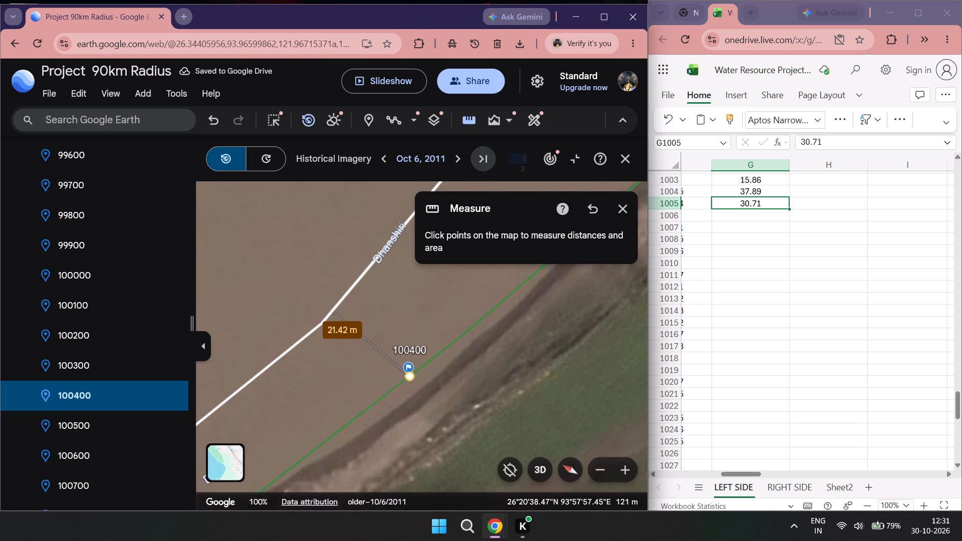
pyautogui.doubleClick(762, 218)
pyautogui.write('21.42')
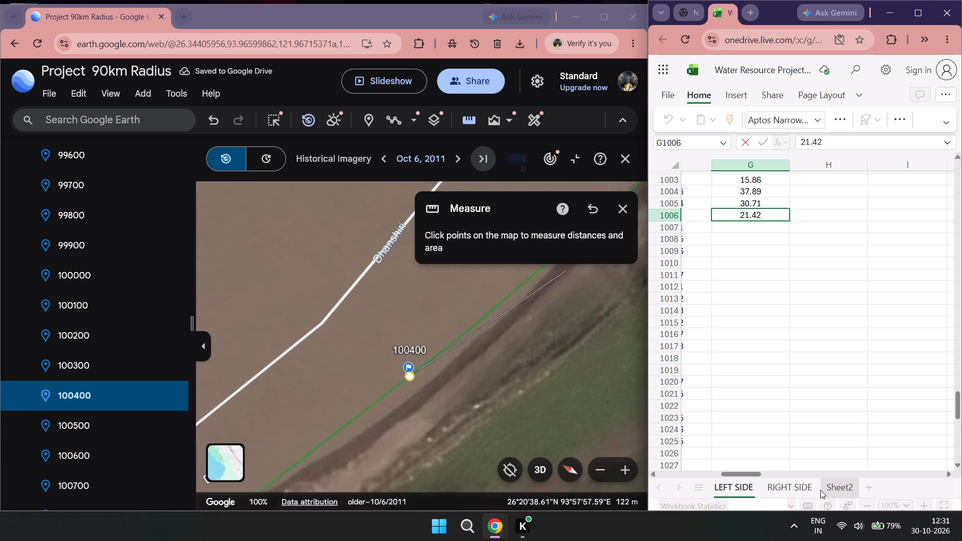
# Measure the distance from the green line to the white line at placemark 100500 and enter 44.64 in cell G1007.
pyautogui.doubleClick(83, 419)
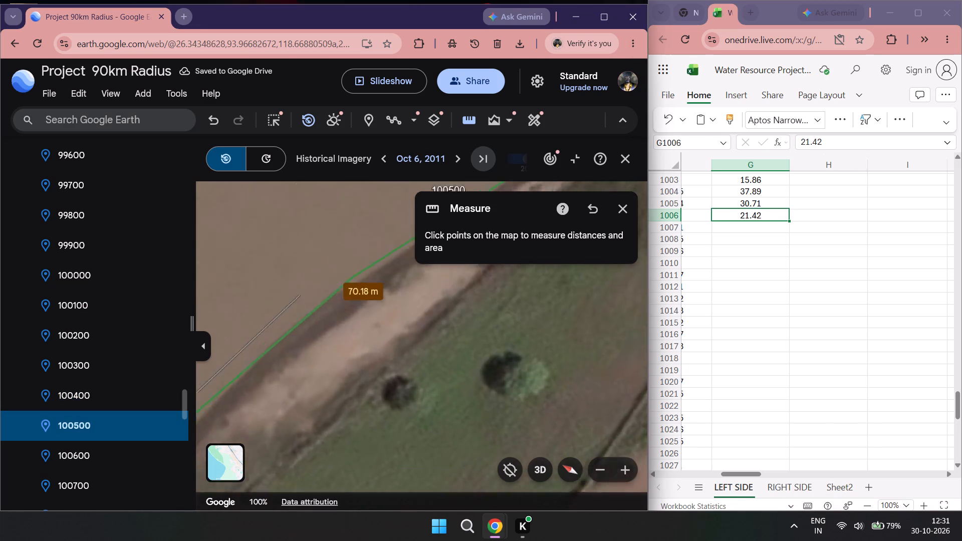
pyautogui.scroll(-3, 353, 273)
pyautogui.moveTo(353, 273); pyautogui.dragTo(363, 374)
pyautogui.doubleClick(462, 122)
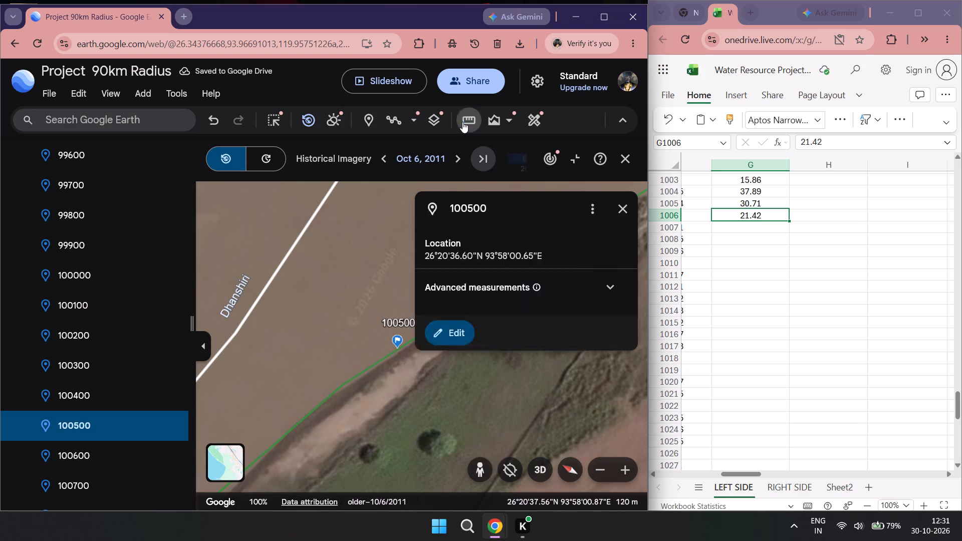
pyautogui.click(395, 353)
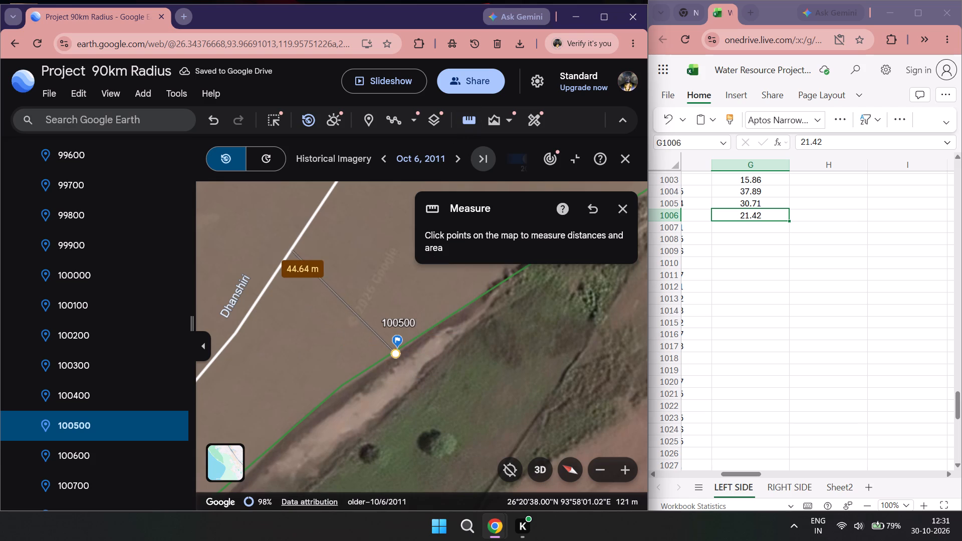
pyautogui.doubleClick(751, 227)
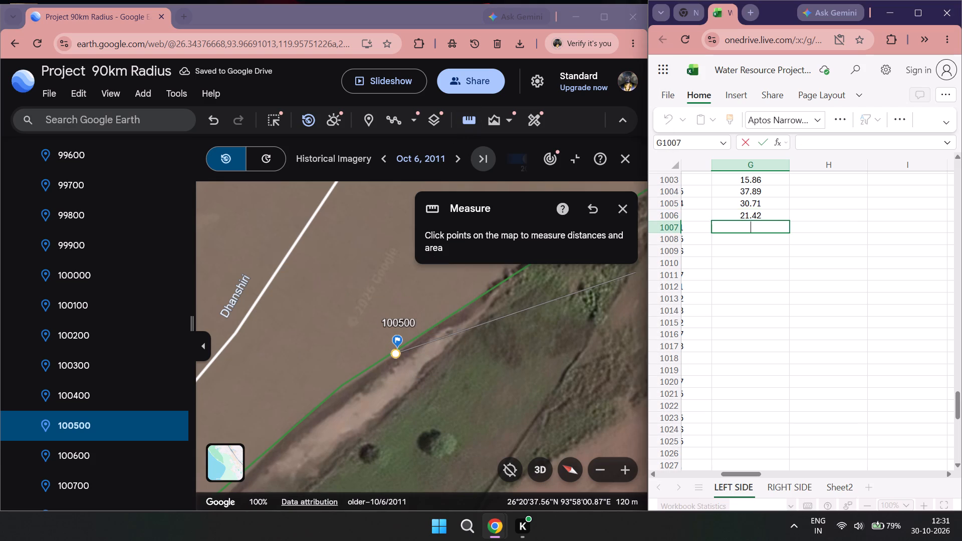
pyautogui.write('44.6')
pyautogui.press('4')
# Measure the distance from the green line to the white line at placemark 100600 and enter 74.88 in cell G1008.
pyautogui.tripleClick(74, 458)
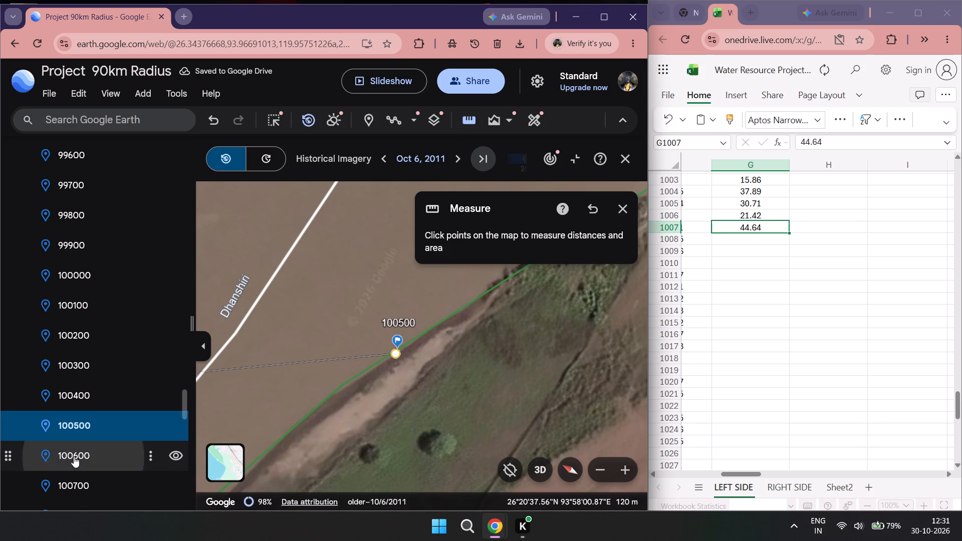
pyautogui.click(74, 456)
pyautogui.scroll(-3, 312, 293)
pyautogui.moveTo(312, 293); pyautogui.dragTo(309, 392)
pyautogui.doubleClick(456, 123)
pyautogui.doubleClick(471, 114)
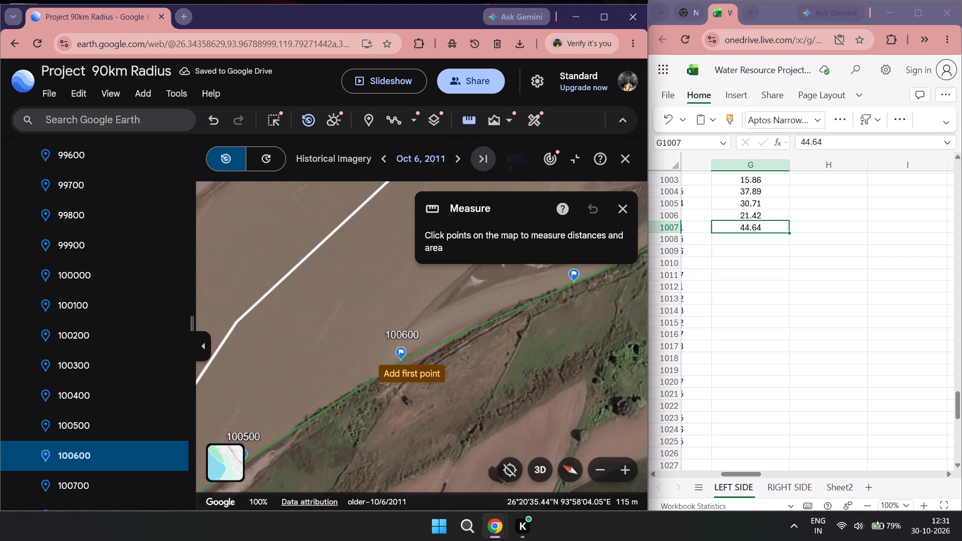
pyautogui.click(399, 363)
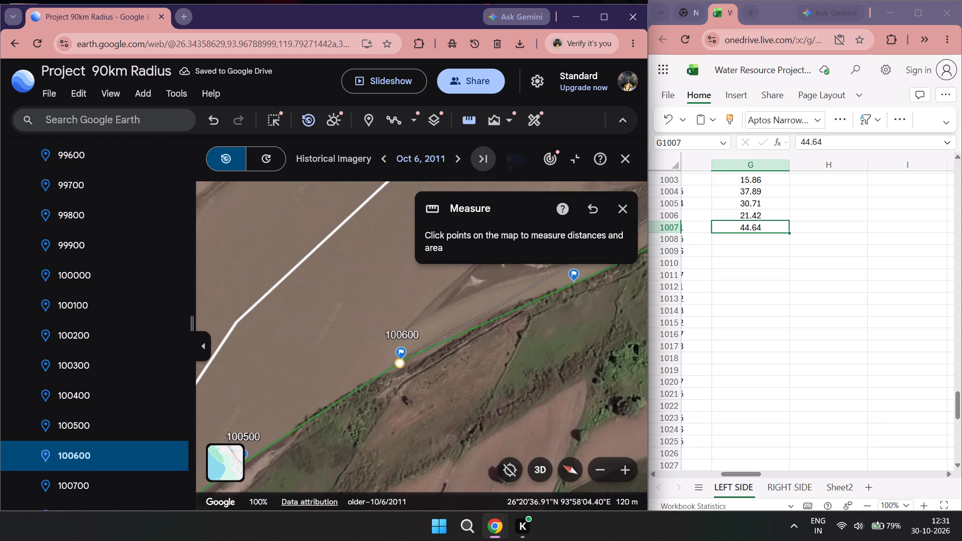
pyautogui.doubleClick(745, 240)
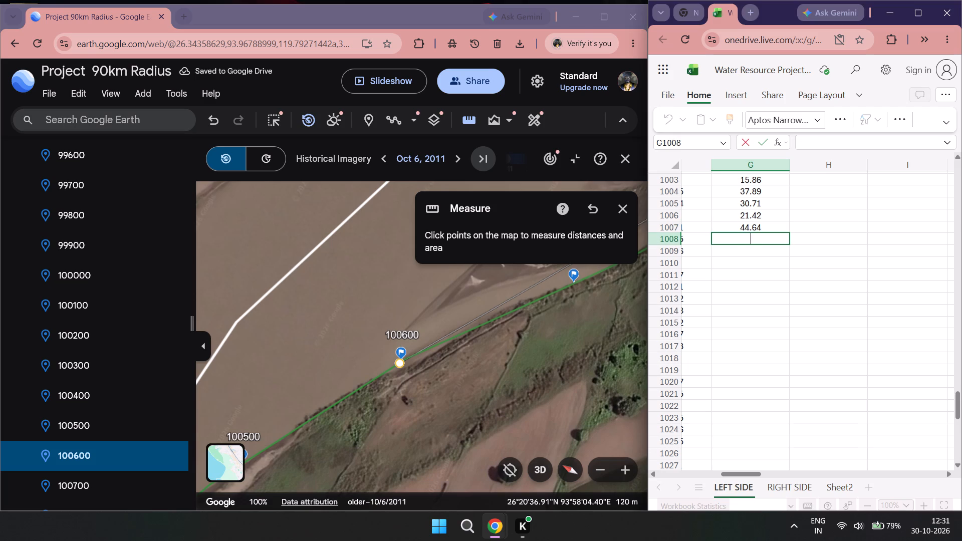
pyautogui.write('74.88')
# Measure the distance from the green line to the white line at placemark 100700 and enter 101.58 in cell G1009.
pyautogui.scroll(-3, 114, 428)
pyautogui.scroll(-3, 105, 385)
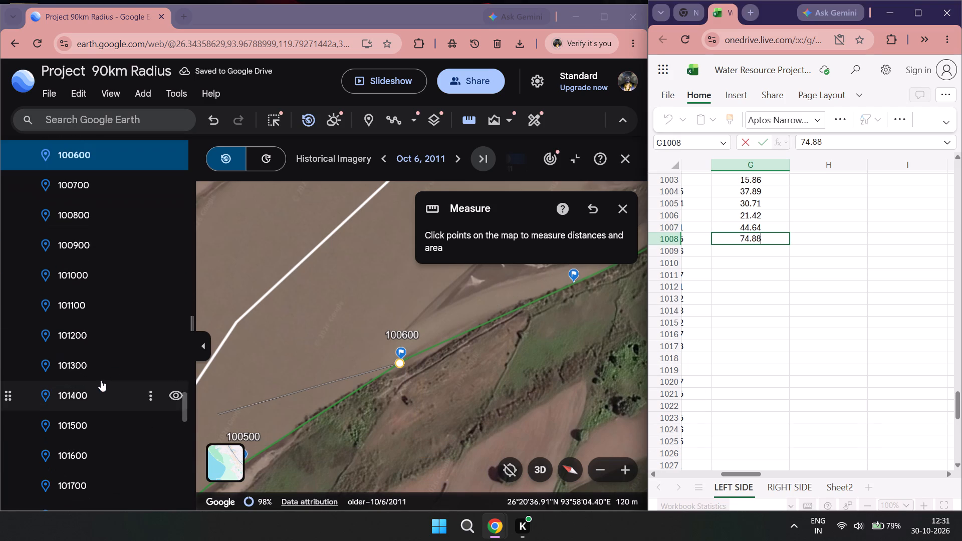
pyautogui.click(102, 166)
pyautogui.doubleClick(90, 181)
pyautogui.scroll(-1, 416, 304)
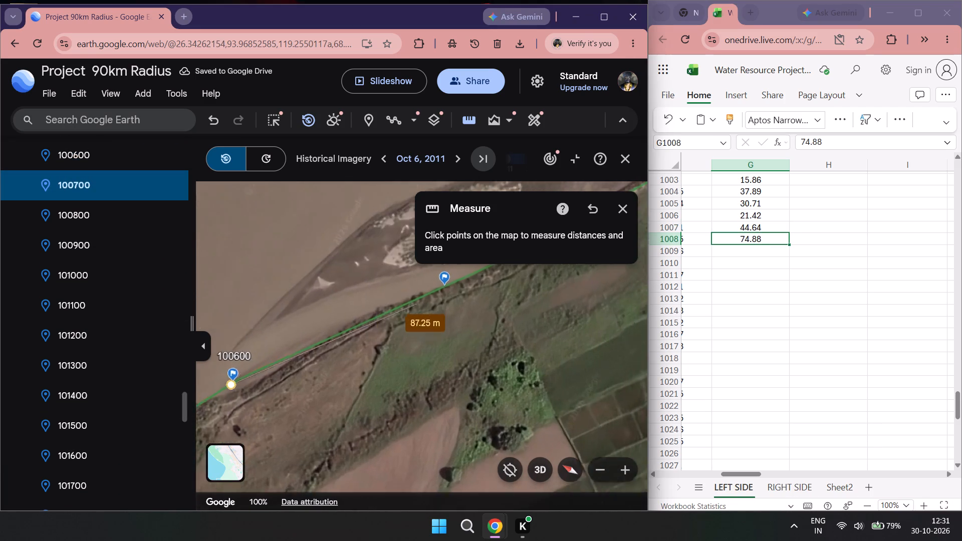
pyautogui.scroll(-2, 413, 306)
pyautogui.moveTo(392, 287); pyautogui.dragTo(354, 349)
pyautogui.doubleClick(463, 123)
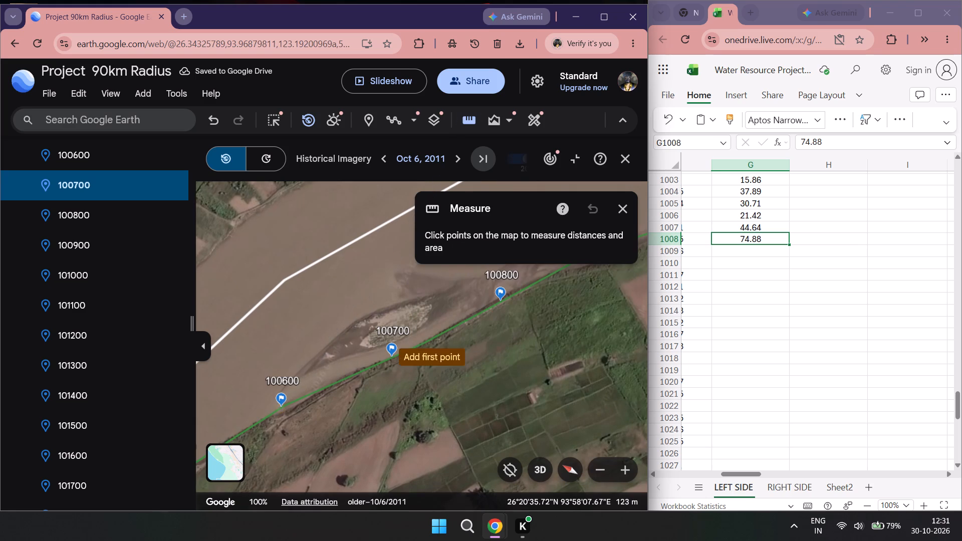
pyautogui.click(391, 359)
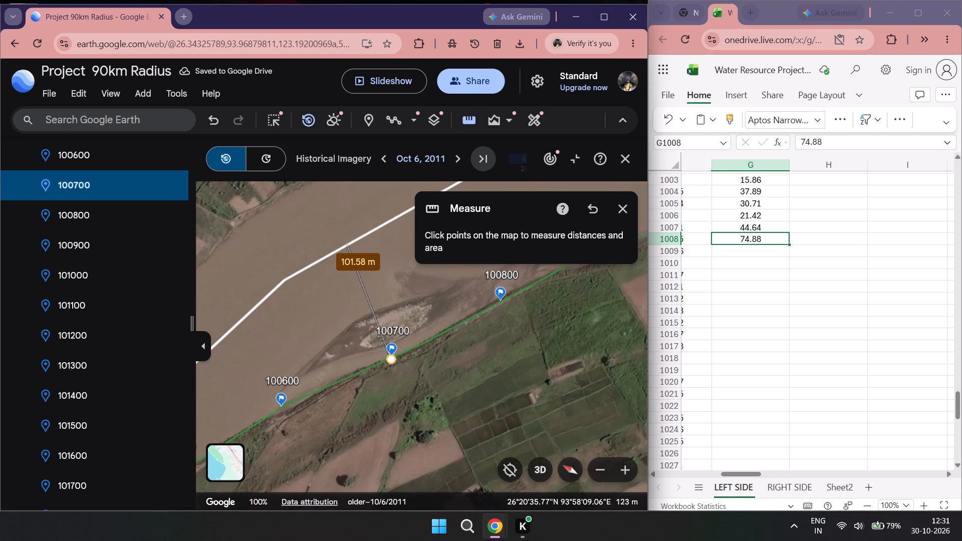
pyautogui.doubleClick(777, 251)
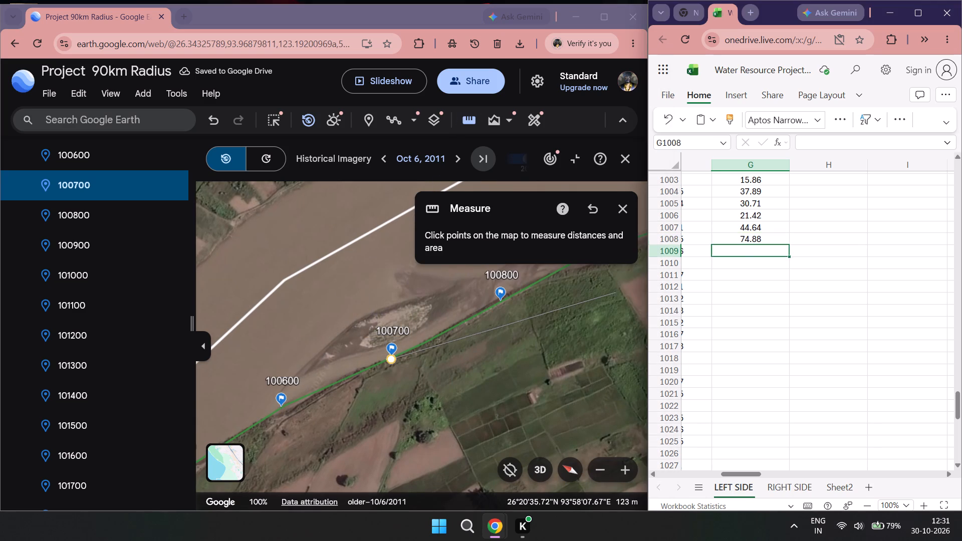
pyautogui.write('101.')
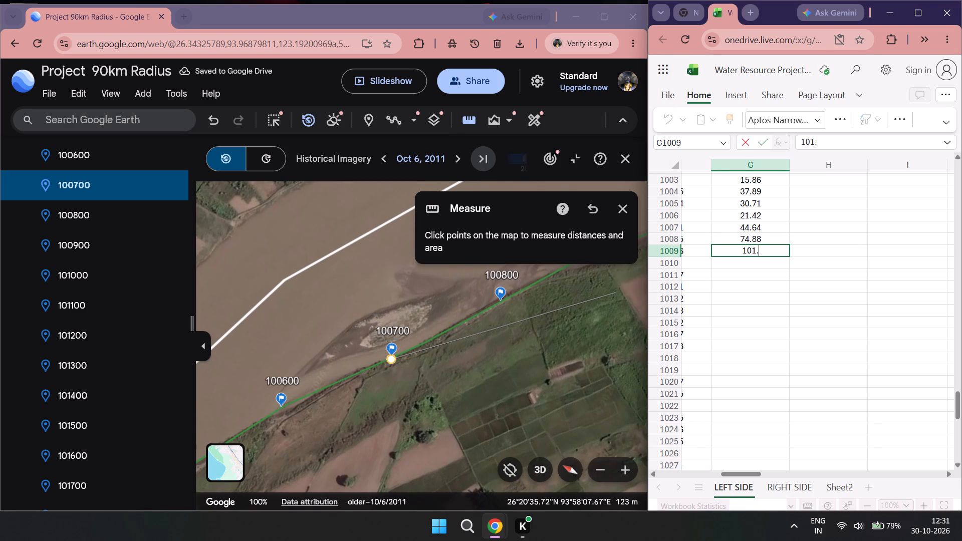
pyautogui.write('58')
# Measure the distance from the green line to the white line at placemark 100800 and enter 101.1 in cell G1010.
pyautogui.doubleClick(84, 215)
pyautogui.scroll(-1, 494, 402)
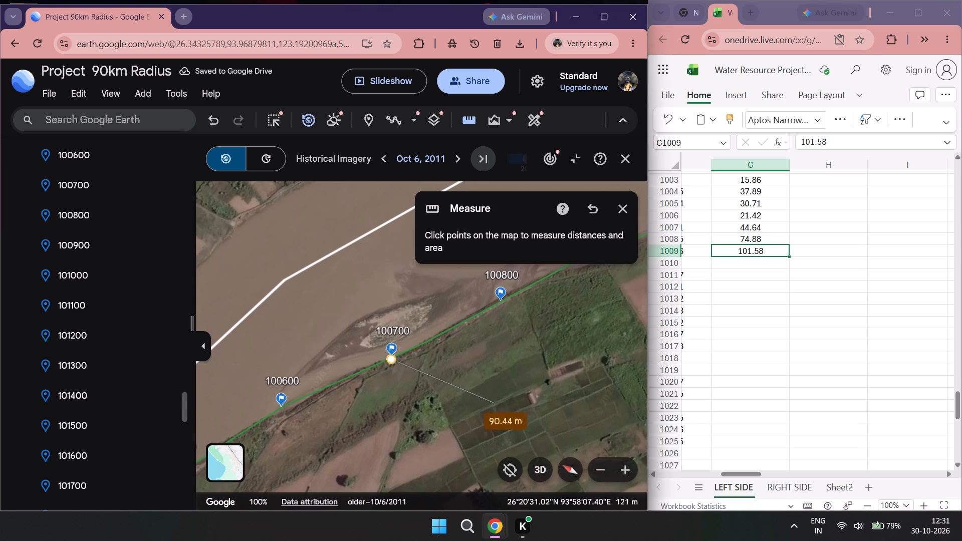
pyautogui.moveTo(489, 347); pyautogui.dragTo(377, 377)
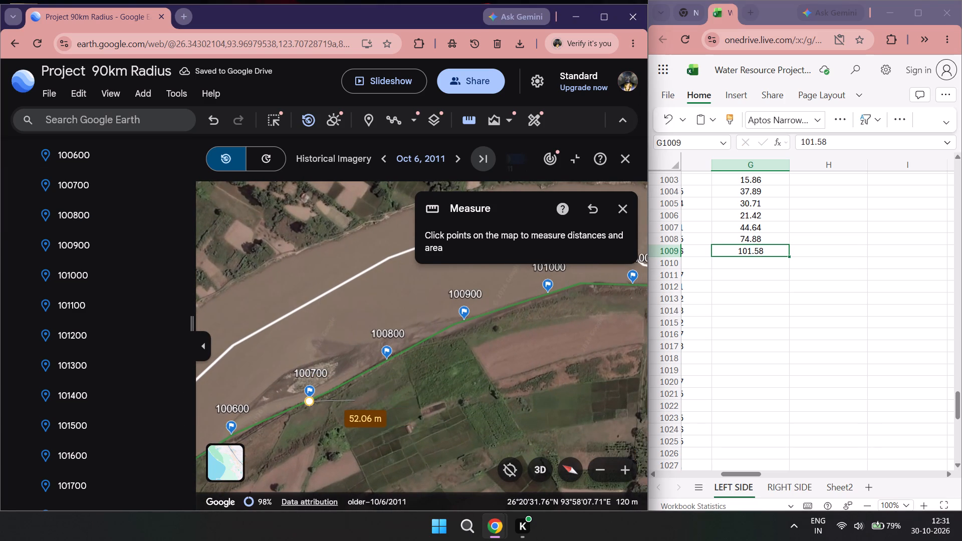
pyautogui.doubleClick(88, 221)
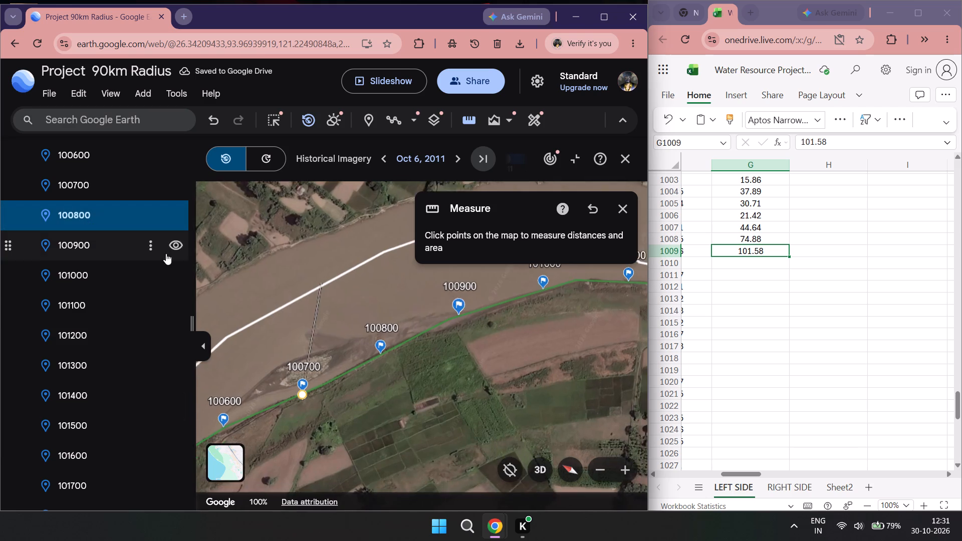
pyautogui.moveTo(305, 324); pyautogui.dragTo(316, 474)
pyautogui.scroll(-3, 318, 455)
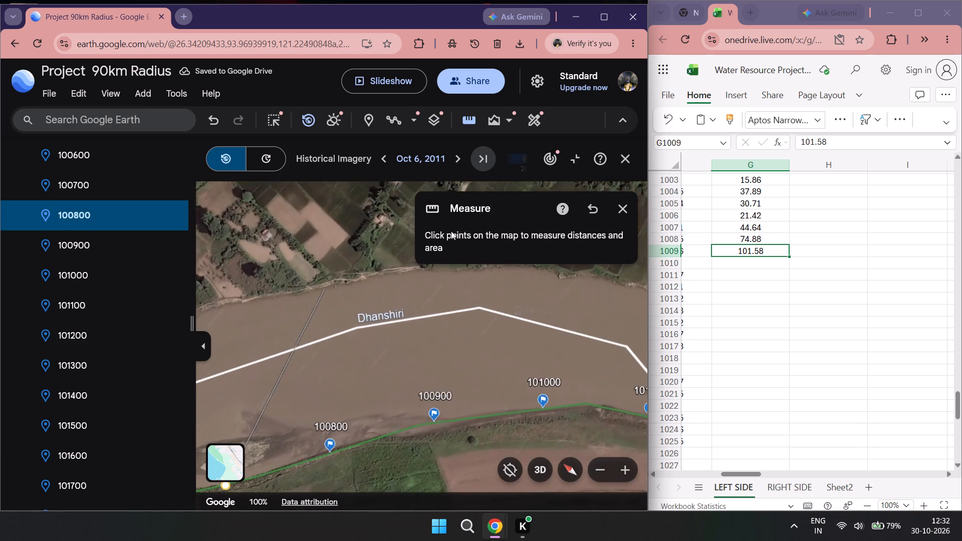
pyautogui.doubleClick(474, 120)
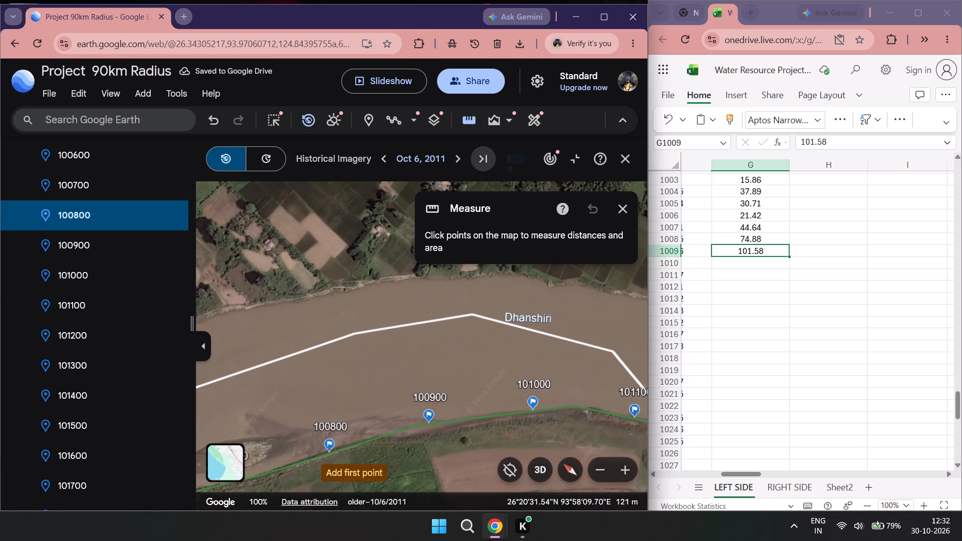
pyautogui.click(331, 454)
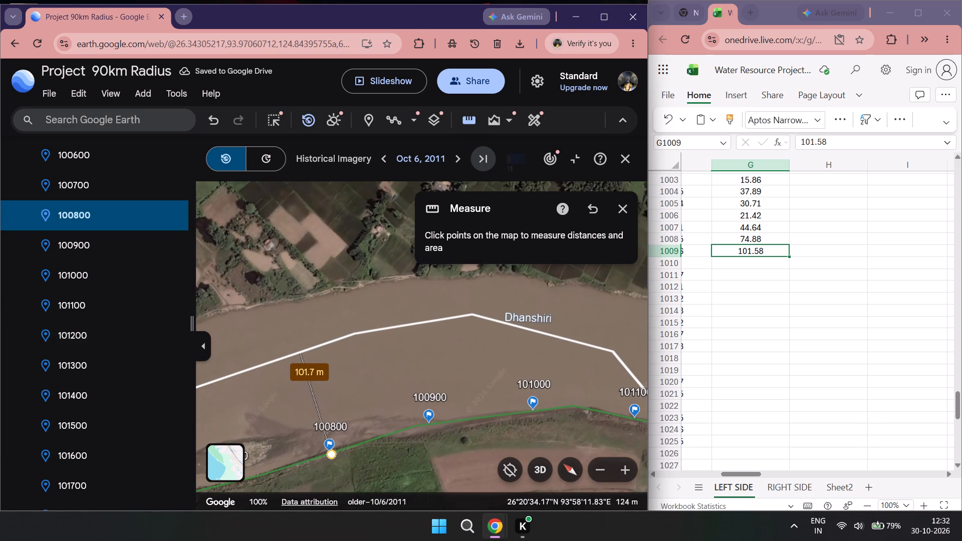
pyautogui.doubleClick(774, 262)
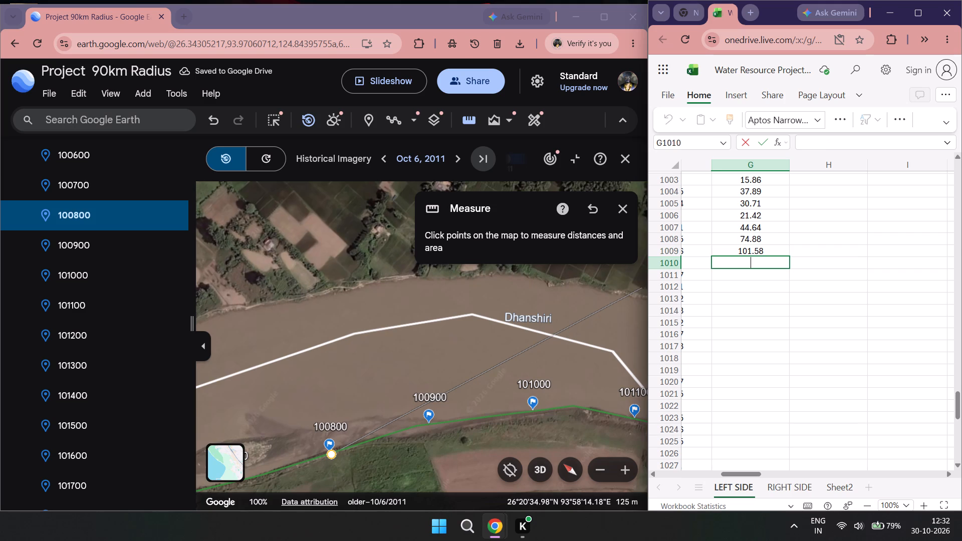
pyautogui.write('101.1')
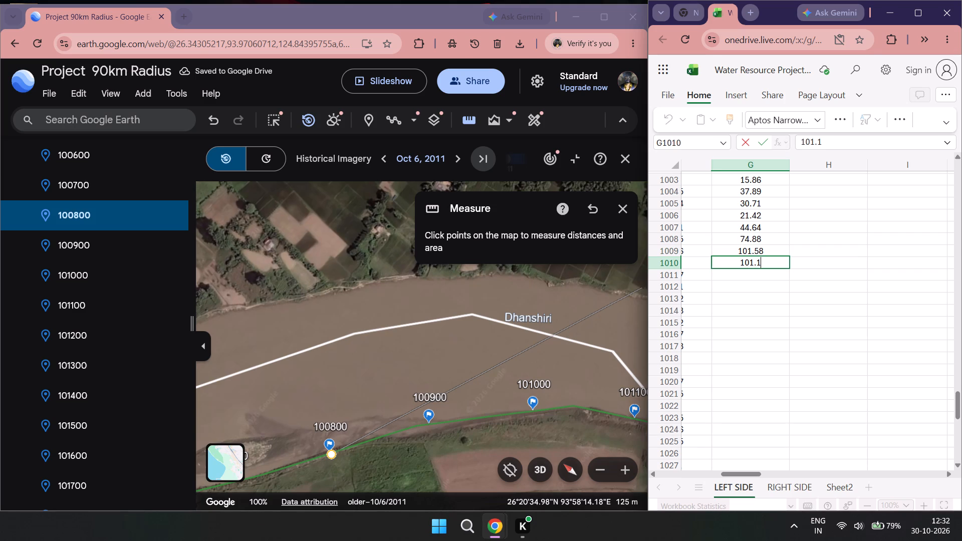
# Measure the distance from the green line to the white line at placemark 100900 and enter 99.02 in cell G1011.
pyautogui.doubleClick(74, 238)
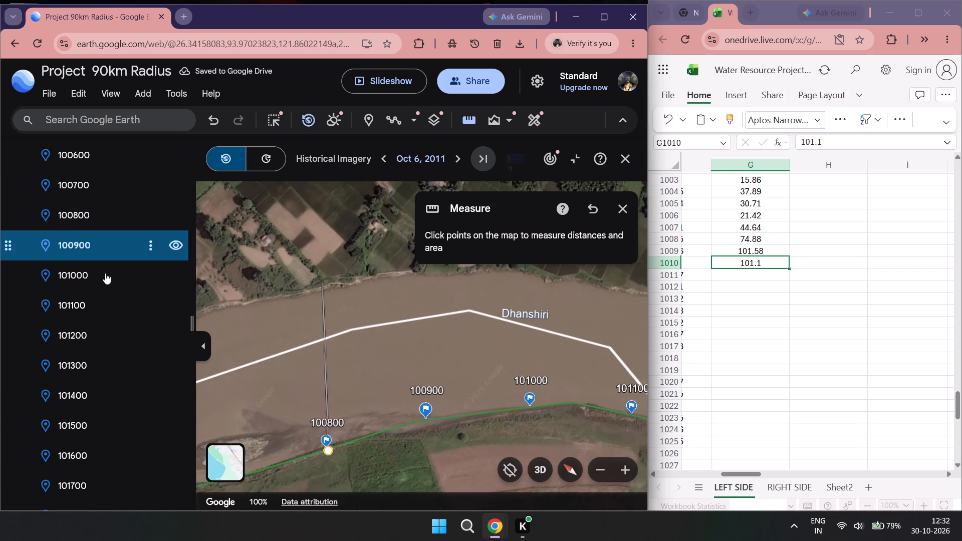
pyautogui.moveTo(358, 356); pyautogui.dragTo(378, 448)
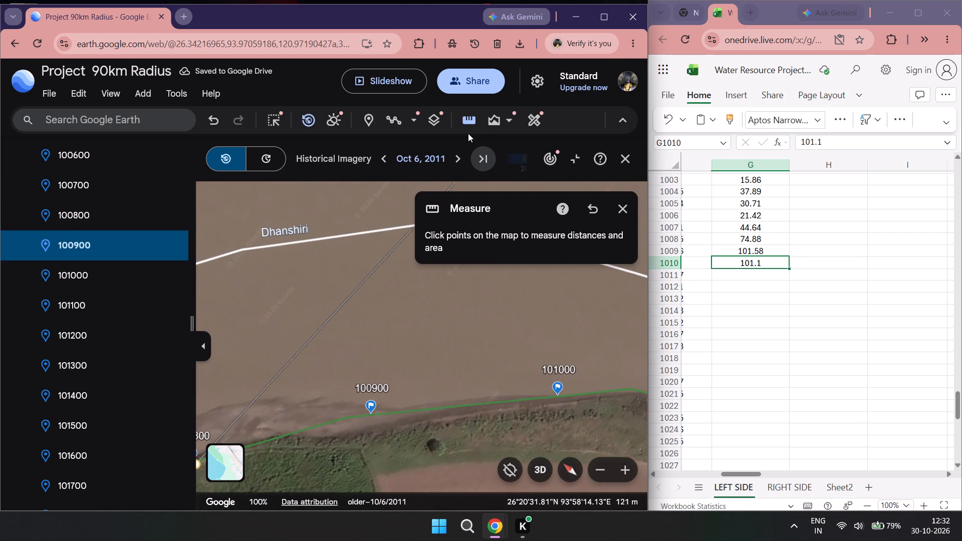
pyautogui.doubleClick(468, 128)
pyautogui.click(372, 414)
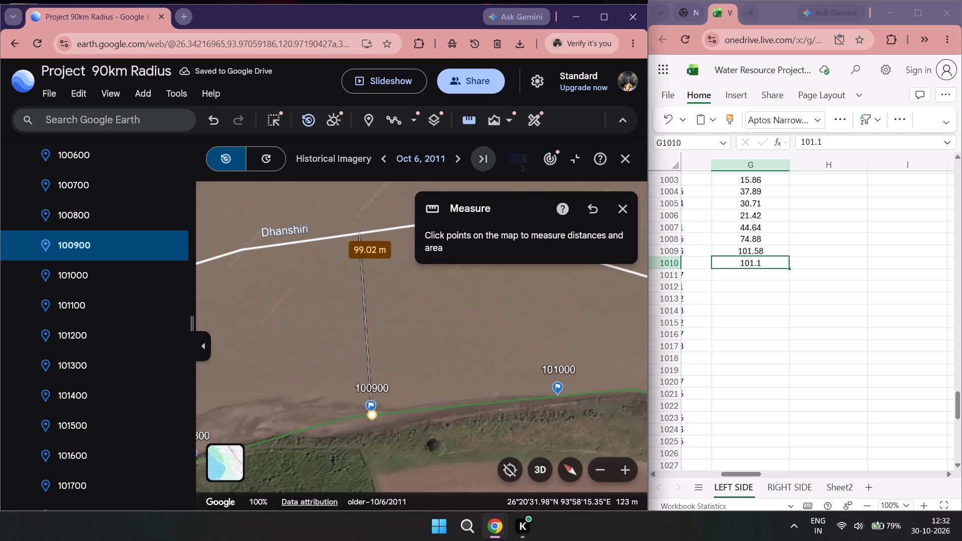
pyautogui.doubleClick(745, 274)
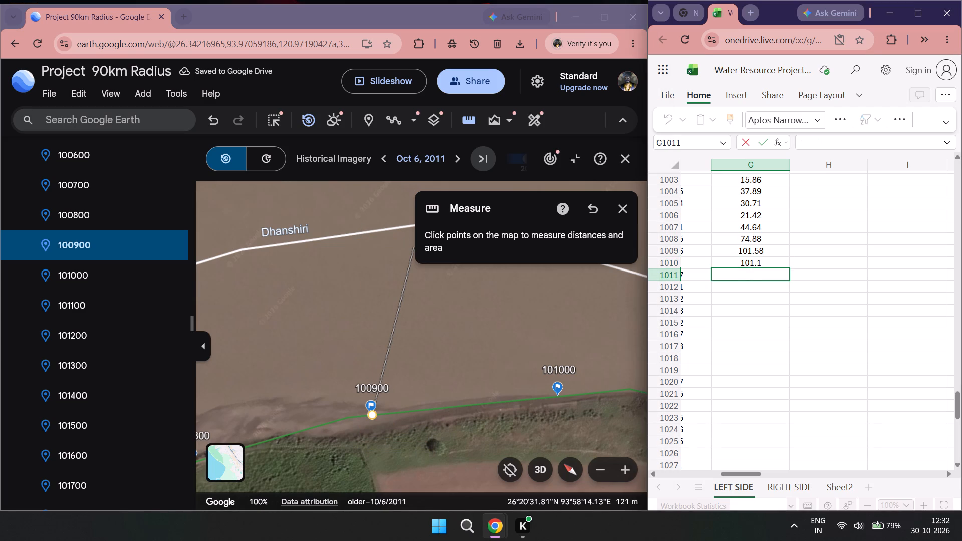
pyautogui.write('99.02')
# Measure the distance from the green line to the white line at placemark 101000 and enter 77.37 in cell G1012.
pyautogui.doubleClick(106, 277)
pyautogui.moveTo(448, 310); pyautogui.dragTo(417, 341)
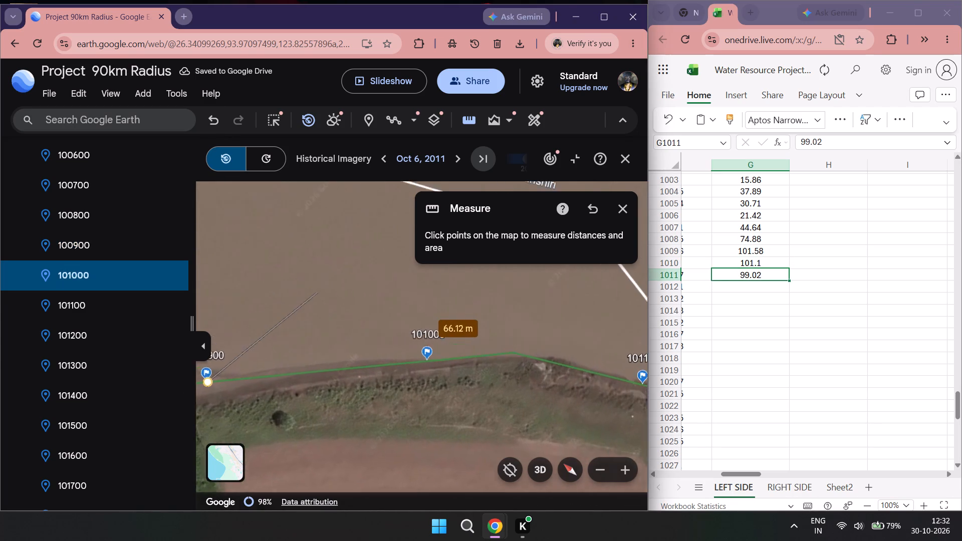
pyautogui.moveTo(417, 341); pyautogui.dragTo(404, 395)
pyautogui.doubleClick(463, 113)
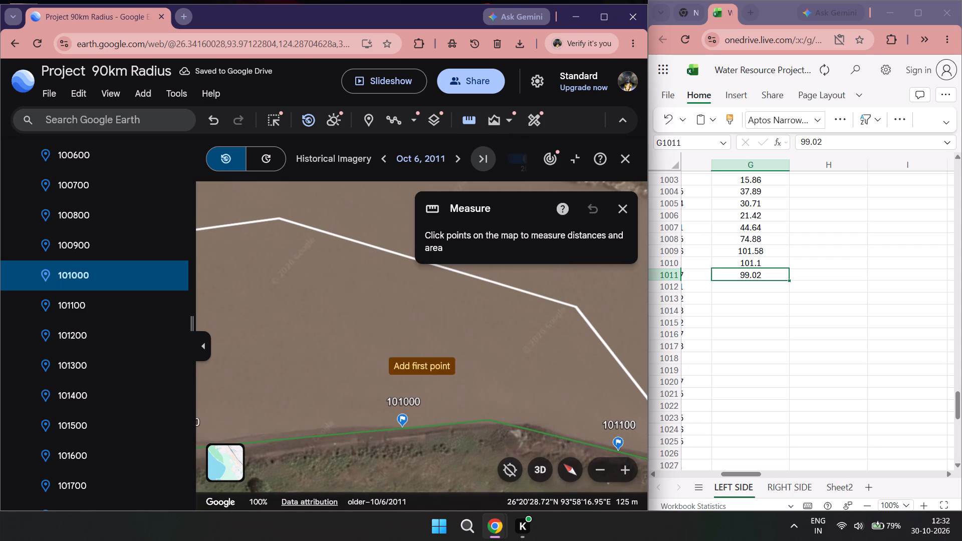
pyautogui.click(402, 426)
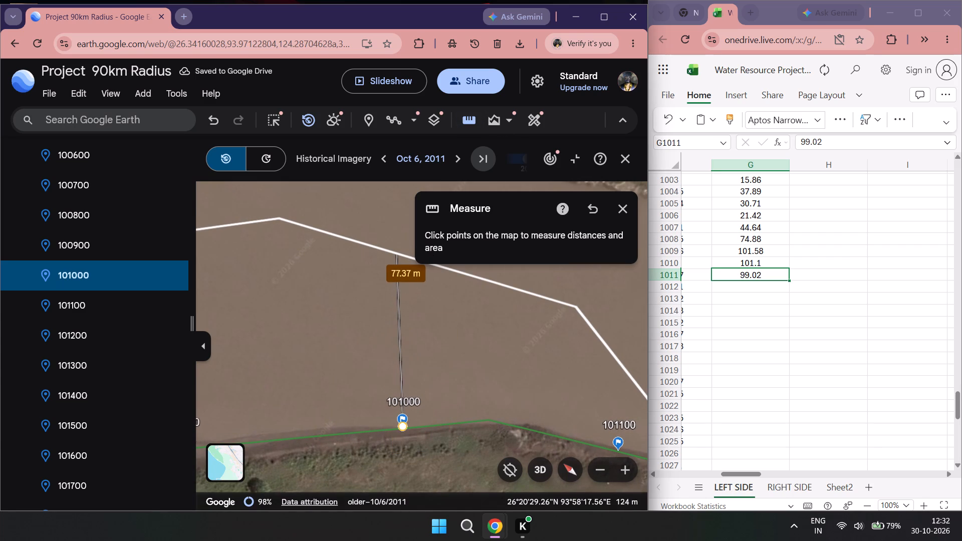
pyautogui.doubleClick(737, 288)
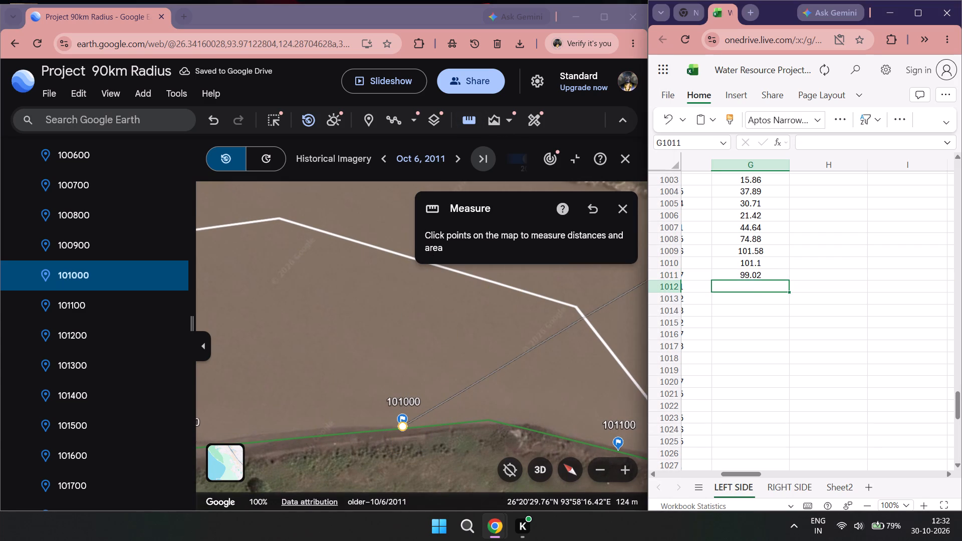
pyautogui.write('77.')
pyautogui.write('37')
# Measure the distance from the green line to the white line at placemark 101100 and enter 30.07 in cell G1013.
pyautogui.doubleClick(82, 308)
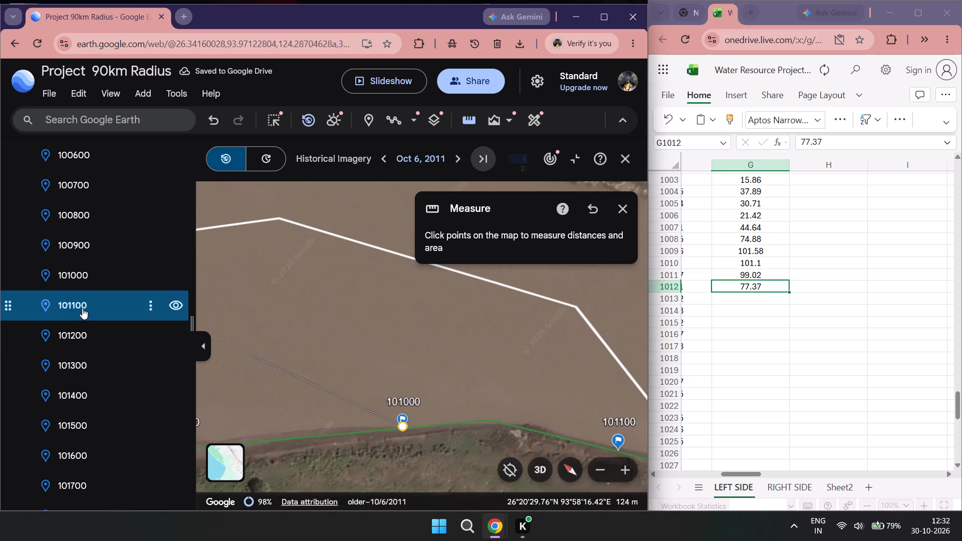
pyautogui.scroll(-1, 360, 400)
pyautogui.moveTo(377, 279); pyautogui.dragTo(357, 336)
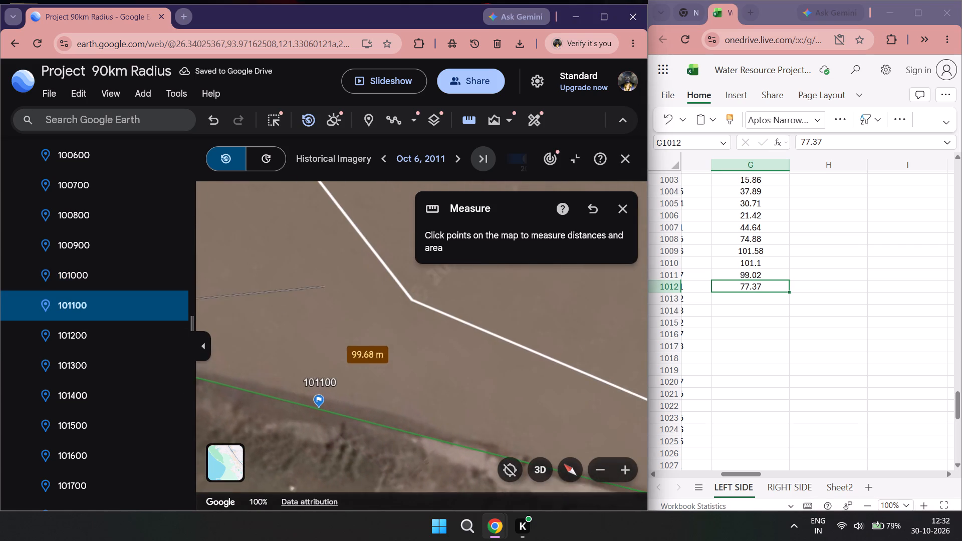
pyautogui.doubleClick(461, 122)
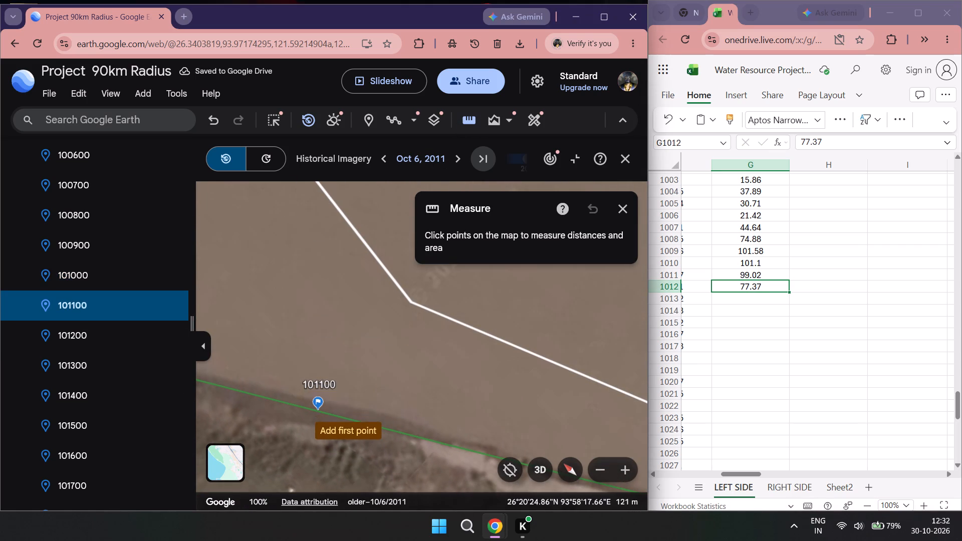
pyautogui.click(318, 413)
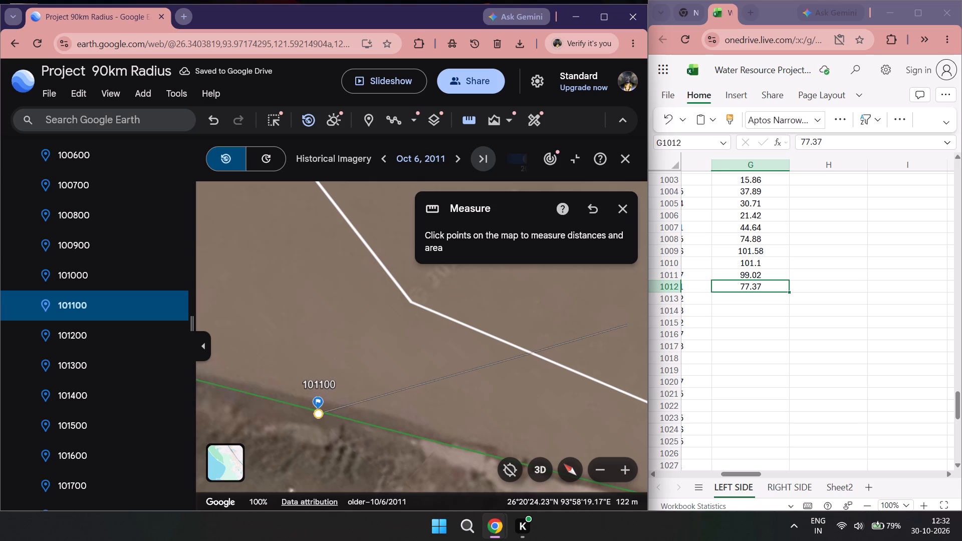
pyautogui.doubleClick(754, 296)
pyautogui.write('30.07')
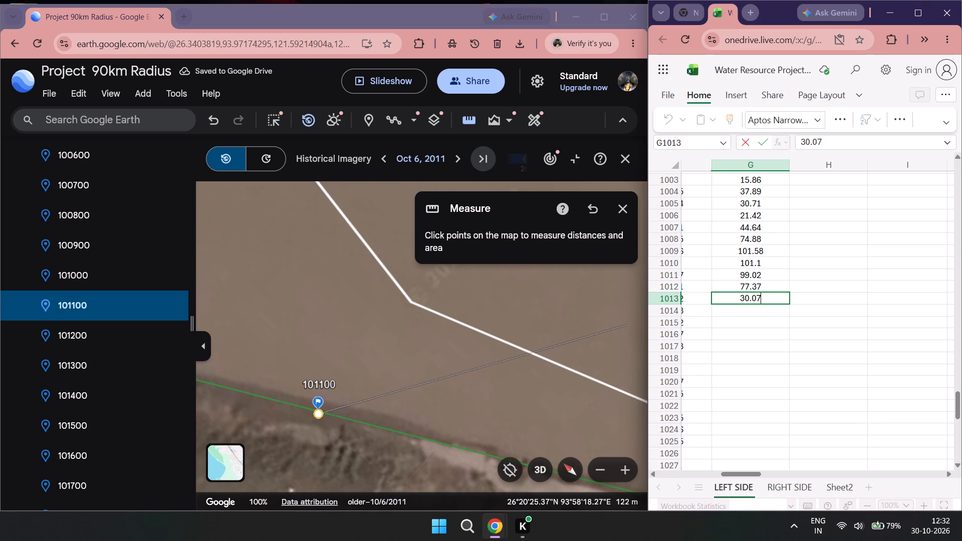
# Measure the distance from the green line to the white line at placemark 101200 and enter 12.91 in cell G1014.
pyautogui.doubleClick(87, 336)
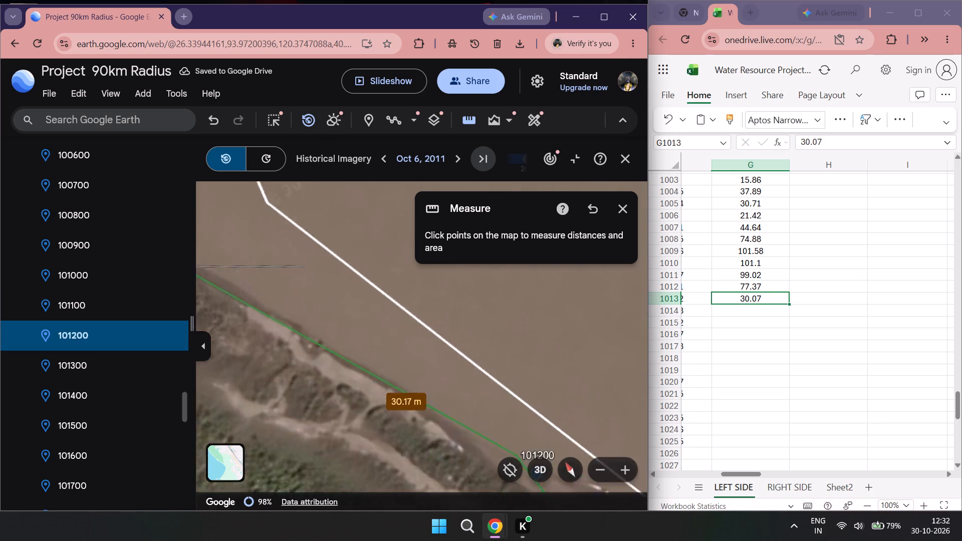
pyautogui.scroll(-1, 396, 390)
pyautogui.moveTo(380, 379); pyautogui.dragTo(315, 351)
pyautogui.doubleClick(467, 112)
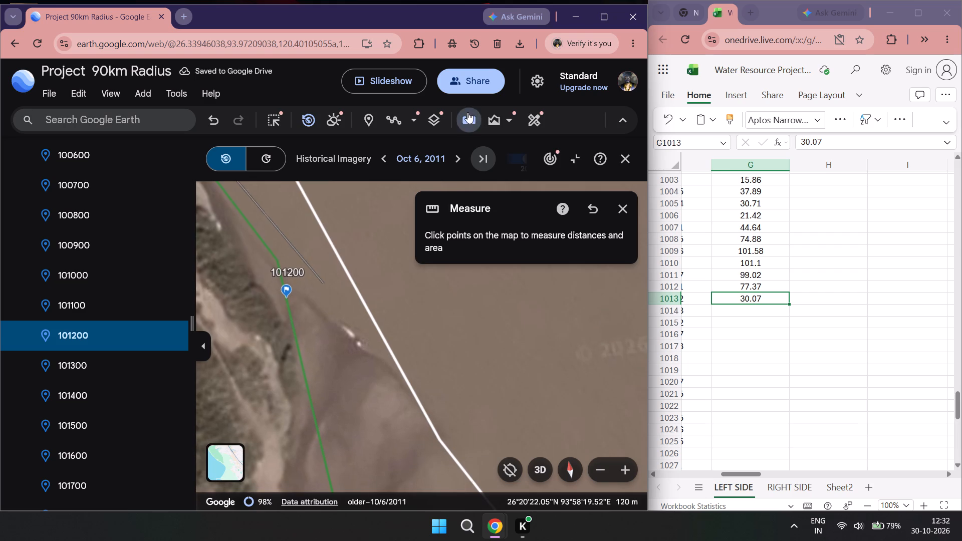
pyautogui.click(289, 301)
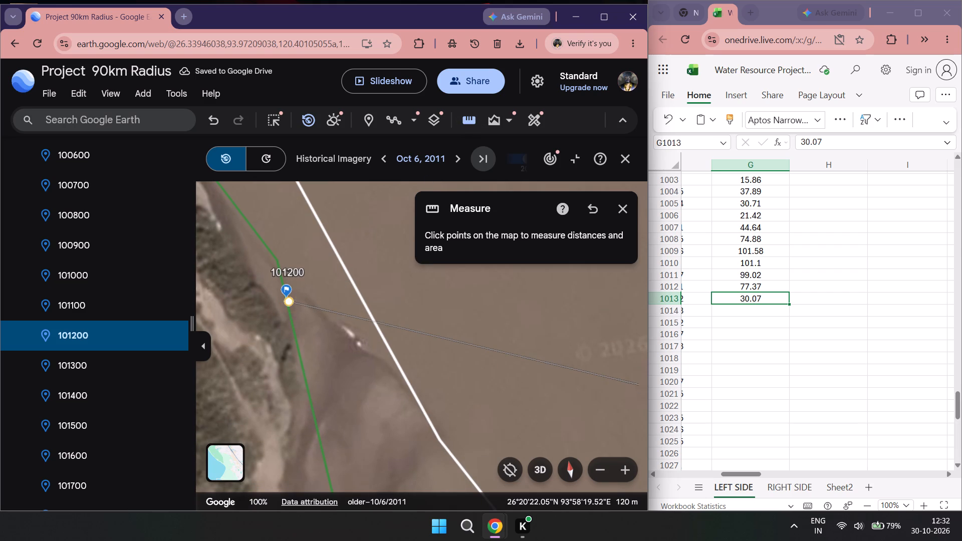
pyautogui.doubleClick(760, 306)
pyautogui.write('12.91')
# Measure the distance from the green line to the white line at placemark 101300.
pyautogui.doubleClick(97, 365)
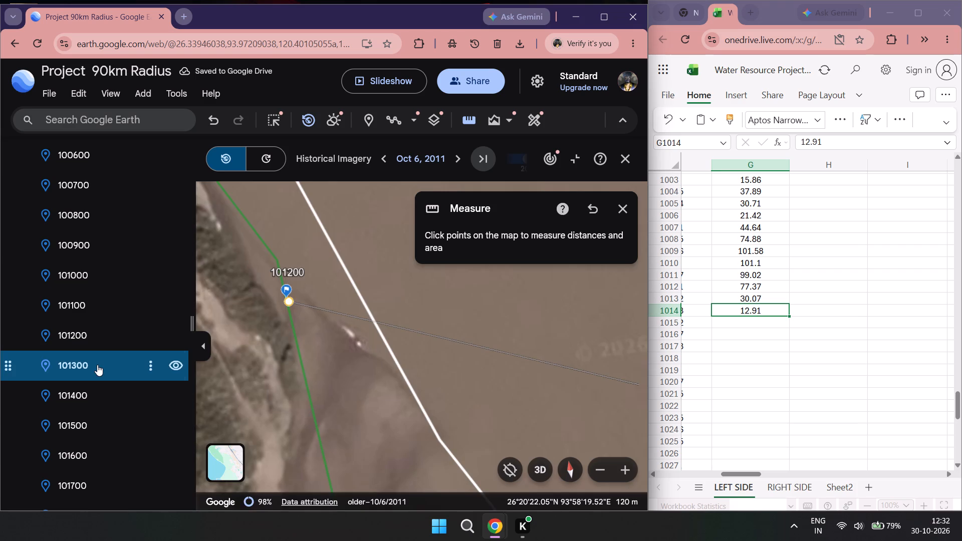
pyautogui.scroll(-3, 306, 430)
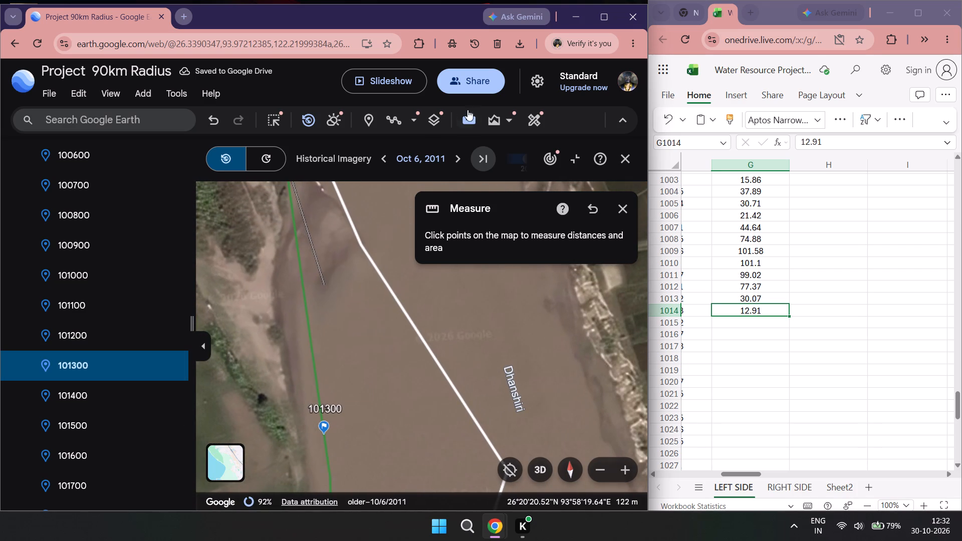
pyautogui.click(467, 117)
pyautogui.click(467, 121)
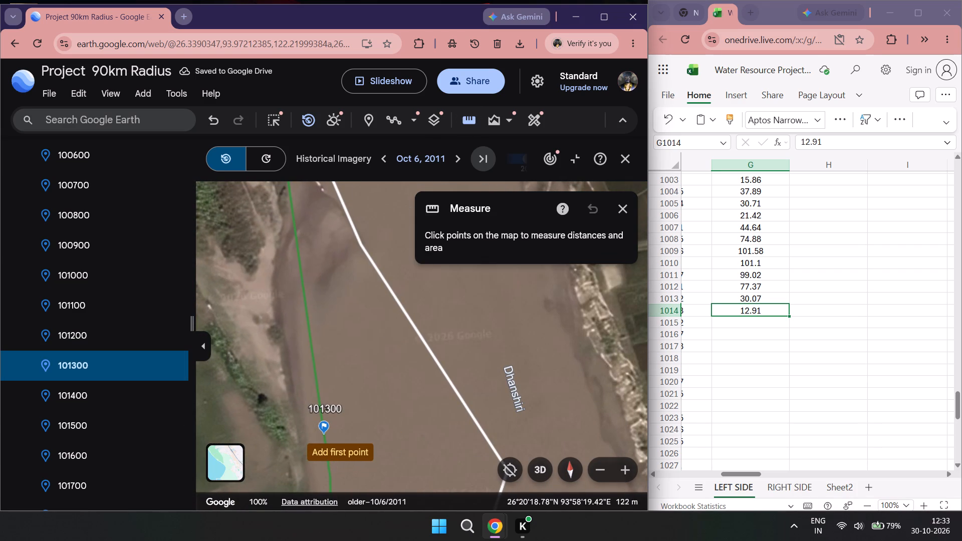
pyautogui.click(325, 433)
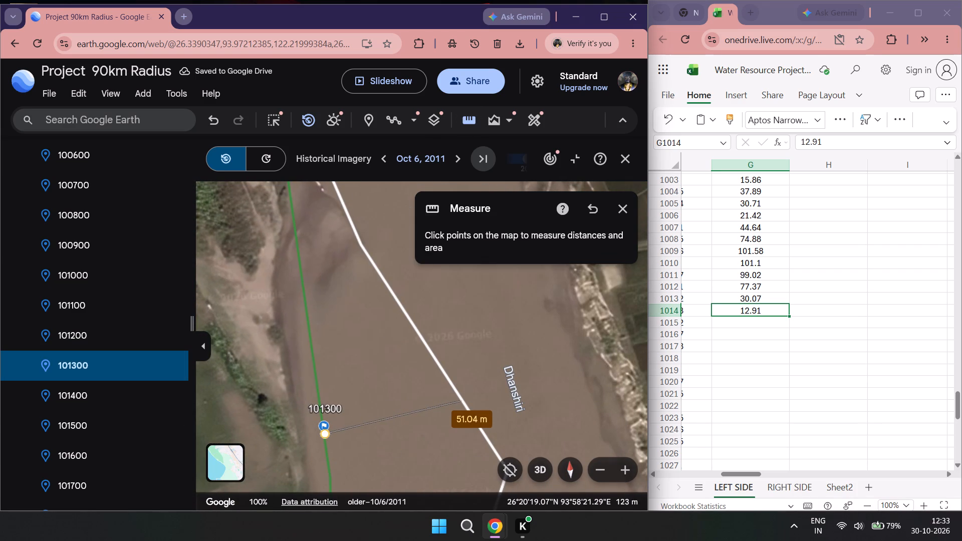
pyautogui.click(769, 317)
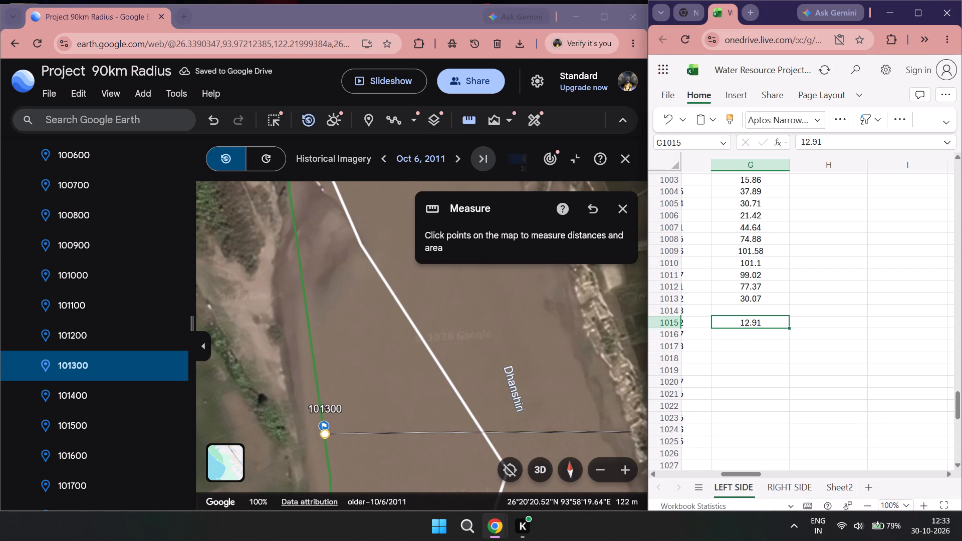
# Copy the value 12.91 from cell G1015 into the empty cell G1014 above it.
pyautogui.click(759, 310)
pyautogui.click(769, 322)
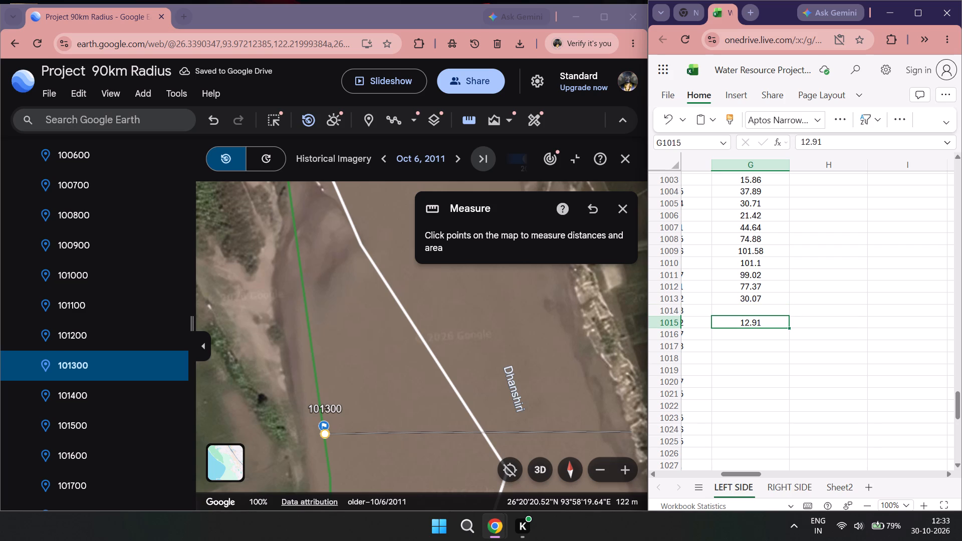
pyautogui.click(765, 317)
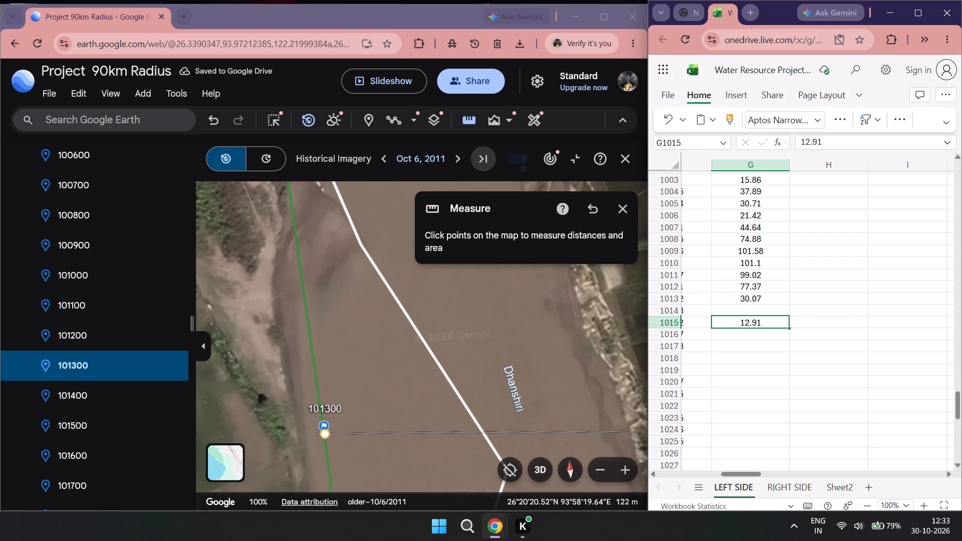
pyautogui.moveTo(766, 324); pyautogui.dragTo(764, 311)
pyautogui.doubleClick(770, 323)
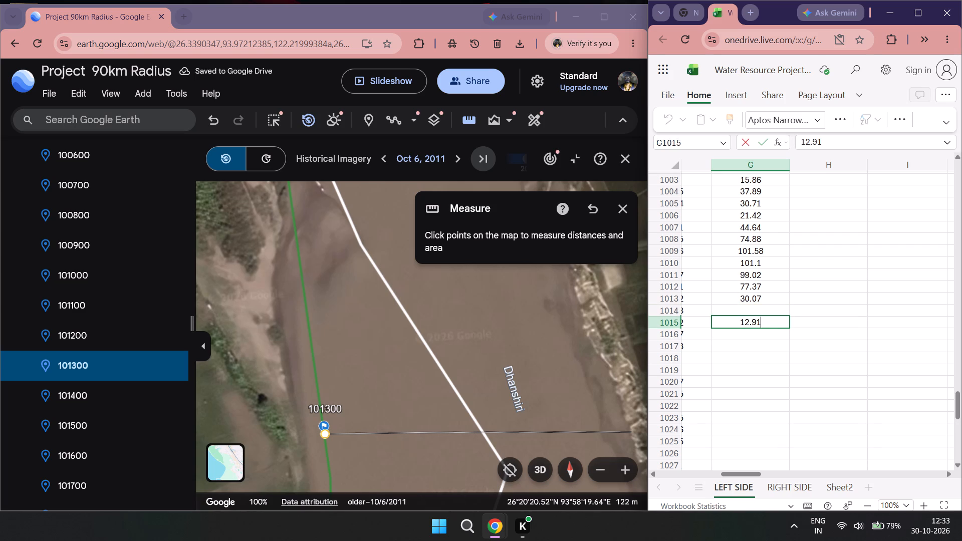
pyautogui.doubleClick(770, 323)
pyautogui.moveTo(763, 318); pyautogui.dragTo(722, 327)
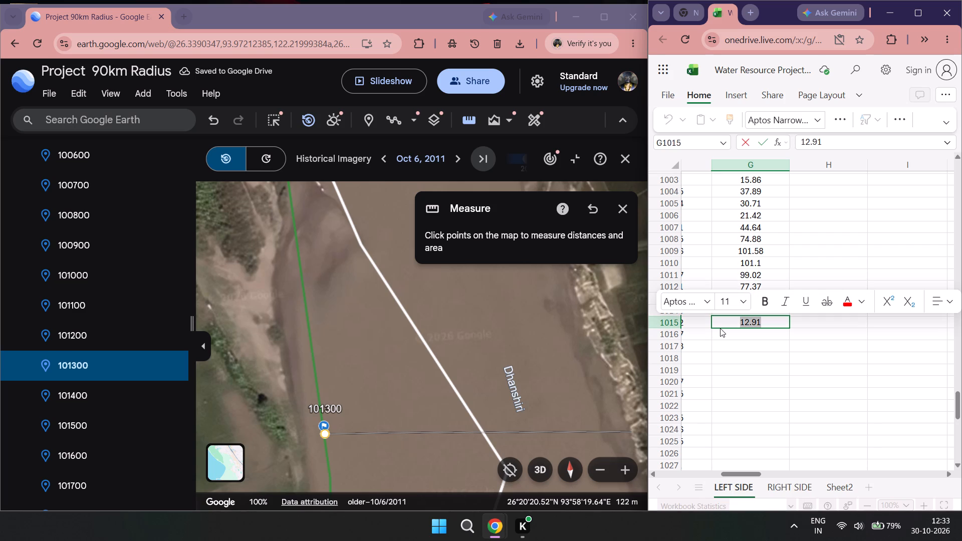
pyautogui.hotkey('ctrl', 'c')
pyautogui.click(749, 315)
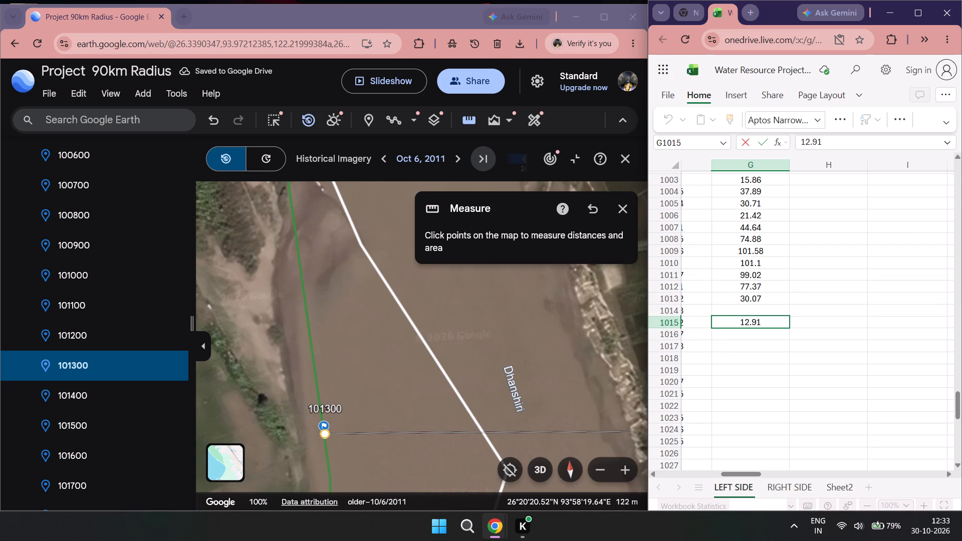
pyautogui.click(757, 304)
pyautogui.doubleClick(763, 310)
pyautogui.hotkey('ctrl', 'v')
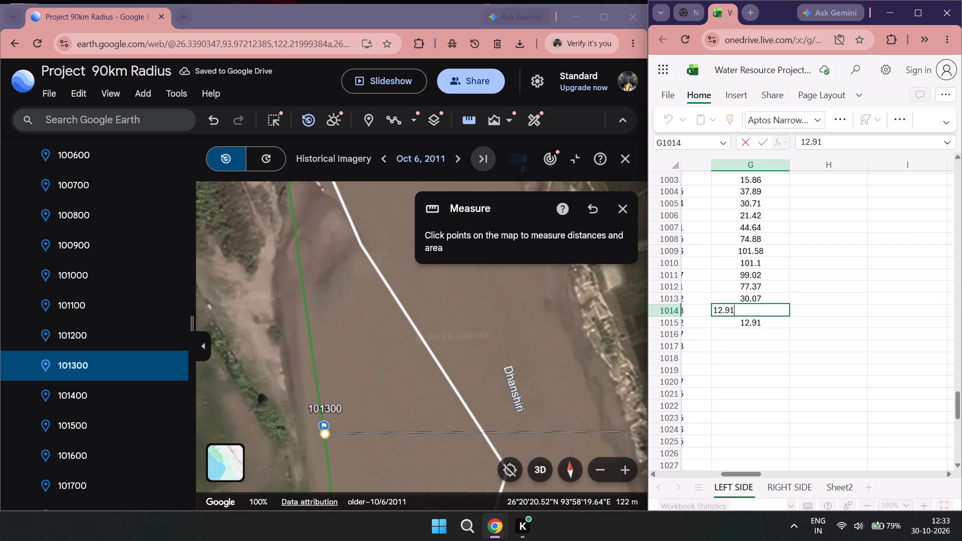
# Replace the contents of cell G1015 with 51.02, the offset for placemark 101300.
pyautogui.doubleClick(768, 324)
pyautogui.press('BackSpace')
pyautogui.press('BackSpace')
pyautogui.press('BackSpace')
pyautogui.press('BackSpace')
pyautogui.press('BackSpace')
pyautogui.press('BackSpace')
pyautogui.press('BackSpace')
pyautogui.press('BackSpace')
pyautogui.press('BackSpace')
pyautogui.press('BackSpace')
pyautogui.press('BackSpace')
pyautogui.press('BackSpace')
pyautogui.press('BackSpace')
pyautogui.press('BackSpace')
pyautogui.press('BackSpace')
pyautogui.press('BackSpace')
pyautogui.press('BackSpace')
pyautogui.press('BackSpace')
pyautogui.press('BackSpace')
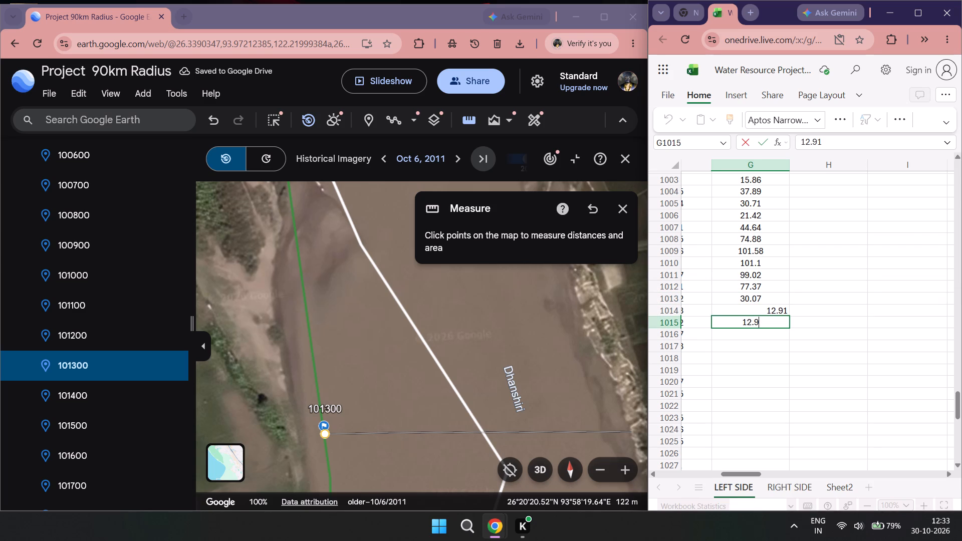
pyautogui.write('51.02')
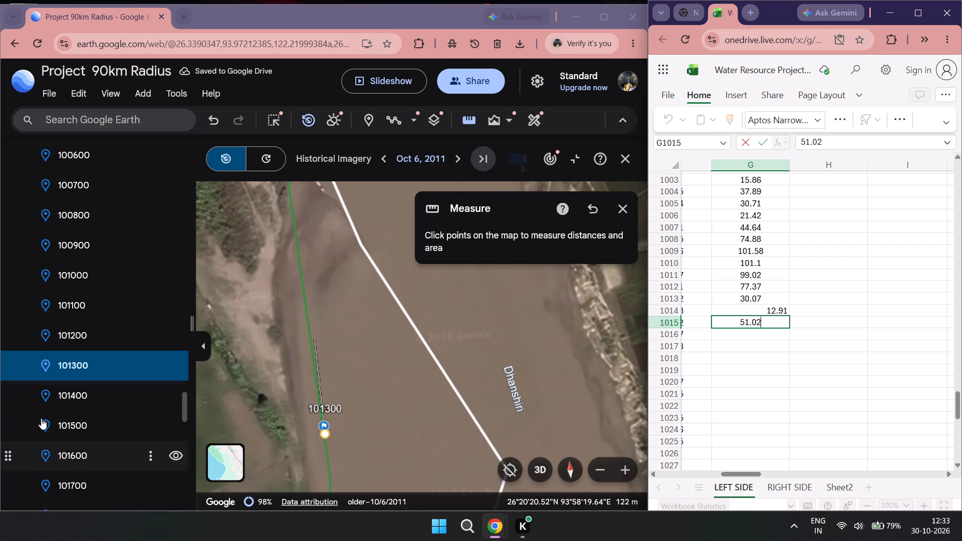
# Measure the distance from the green line to the white line at placemark 101400 and enter 32.04 in cell G1016.
pyautogui.doubleClick(64, 397)
pyautogui.scroll(-1, 355, 402)
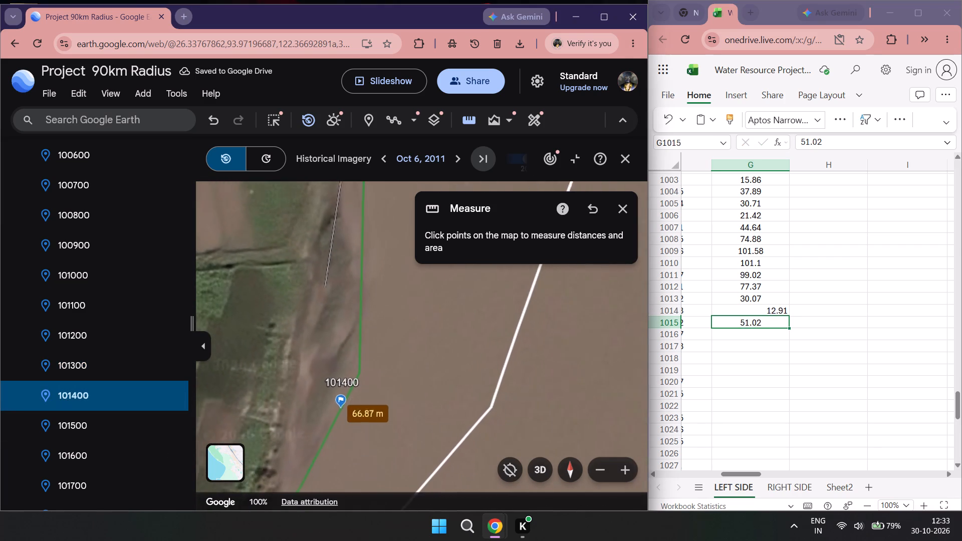
pyautogui.doubleClick(465, 121)
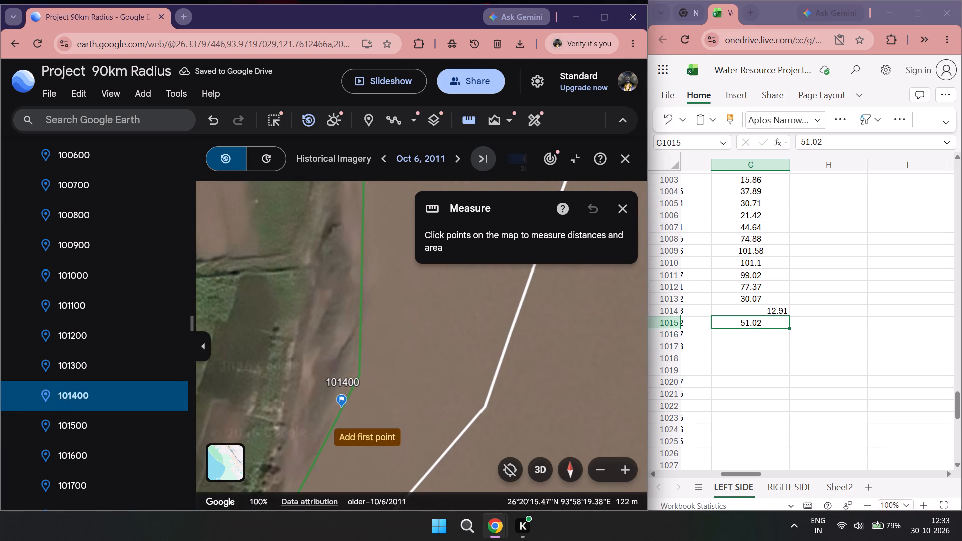
pyautogui.click(339, 411)
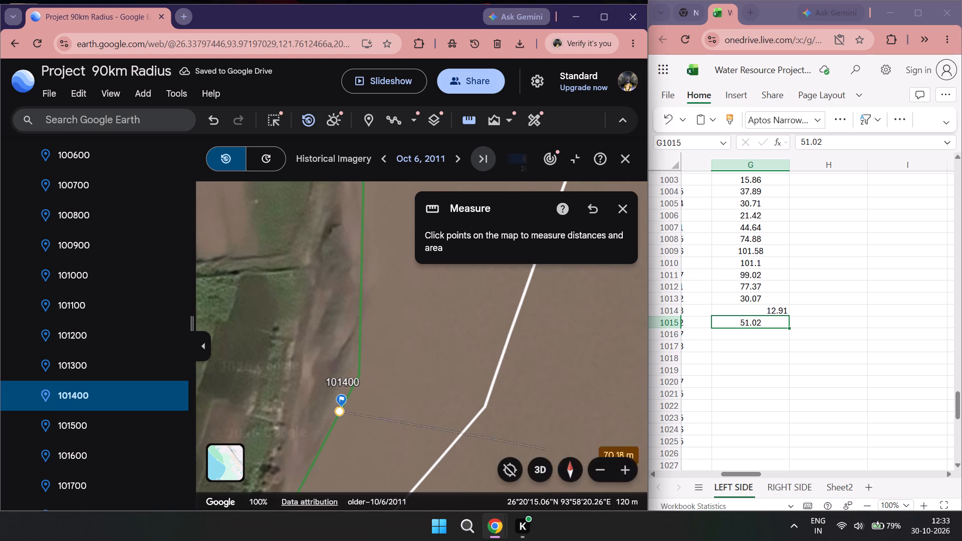
pyautogui.doubleClick(744, 337)
pyautogui.write('32.04')
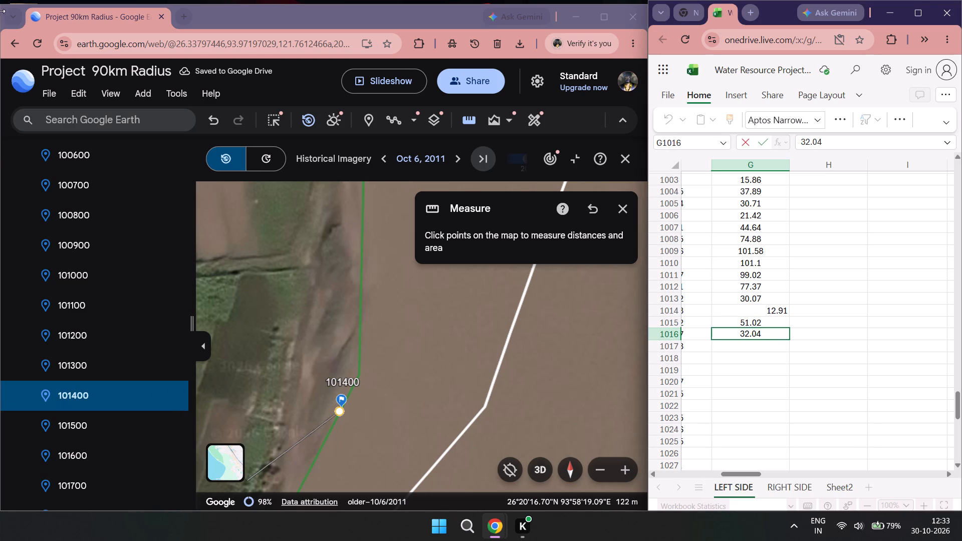
# Measure the distance from the green line to the white line at placemark 101500 and enter 9.17 in cell G1017.
pyautogui.doubleClick(90, 418)
pyautogui.scroll(-1, 463, 389)
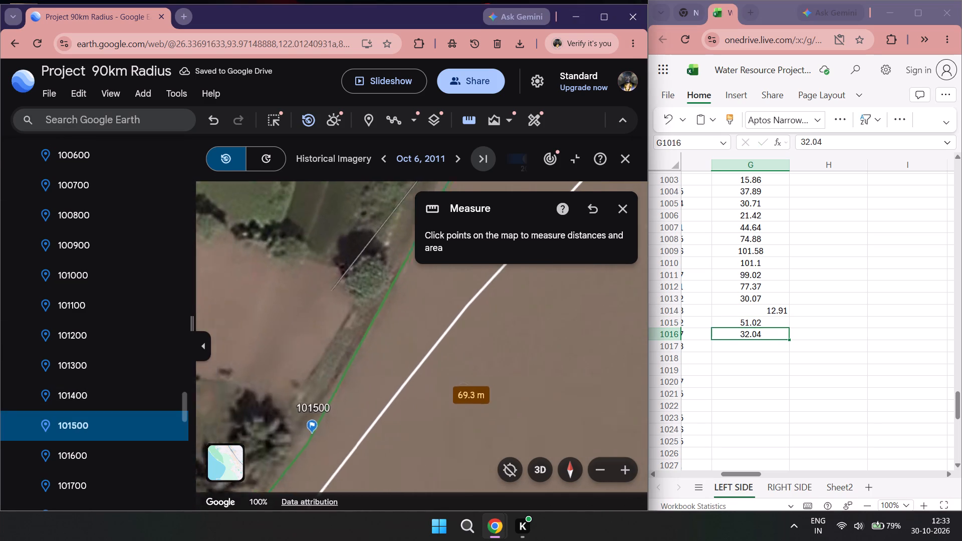
pyautogui.moveTo(447, 371); pyautogui.dragTo(463, 288)
pyautogui.doubleClick(466, 116)
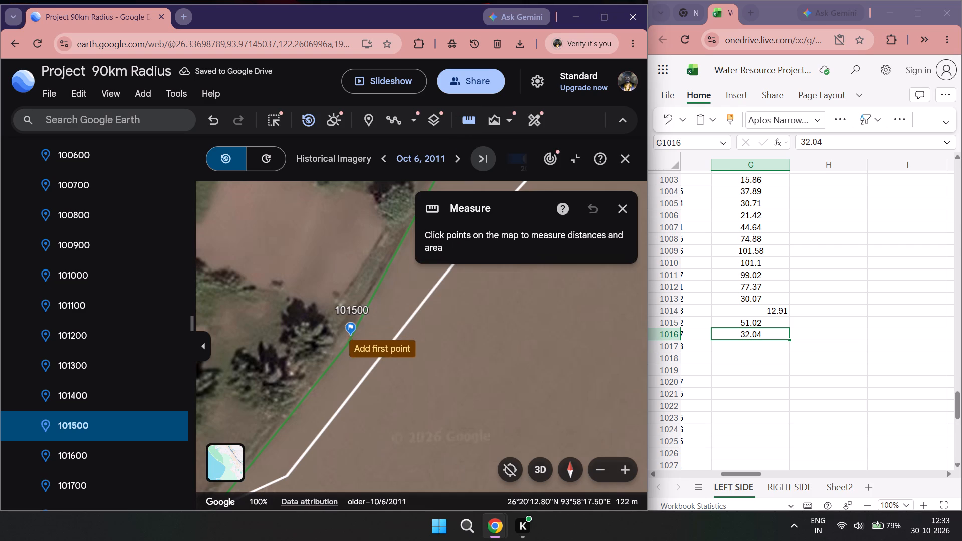
pyautogui.click(352, 339)
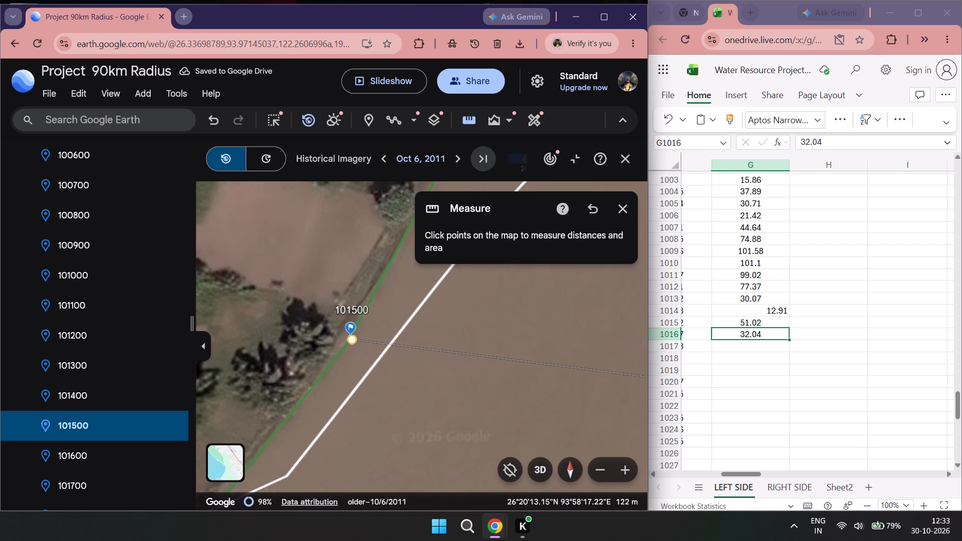
pyautogui.doubleClick(735, 346)
pyautogui.write('9.17')
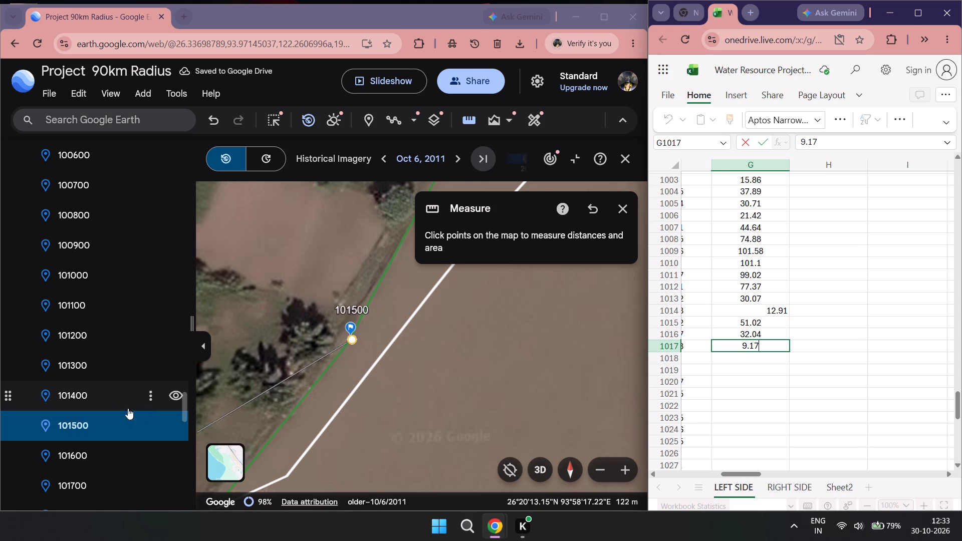
# Measure the distance from the green line to the white line at placemark 101600 and enter 18.89 in cell G1018.
pyautogui.scroll(-4, 110, 406)
pyautogui.doubleClick(86, 257)
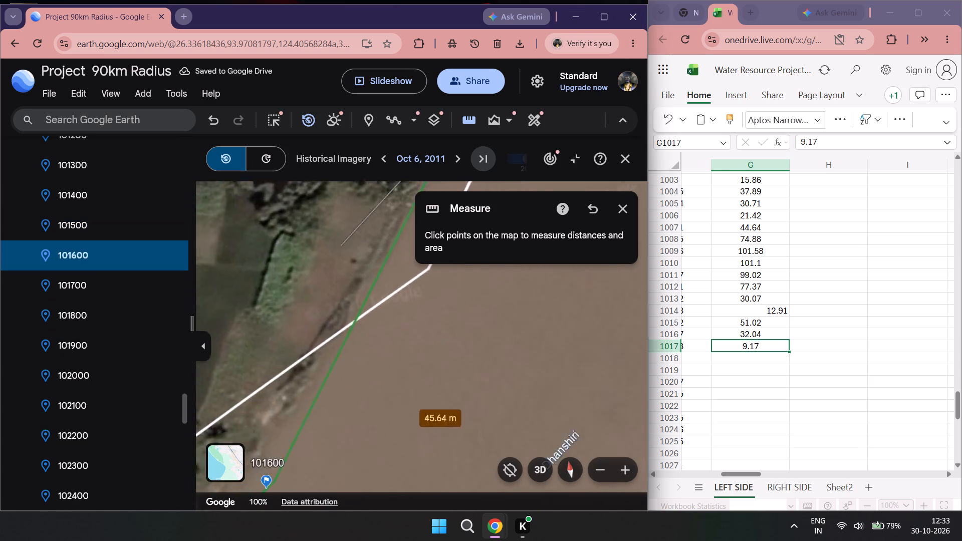
pyautogui.moveTo(369, 391); pyautogui.dragTo(488, 364)
pyautogui.doubleClick(464, 118)
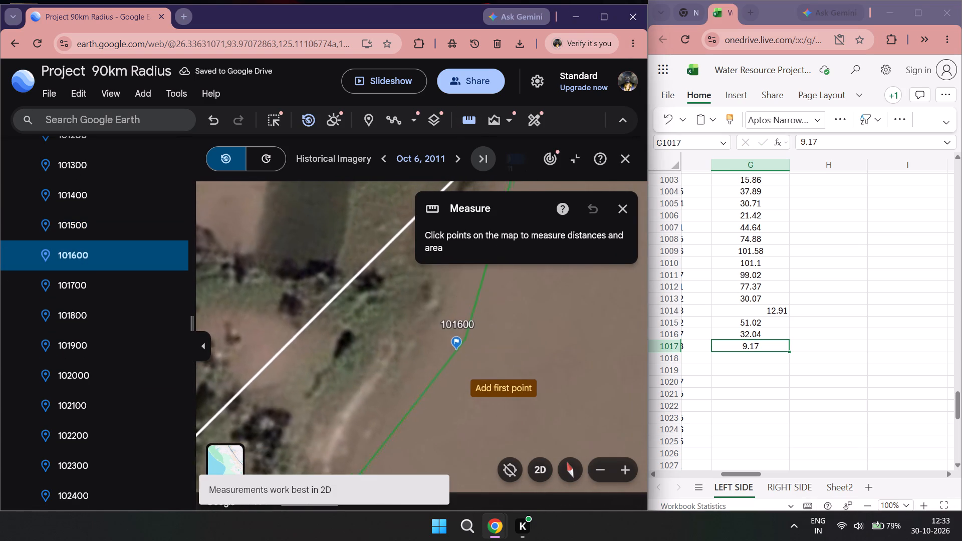
pyautogui.click(455, 349)
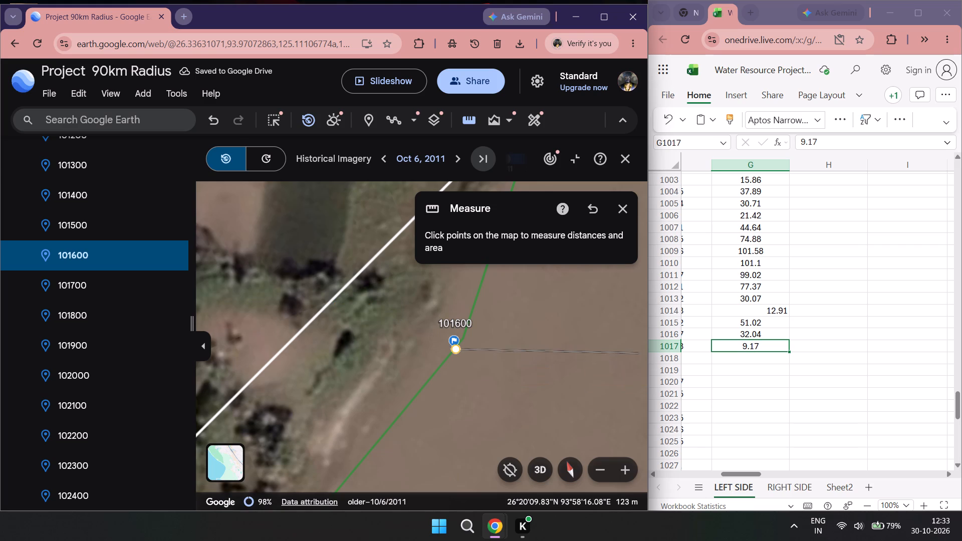
pyautogui.doubleClick(757, 359)
pyautogui.write('18.89')
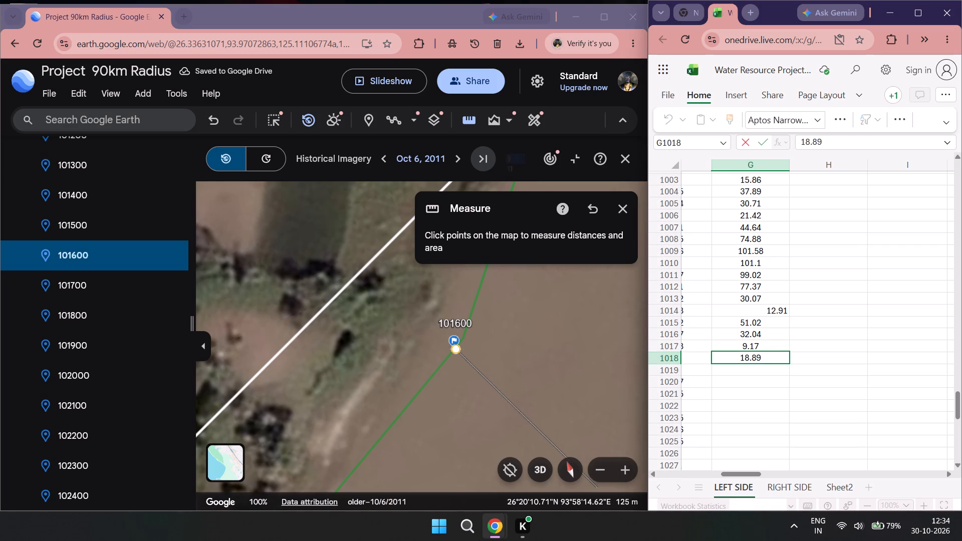
# Measure the distance from the green line to the white line at placemark 101700 and enter 20.95 in cell G1019.
pyautogui.doubleClick(52, 293)
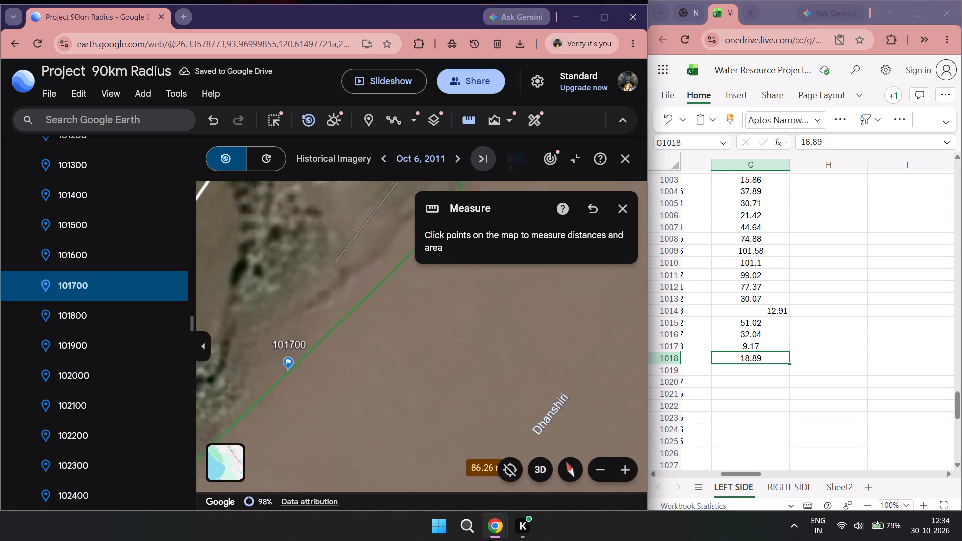
pyautogui.scroll(-2, 487, 455)
pyautogui.moveTo(440, 441); pyautogui.dragTo(515, 394)
pyautogui.doubleClick(466, 123)
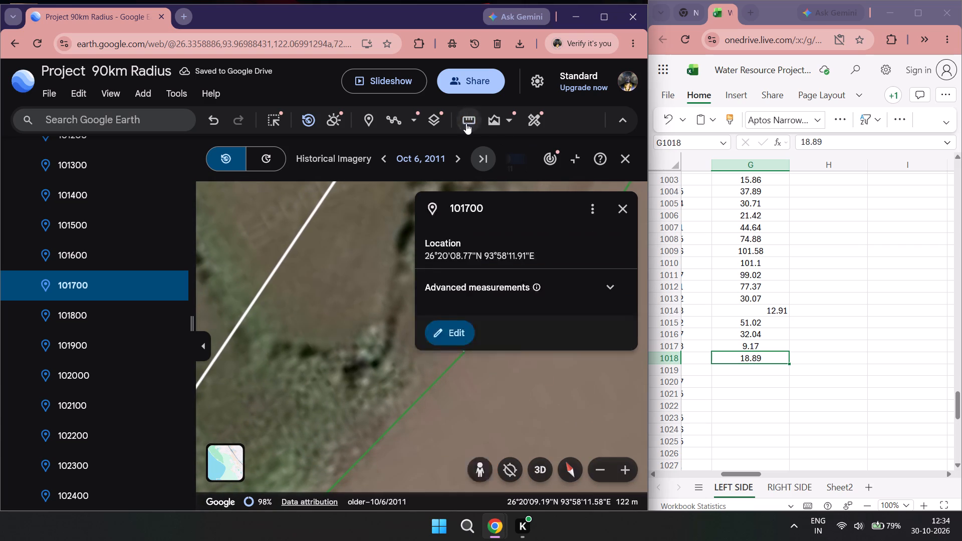
pyautogui.click(463, 351)
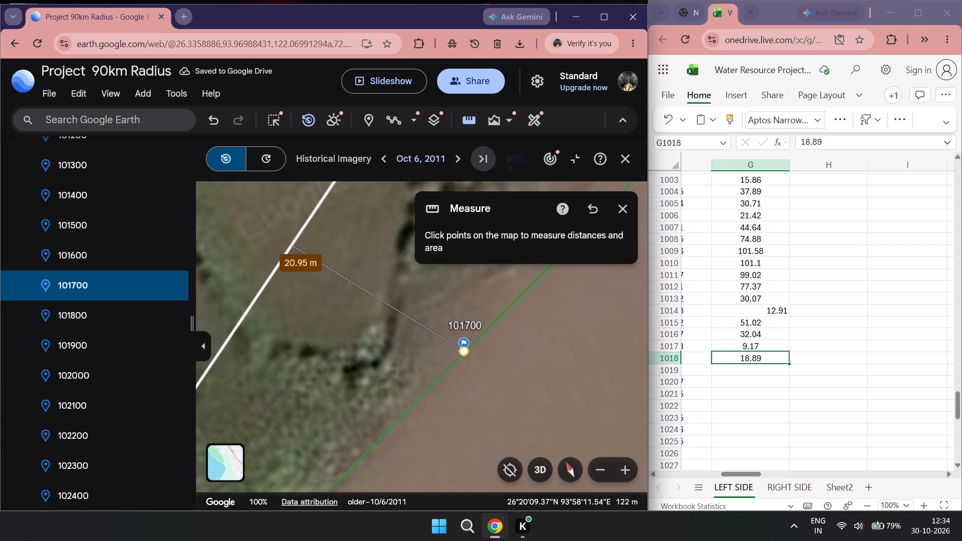
pyautogui.doubleClick(737, 374)
pyautogui.write('20.95')
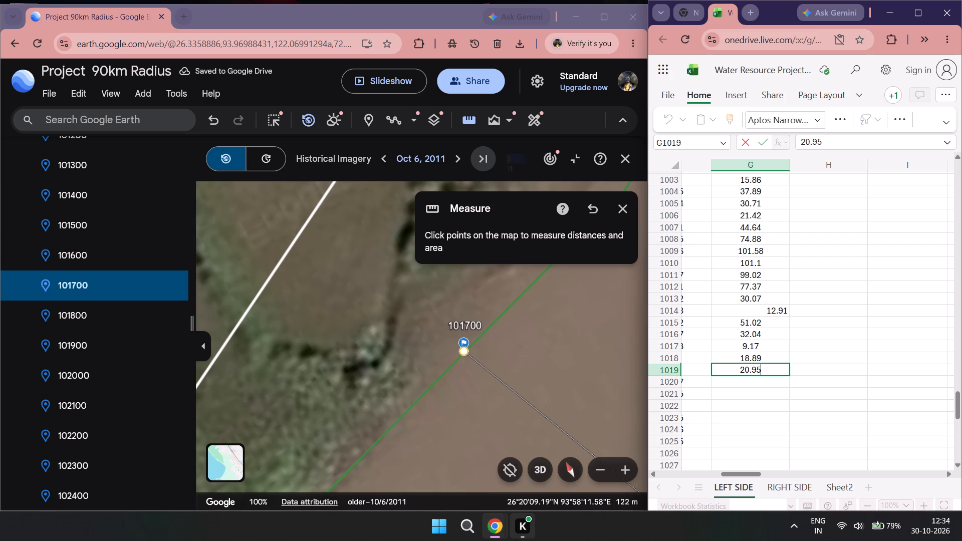
# Measure the distance from the green line to the white line at placemark 101800 and enter -1.85 in cell G1020.
pyautogui.doubleClick(113, 319)
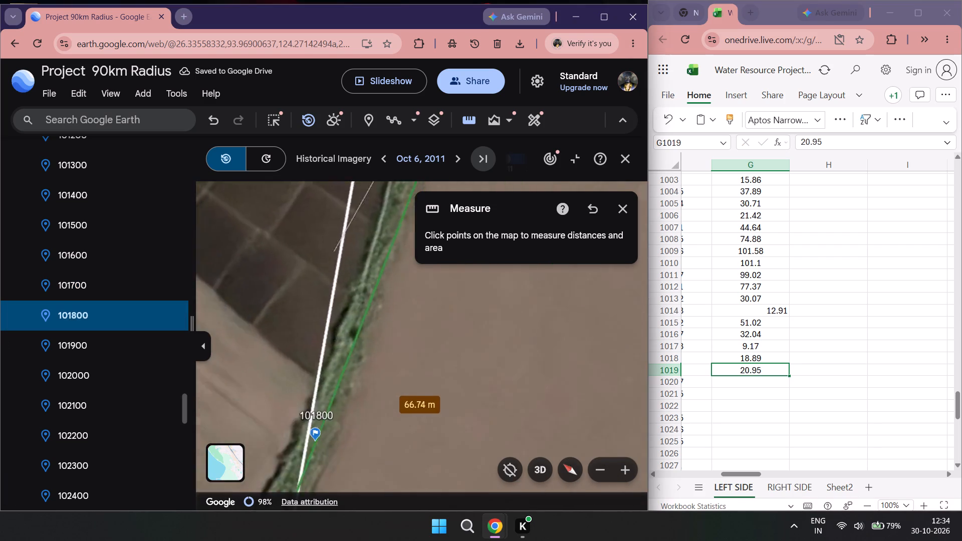
pyautogui.scroll(-1, 409, 386)
pyautogui.click(467, 137)
pyautogui.doubleClick(467, 123)
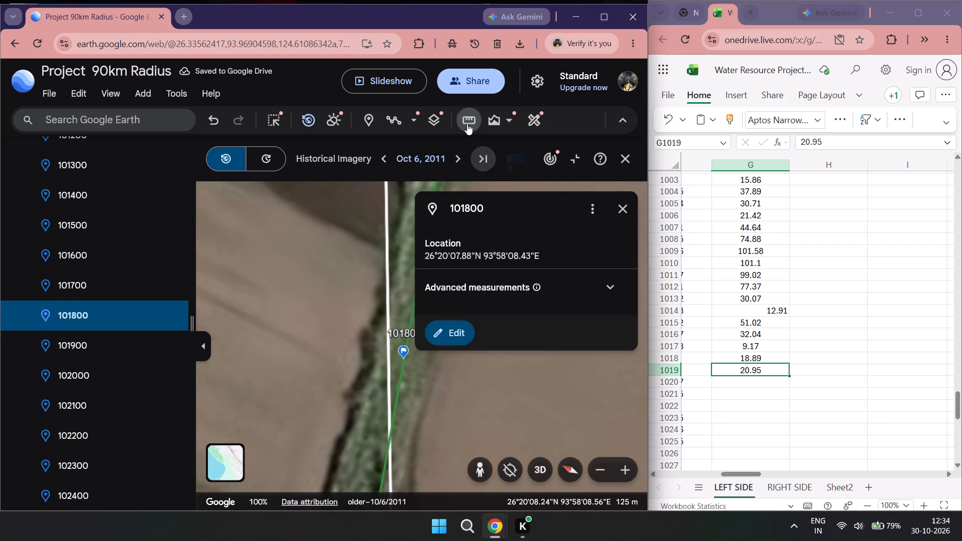
pyautogui.click(406, 359)
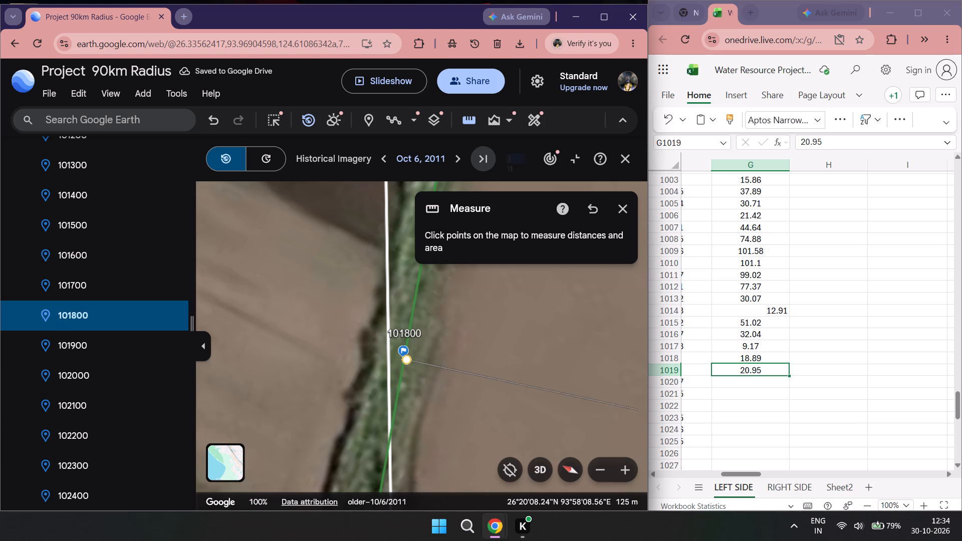
pyautogui.doubleClick(748, 386)
pyautogui.write('-1.85')
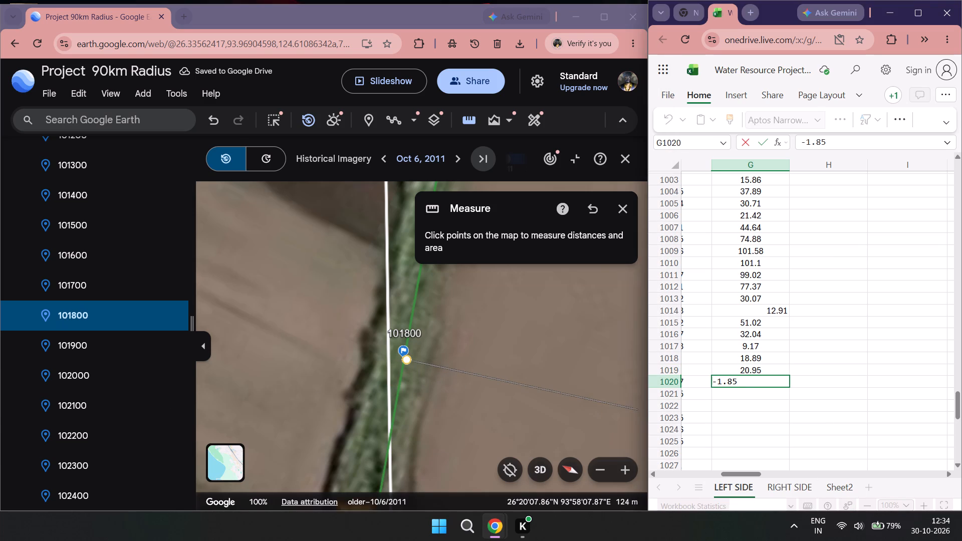
# Measure the distance from the green line to the white line at placemark 101900 and enter 10 in cell G1021.
pyautogui.doubleClick(81, 339)
pyautogui.scroll(-1, 570, 370)
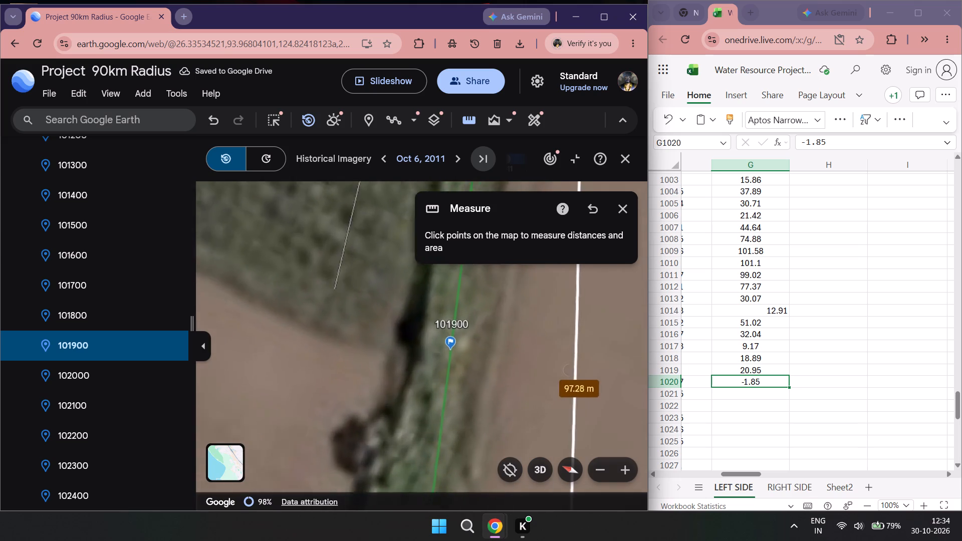
pyautogui.doubleClick(459, 108)
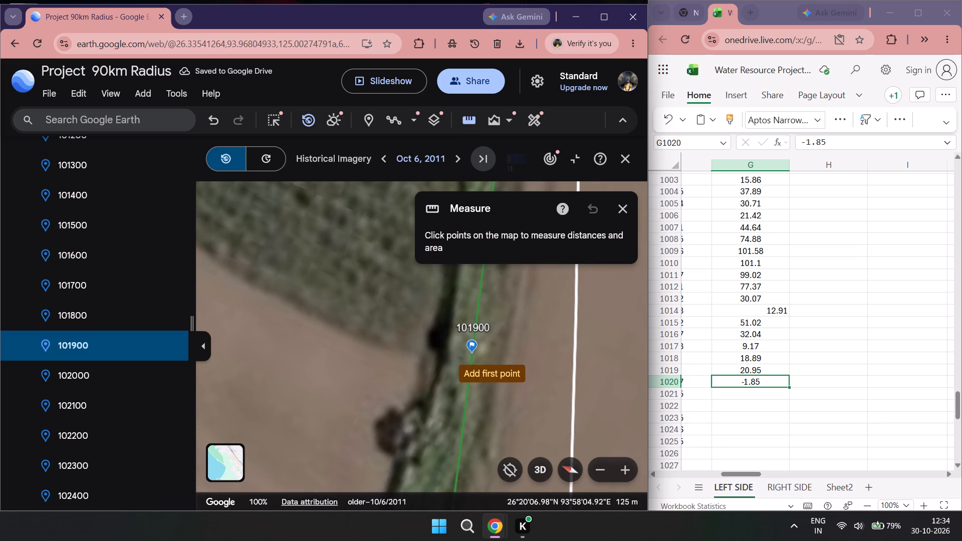
pyautogui.click(469, 355)
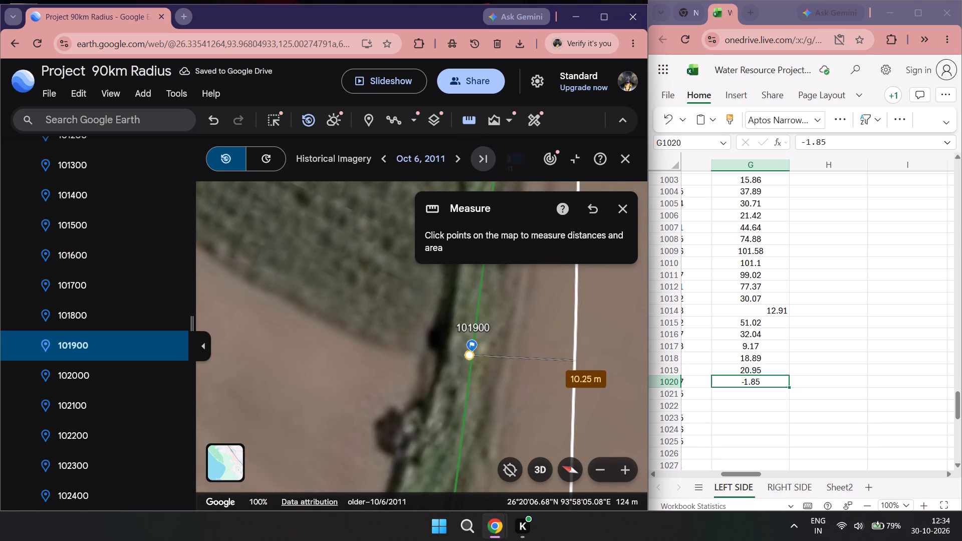
pyautogui.doubleClick(759, 397)
pyautogui.write('10')
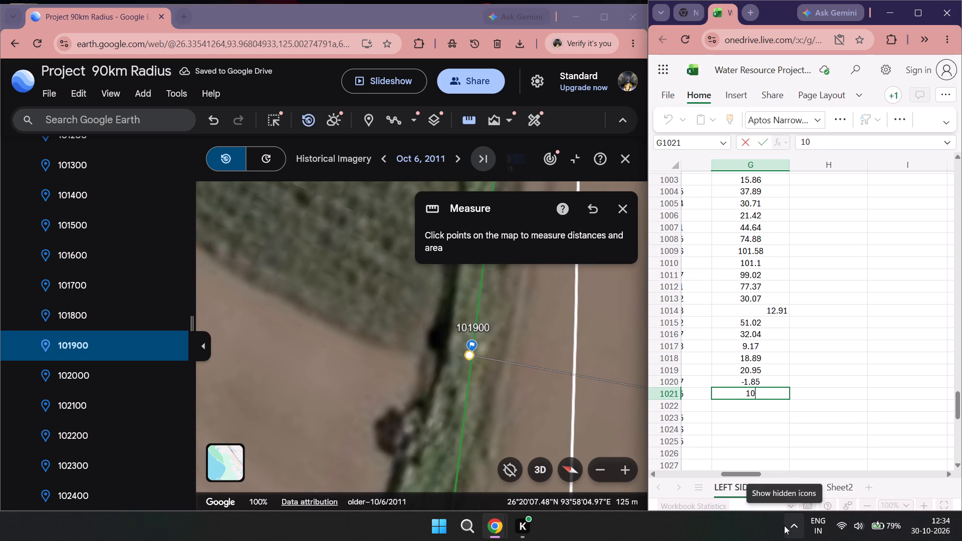
# Measure the distance from the green line to the white line at placemark 102000 and enter 35.96 in cell G1022.
pyautogui.doubleClick(102, 368)
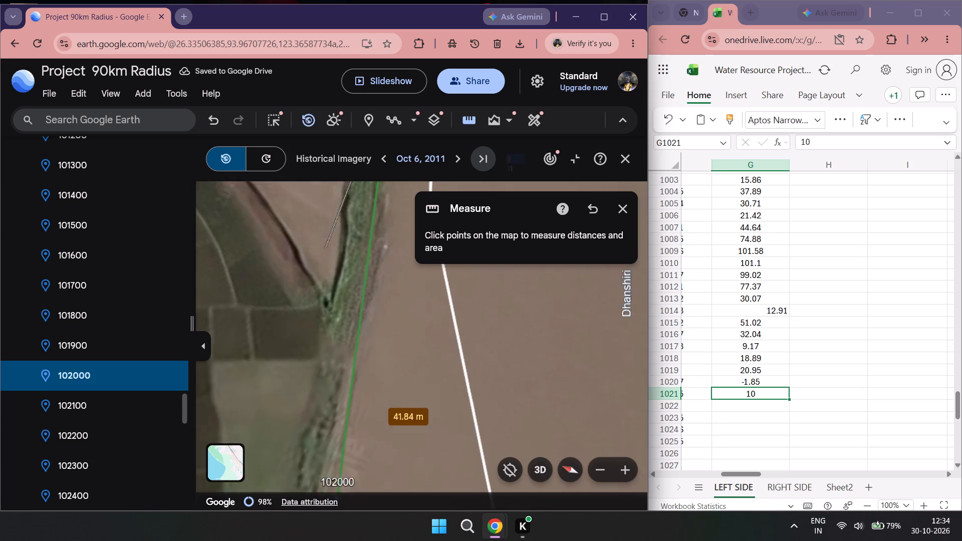
pyautogui.scroll(-1, 430, 387)
pyautogui.doubleClick(466, 123)
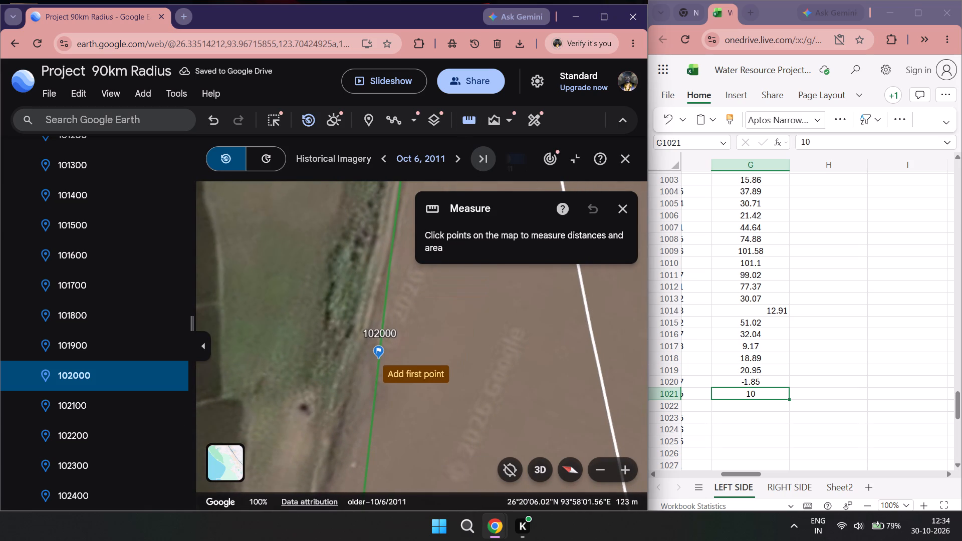
pyautogui.click(380, 363)
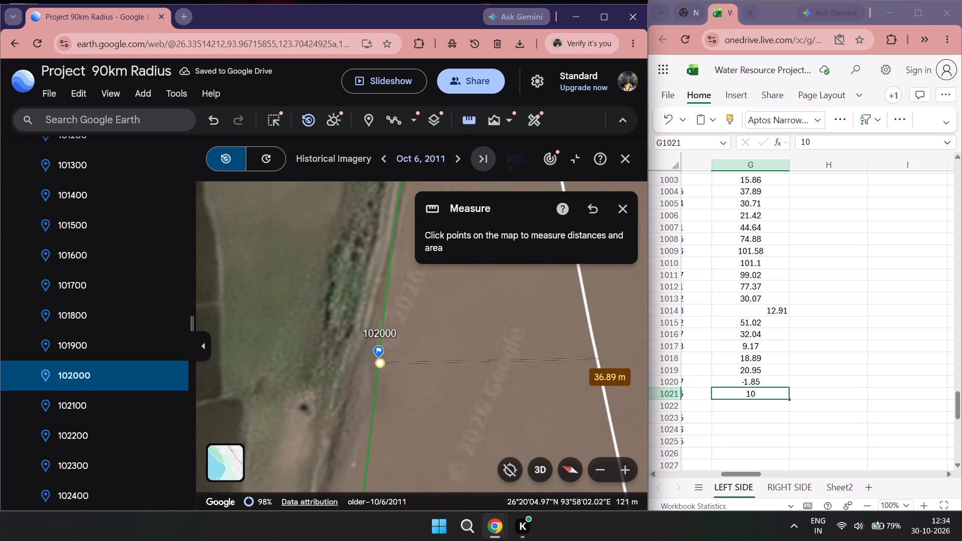
pyautogui.doubleClick(758, 407)
pyautogui.write('35.96')
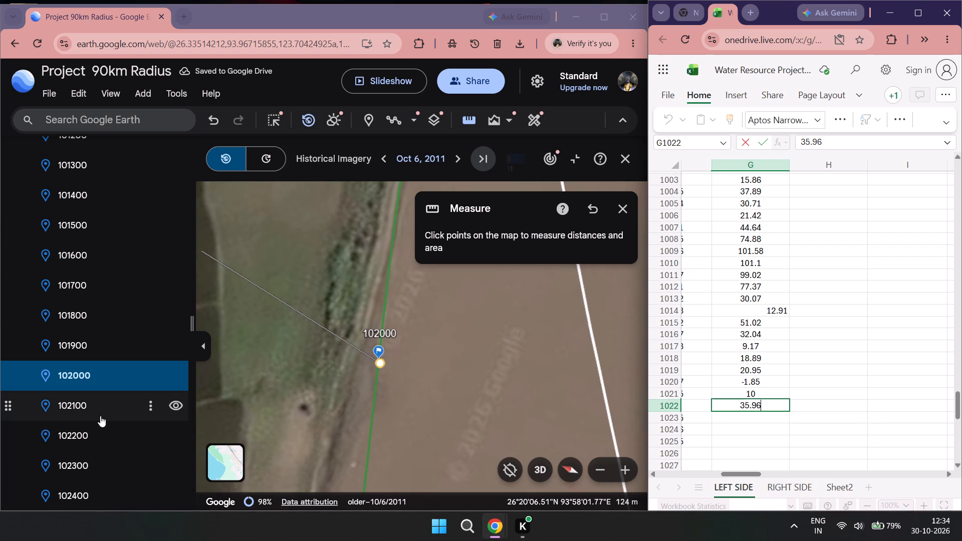
# Measure the distance from the green line to the white line at placemark 102100 and enter 65.55 in cell G1023.
pyautogui.doubleClick(93, 409)
pyautogui.scroll(-2, 361, 366)
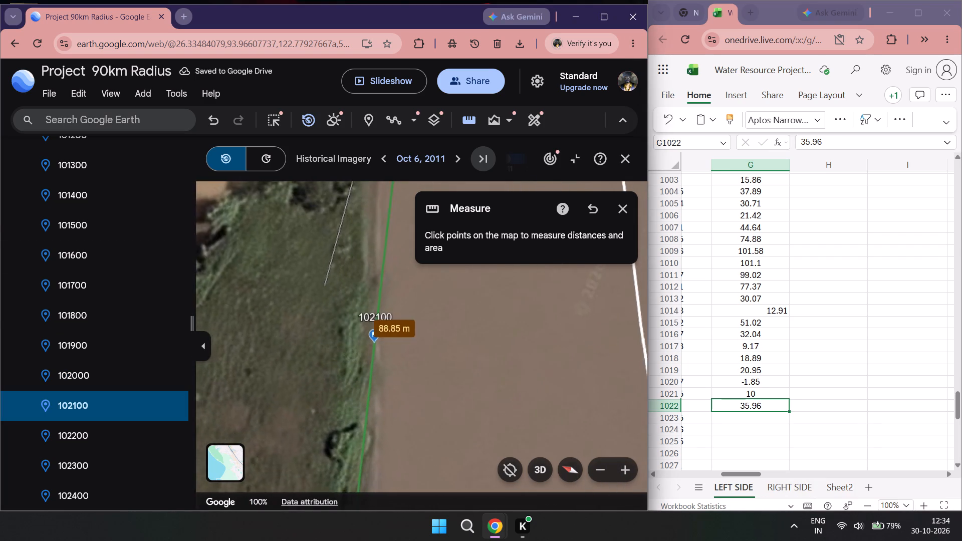
pyautogui.scroll(-1, 384, 310)
pyautogui.doubleClick(461, 113)
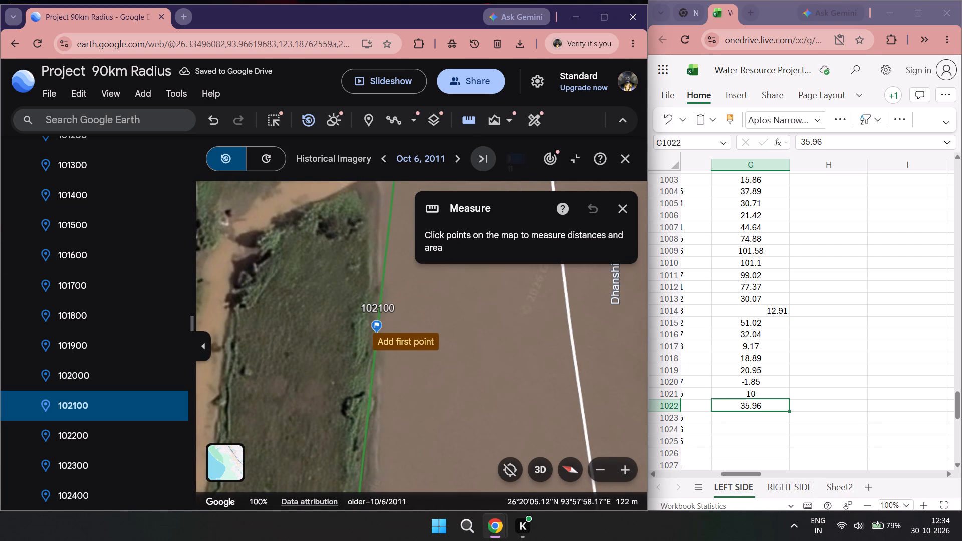
pyautogui.click(375, 335)
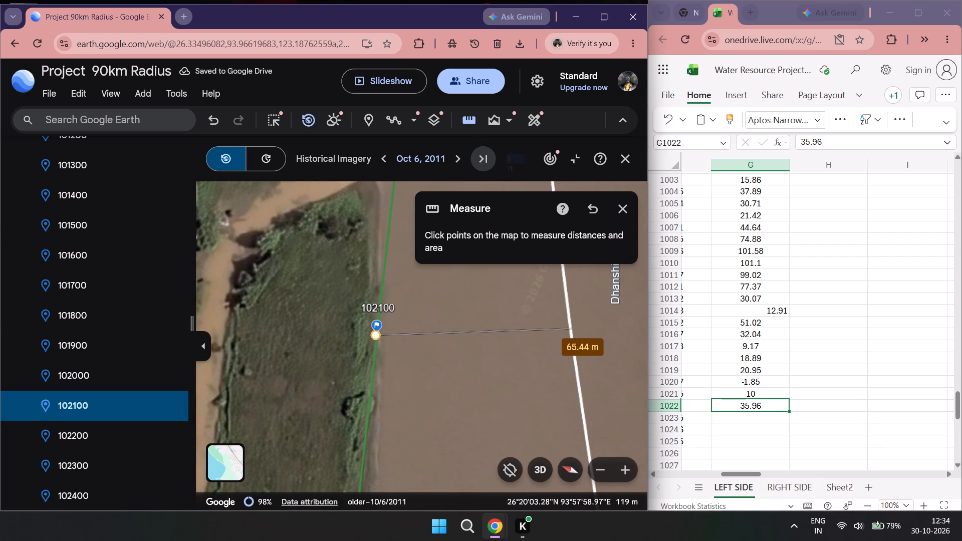
pyautogui.doubleClick(737, 420)
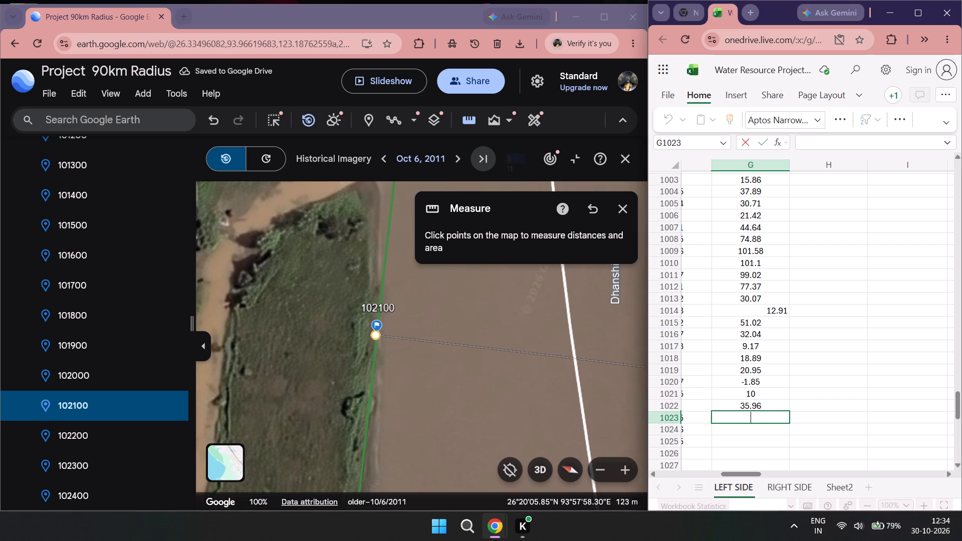
pyautogui.write('65.55')
# Measure the distance from the green line to the white line at placemark 102200 and enter 87.44 in cell G1024.
pyautogui.doubleClick(116, 430)
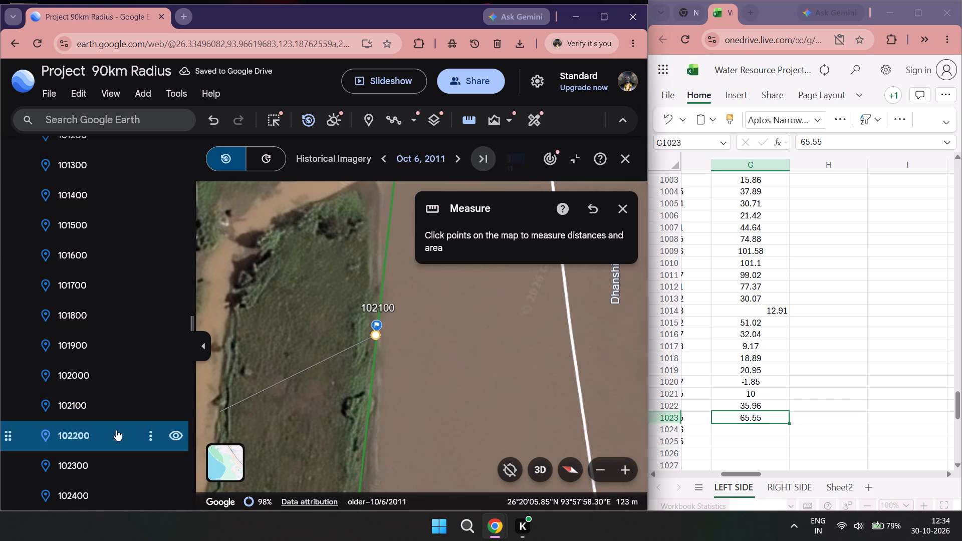
pyautogui.scroll(-2, 402, 388)
pyautogui.moveTo(406, 383); pyautogui.dragTo(362, 274)
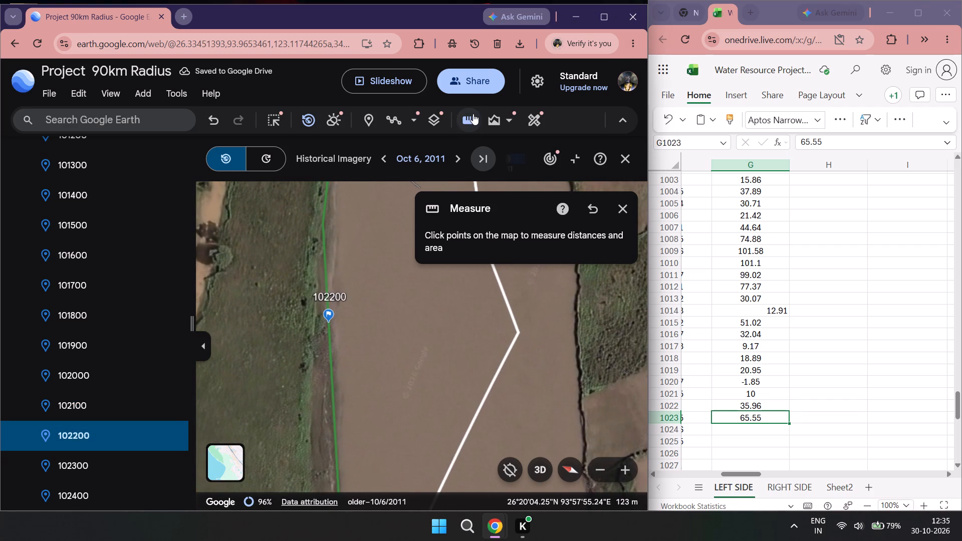
pyautogui.doubleClick(472, 115)
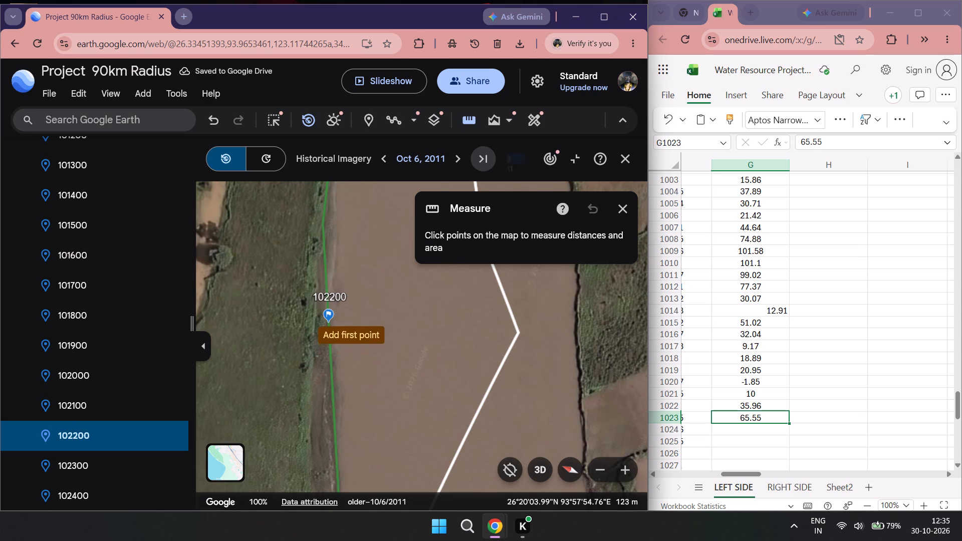
pyautogui.click(328, 323)
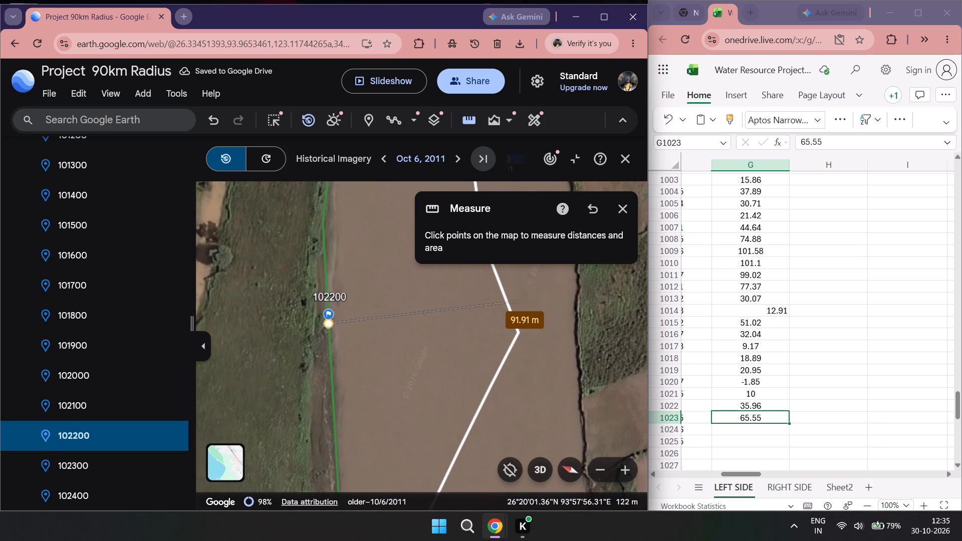
pyautogui.doubleClick(731, 435)
pyautogui.write('87.44')
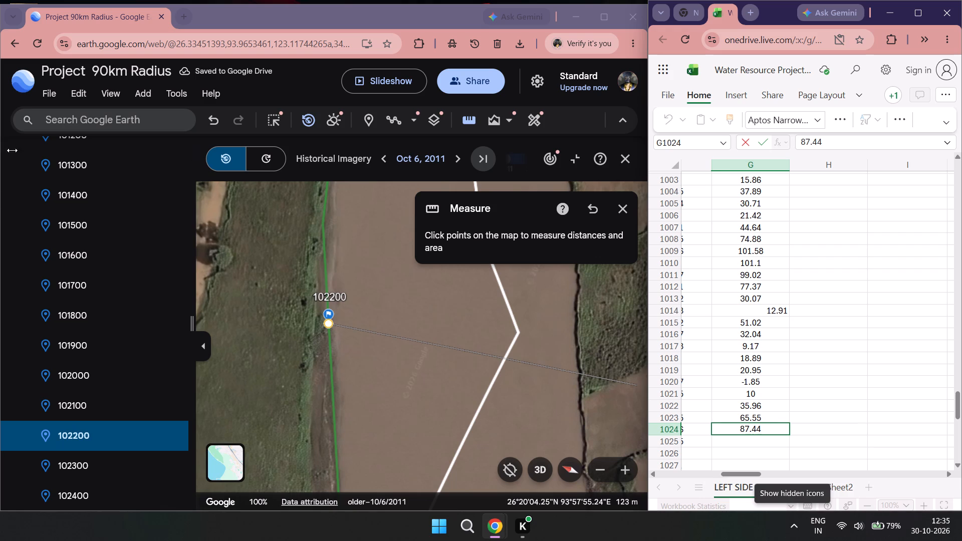
# Measure the distance from the green line to the white line at placemark 102300 and enter 39.52 in cell G1025.
pyautogui.doubleClick(66, 467)
pyautogui.scroll(-1, 340, 363)
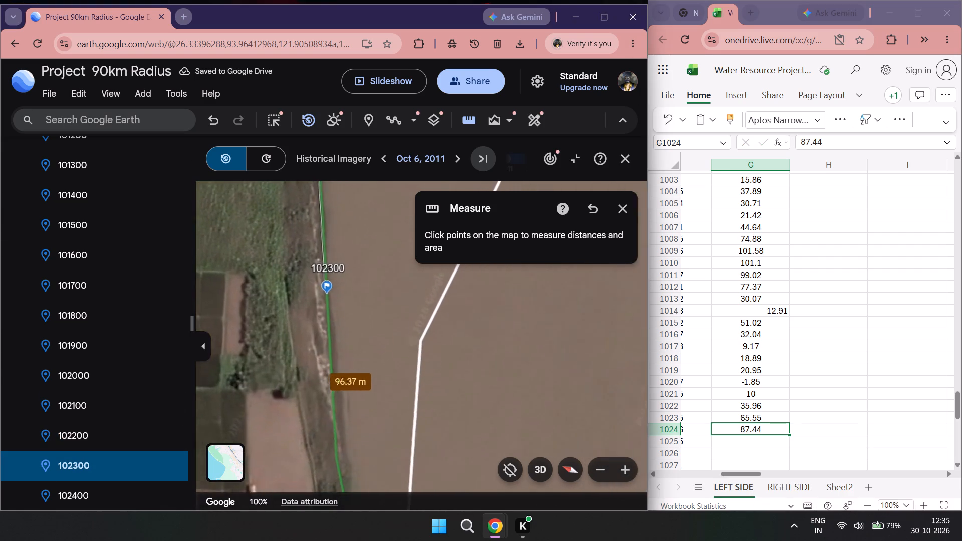
pyautogui.doubleClick(465, 124)
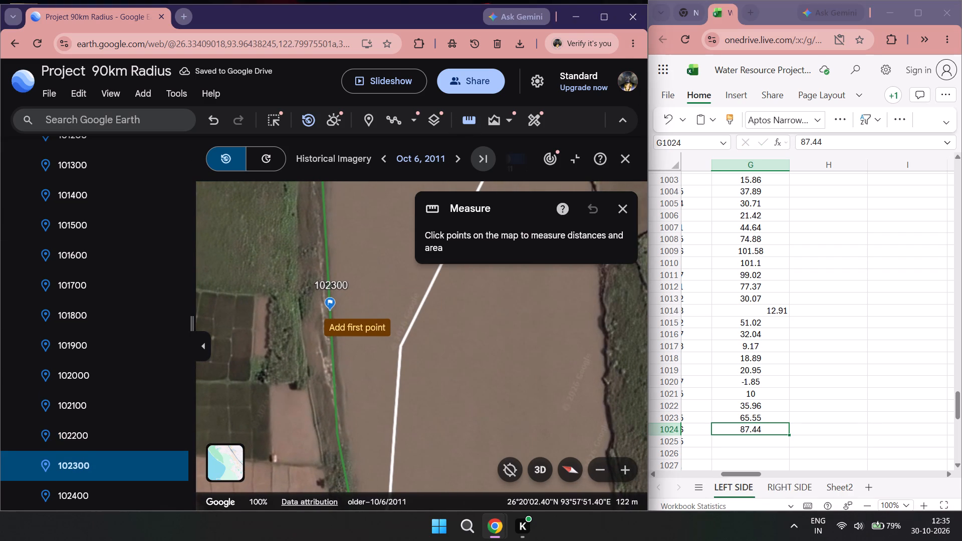
pyautogui.click(329, 313)
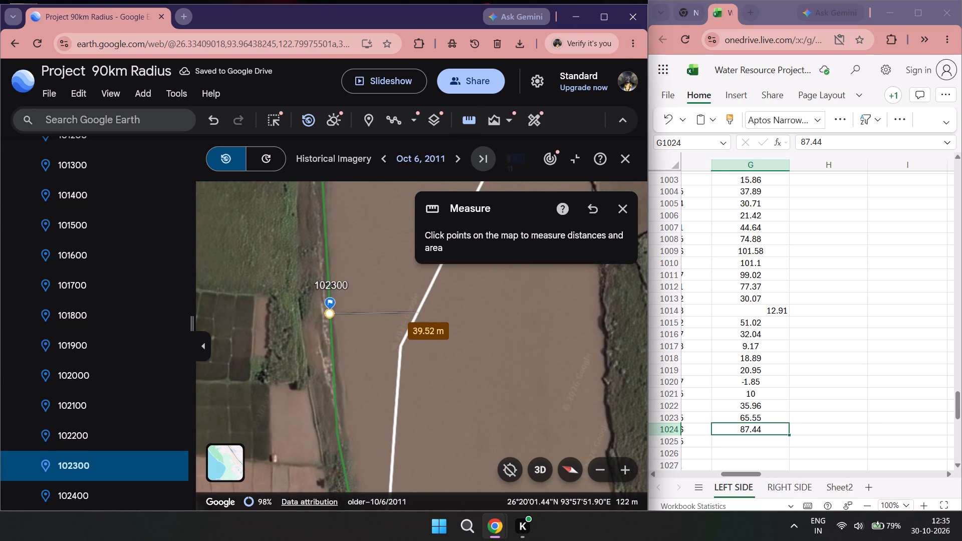
pyautogui.scroll(-3, 784, 375)
pyautogui.doubleClick(749, 256)
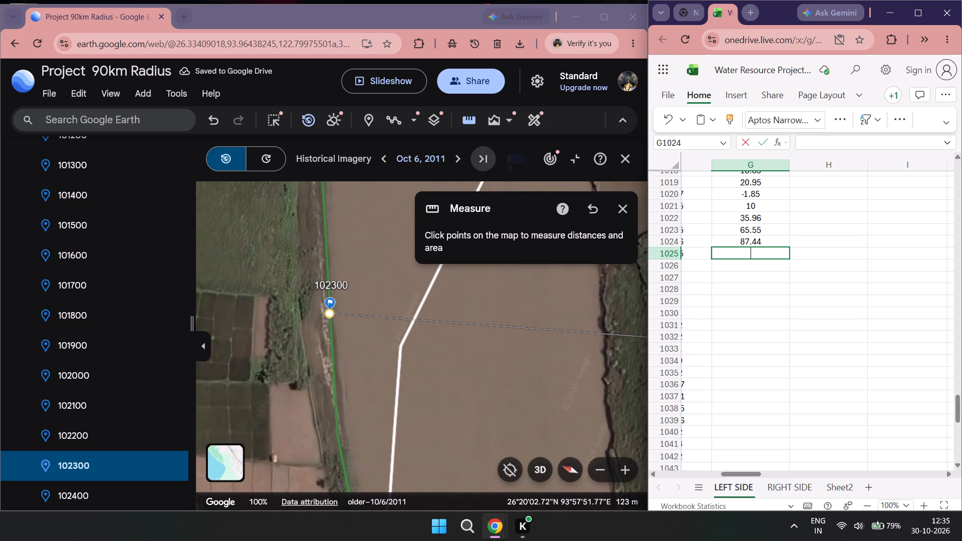
pyautogui.write('39.')
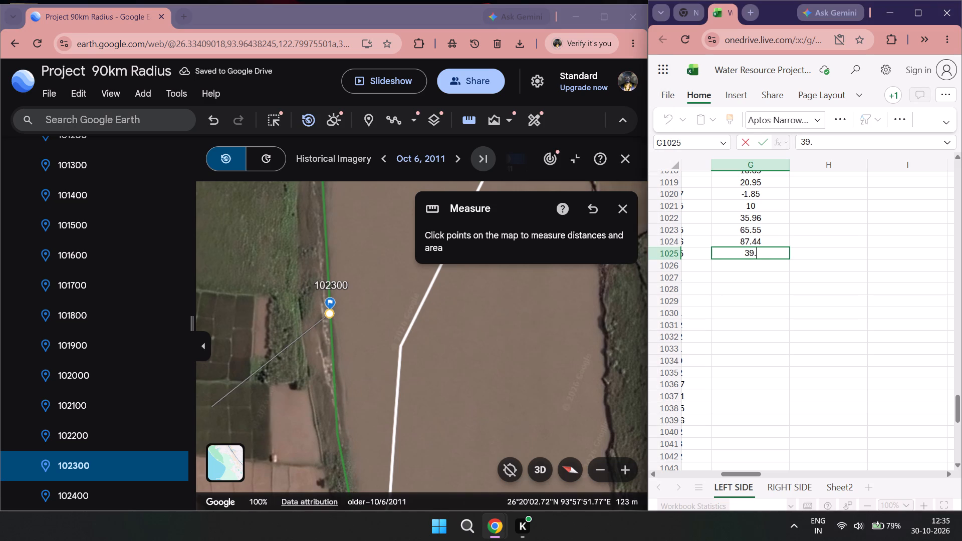
pyautogui.write('52')
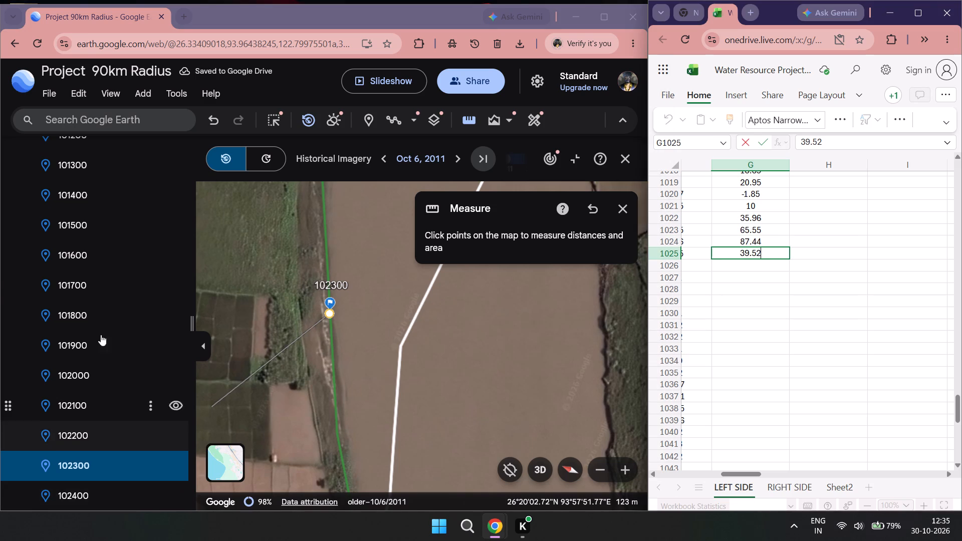
# Measure the distance from the green line to the white line at placemark 102400 and enter 11.18 in cell G1026.
pyautogui.scroll(-5, 148, 289)
pyautogui.doubleClick(131, 237)
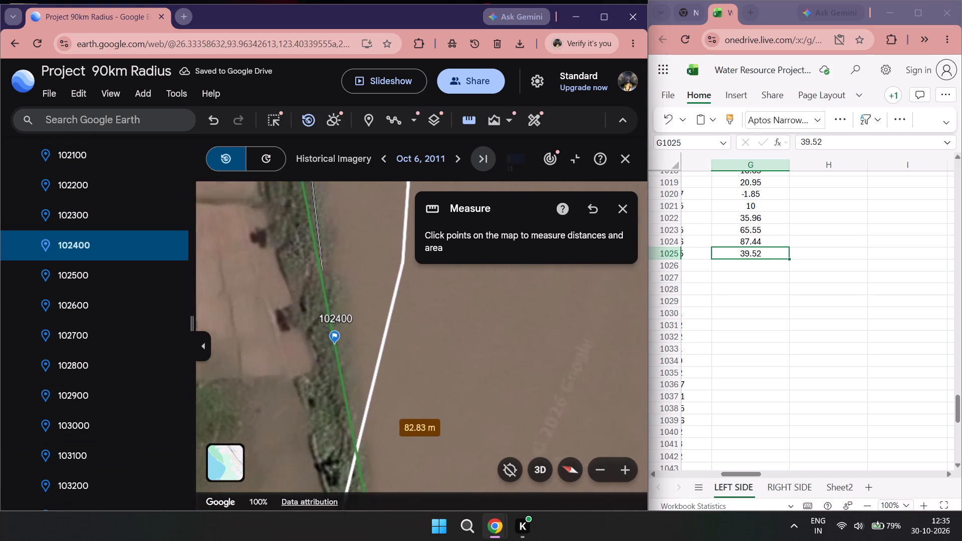
pyautogui.scroll(-1, 409, 409)
pyautogui.doubleClick(469, 115)
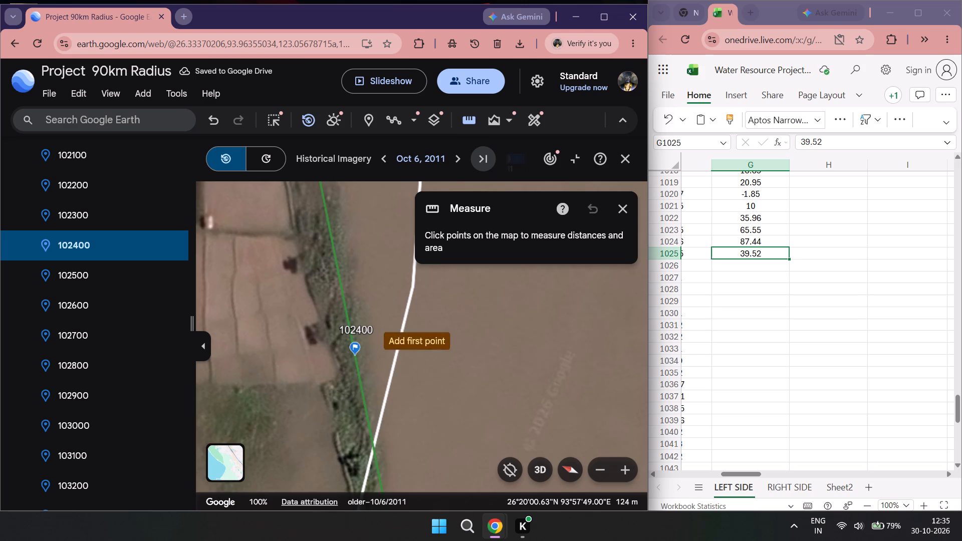
pyautogui.click(354, 358)
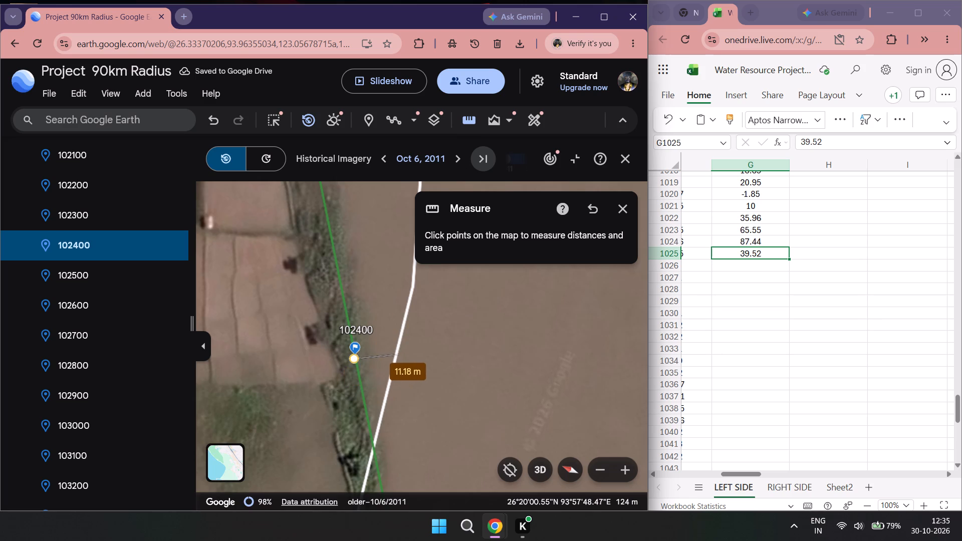
pyautogui.doubleClick(763, 272)
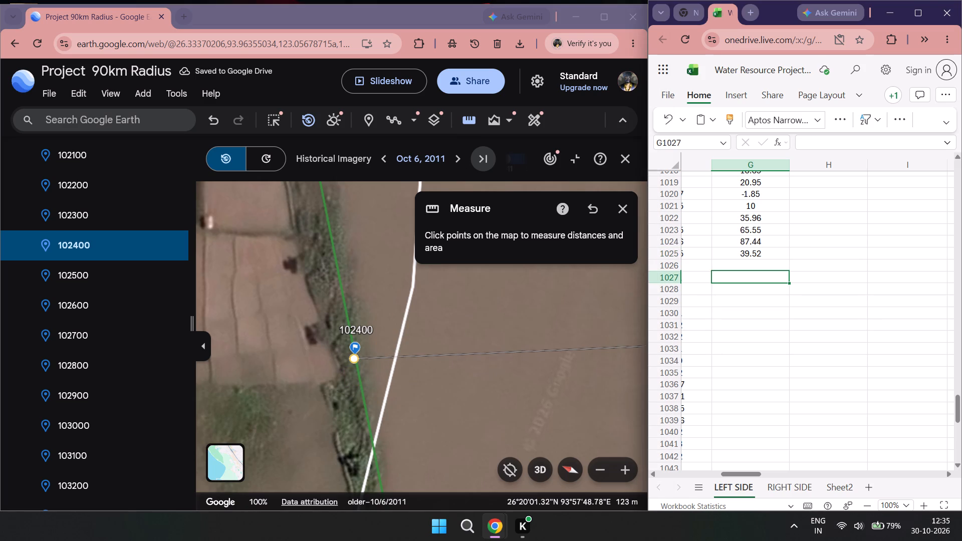
pyautogui.doubleClick(750, 265)
pyautogui.write('11.18')
# Measure the distance from the green line to the white line at placemark 102500 and enter -14.83 in cell G1027.
pyautogui.doubleClick(82, 271)
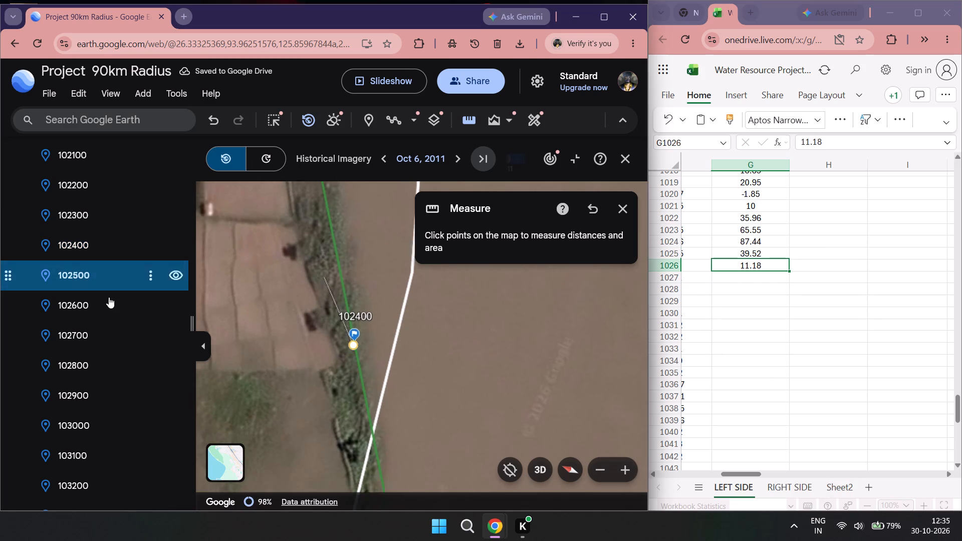
pyautogui.scroll(-1, 402, 386)
pyautogui.doubleClick(470, 122)
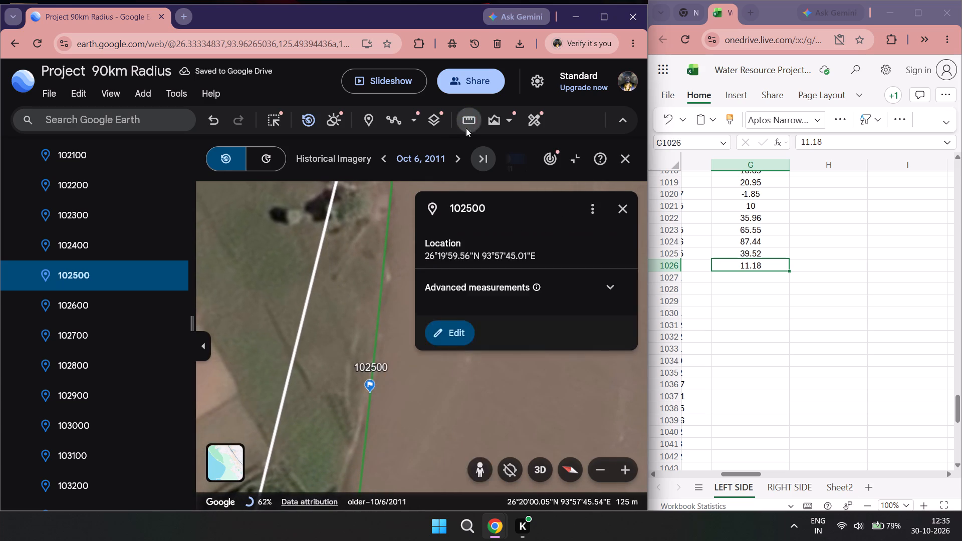
pyautogui.click(369, 395)
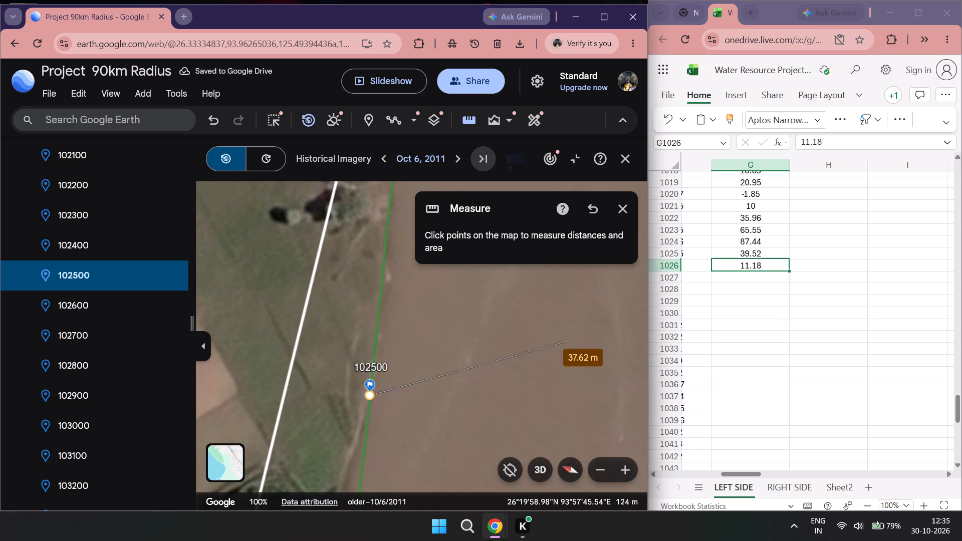
pyautogui.click(741, 273)
pyautogui.doubleClick(743, 276)
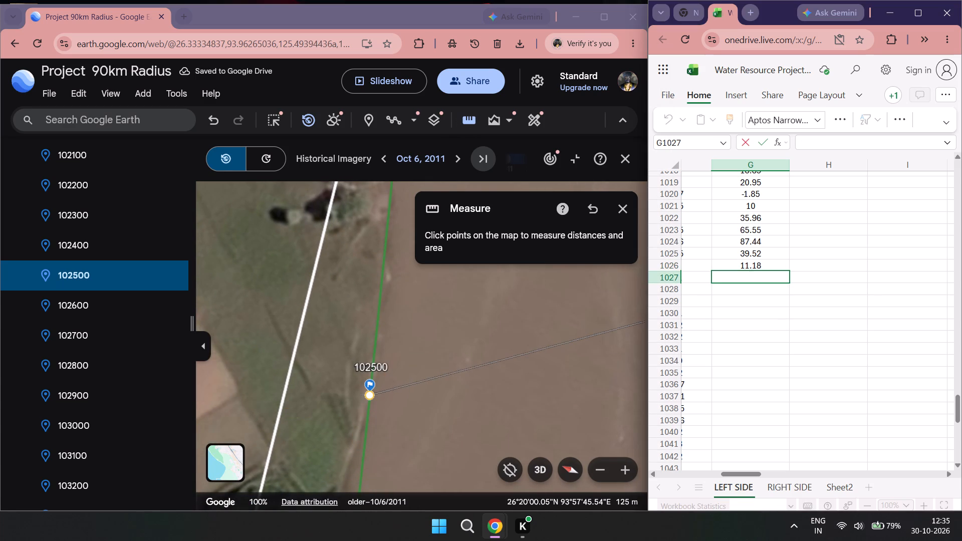
pyautogui.write('-14')
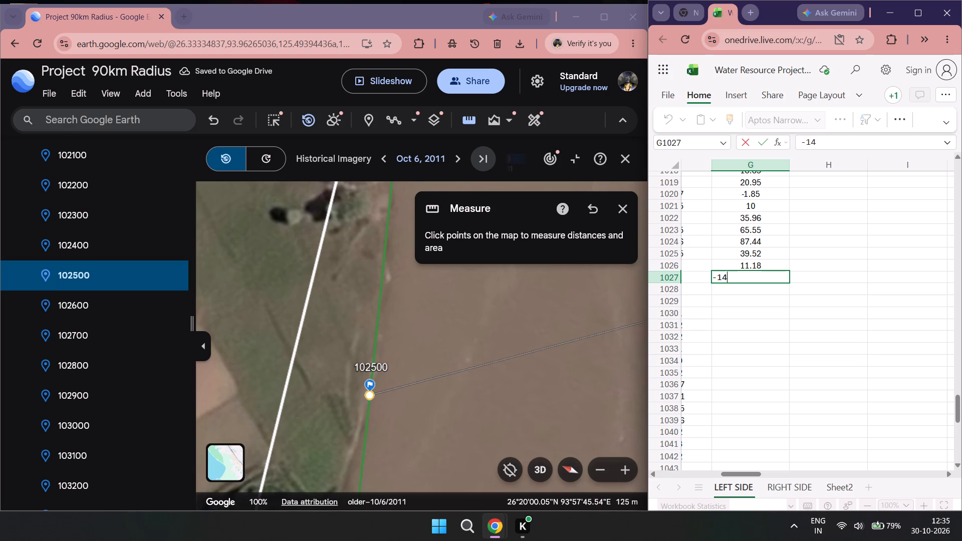
pyautogui.press('.')
pyautogui.write('83')
# Measure the distance from the green line to the white line at placemark 102600 and enter -13.7 in cell G1028.
pyautogui.doubleClick(73, 303)
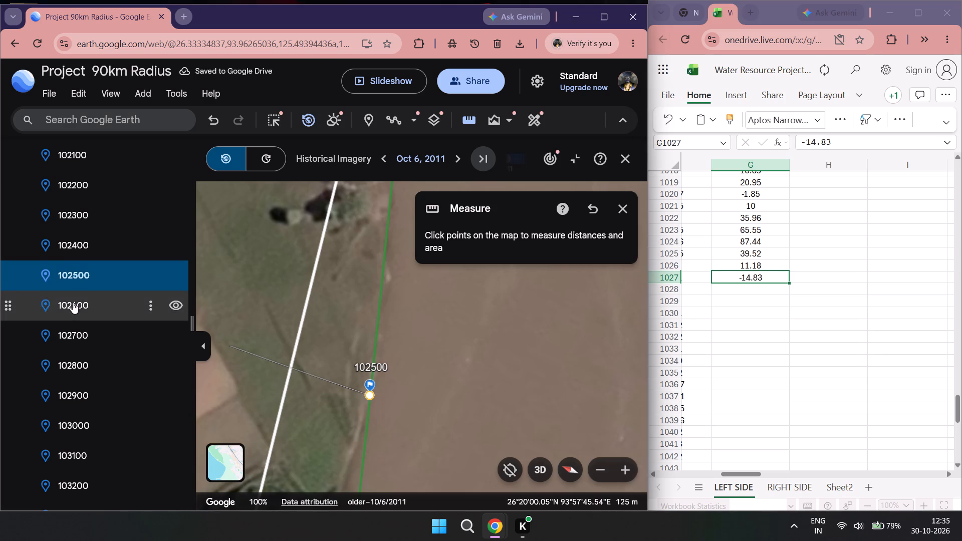
pyautogui.scroll(-1, 365, 374)
pyautogui.moveTo(353, 392); pyautogui.dragTo(426, 426)
pyautogui.doubleClick(466, 113)
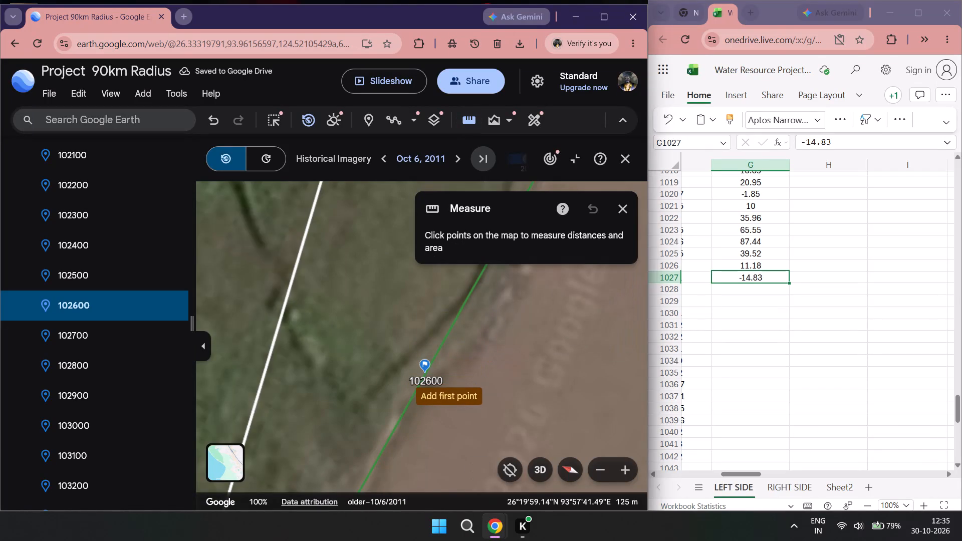
pyautogui.click(426, 376)
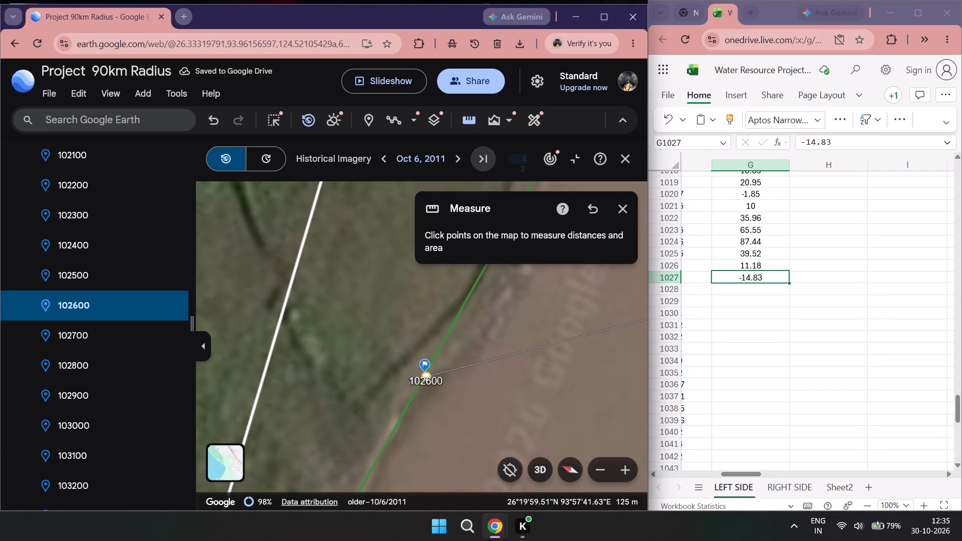
pyautogui.doubleClick(758, 295)
pyautogui.write('-13.7')
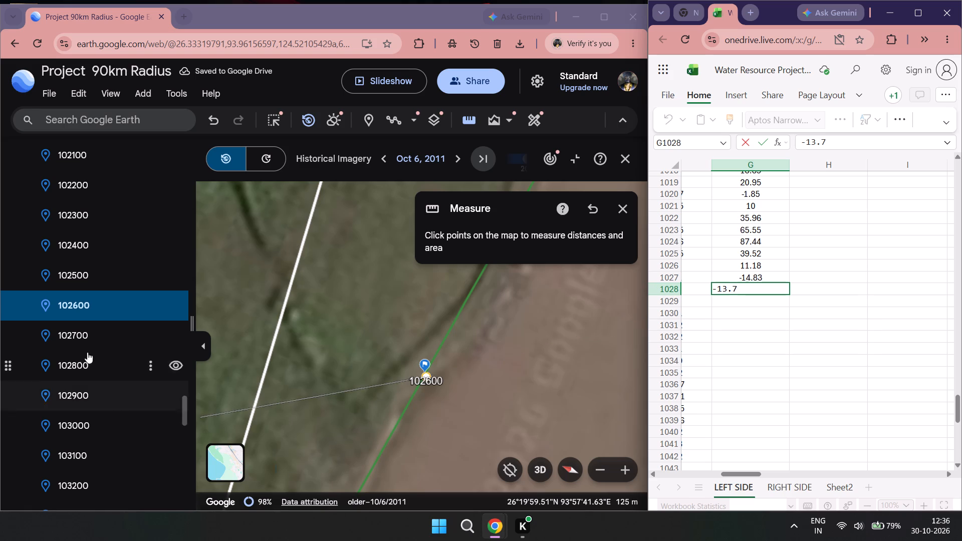
# Measure the distance from the green line to the white line at placemark 102700 and enter -11.73 in cell G1029.
pyautogui.doubleClick(83, 336)
pyautogui.scroll(-3, 351, 397)
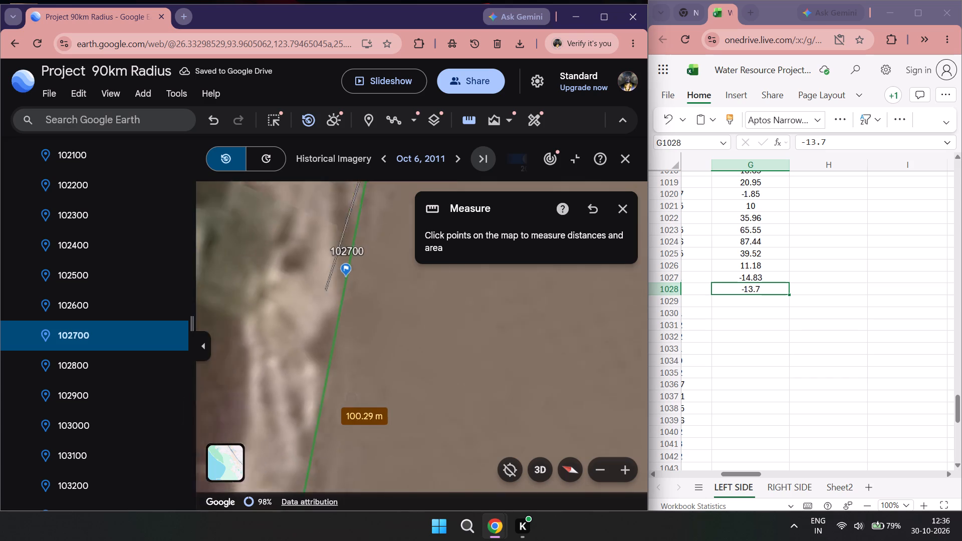
pyautogui.doubleClick(466, 126)
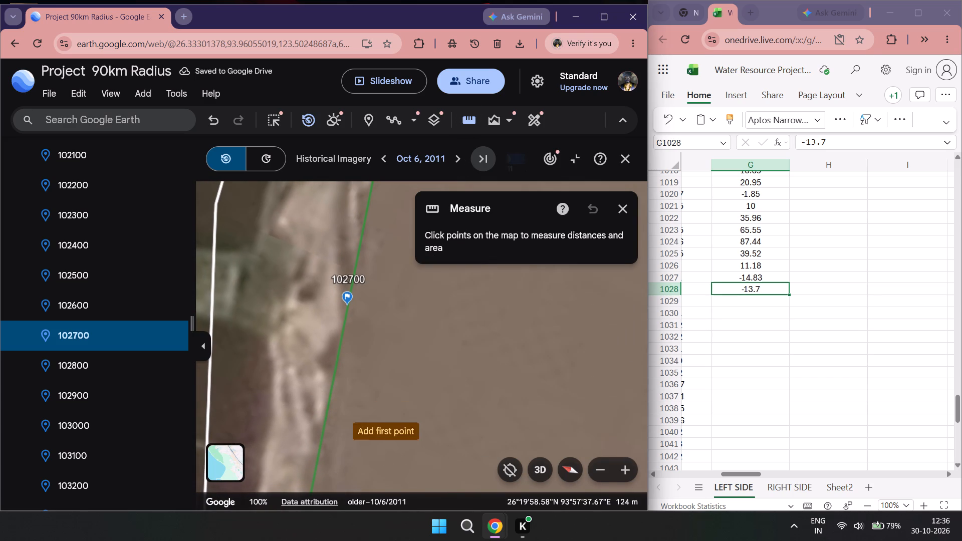
pyautogui.click(347, 306)
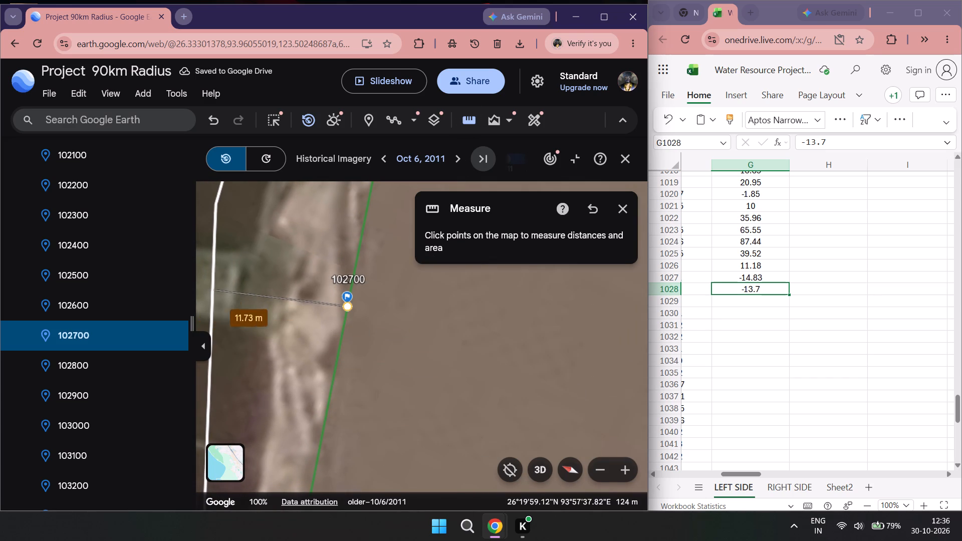
pyautogui.doubleClick(735, 305)
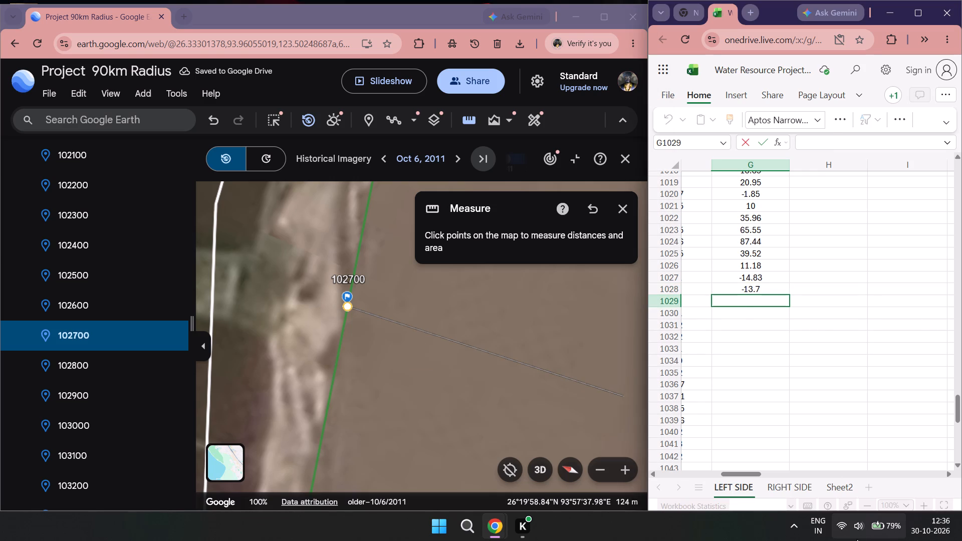
pyautogui.write('-11.')
pyautogui.write('73')
# Measure the distance from the green line to the white line at placemark 102800 and enter -8.44 in cell G1030.
pyautogui.doubleClick(68, 366)
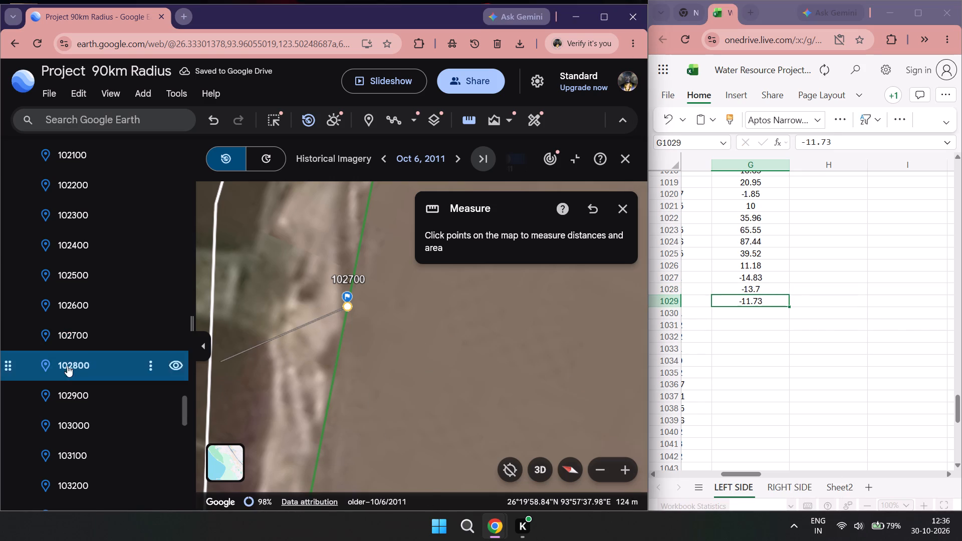
pyautogui.moveTo(364, 419); pyautogui.dragTo(465, 406)
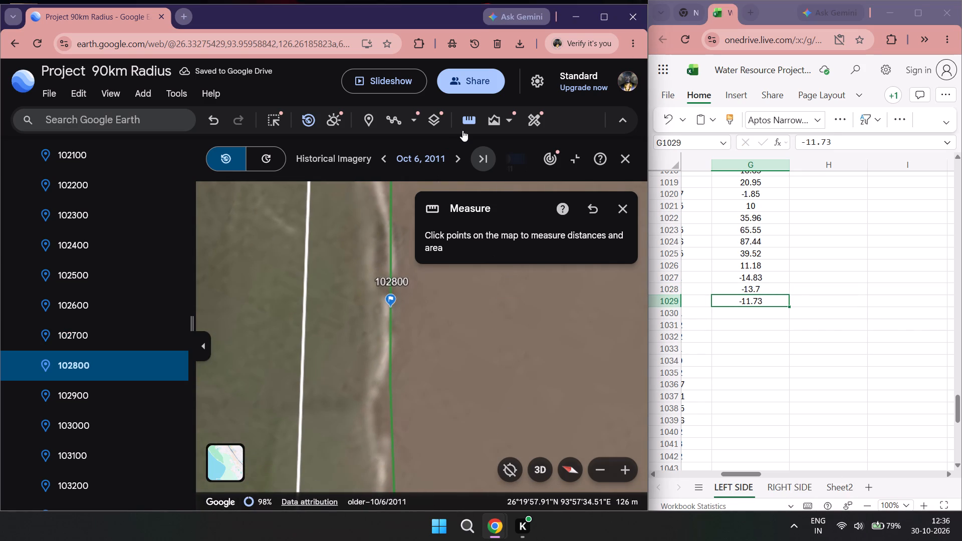
pyautogui.doubleClick(464, 123)
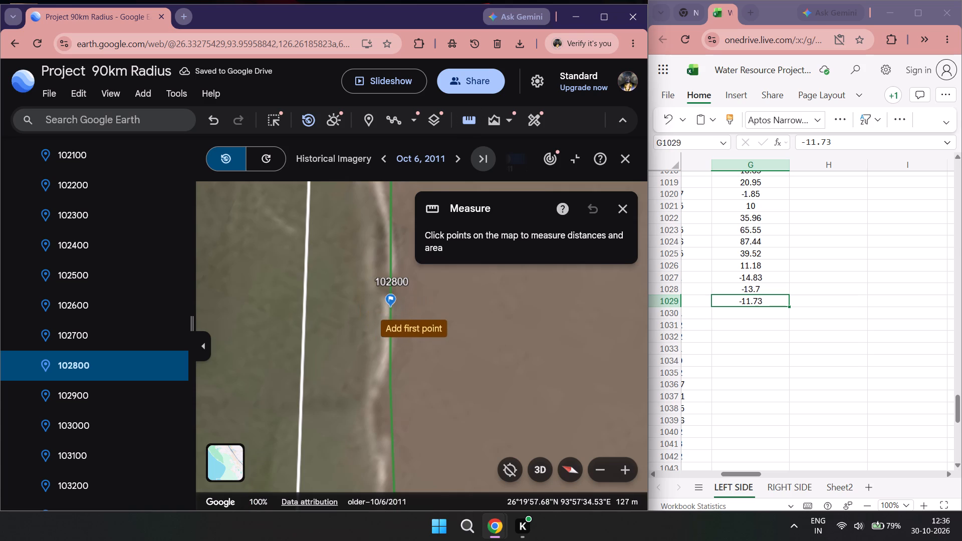
pyautogui.click(391, 310)
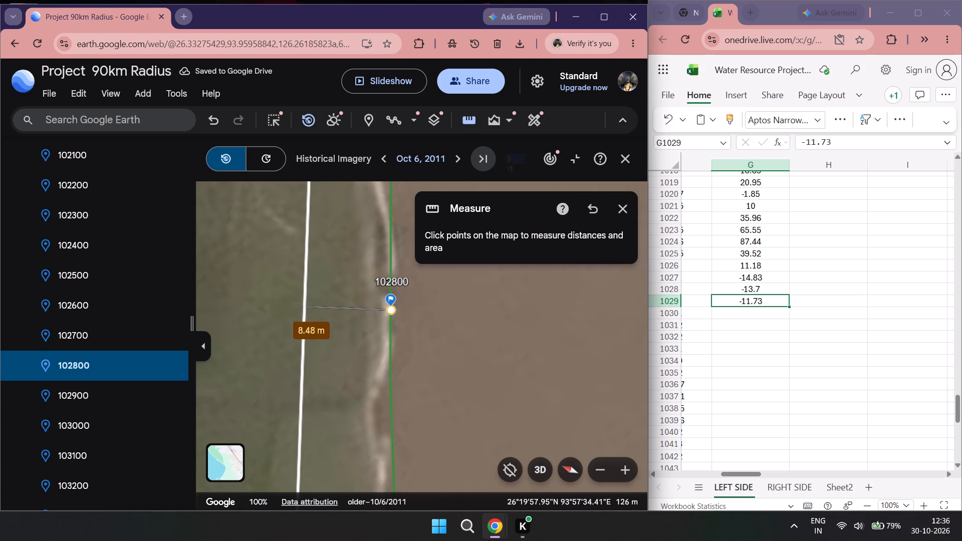
pyautogui.doubleClick(762, 309)
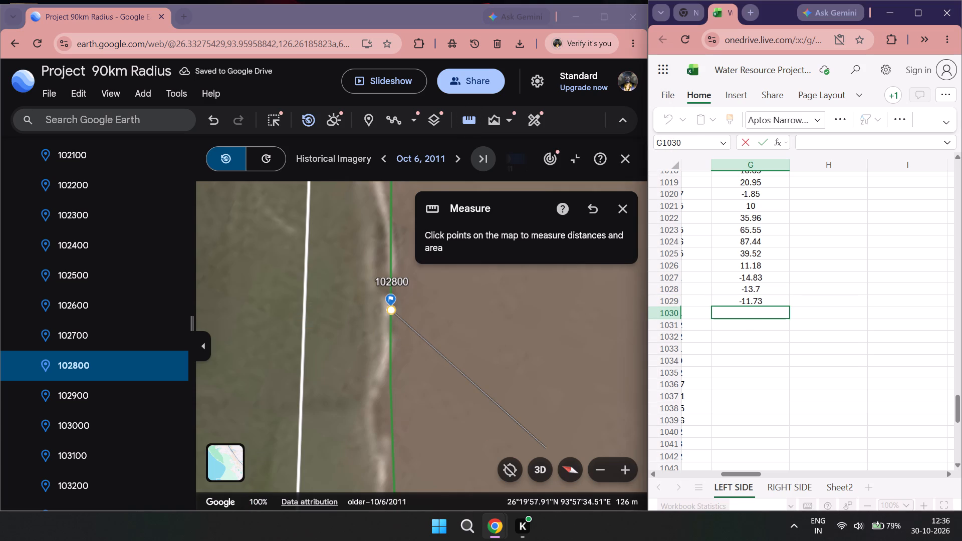
pyautogui.write('-8.44')
# Measure the distance from the green line to the white line at placemark 102900 and enter -4.91 in cell G1031.
pyautogui.doubleClick(81, 381)
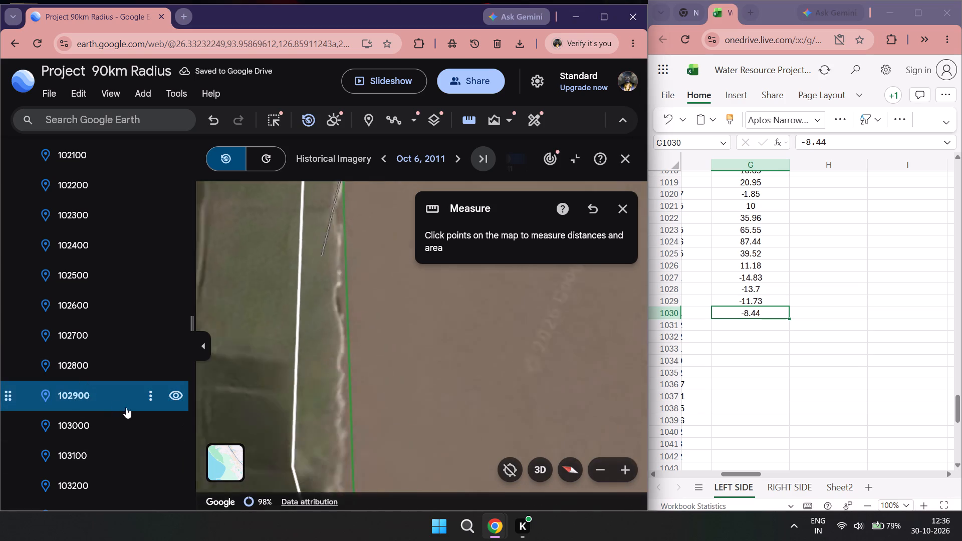
pyautogui.doubleClick(469, 114)
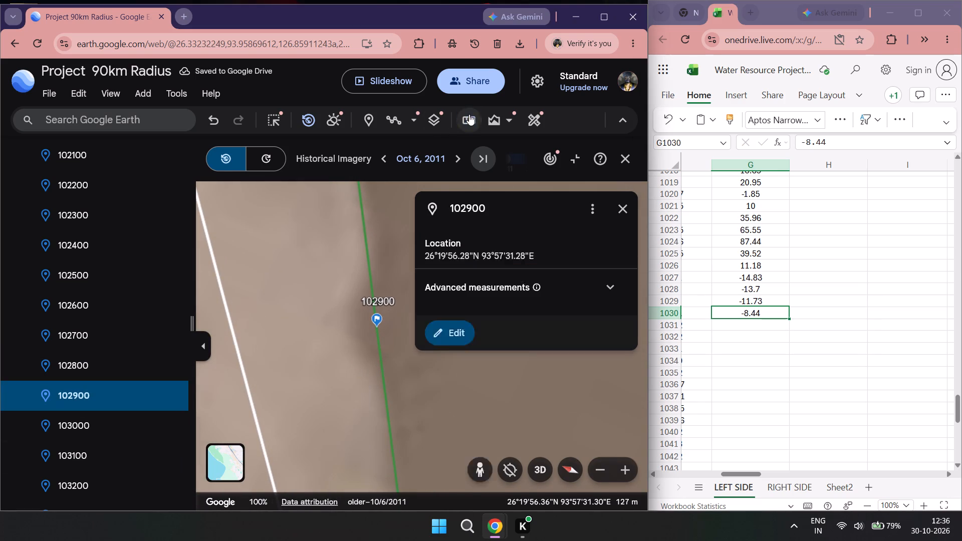
pyautogui.click(377, 329)
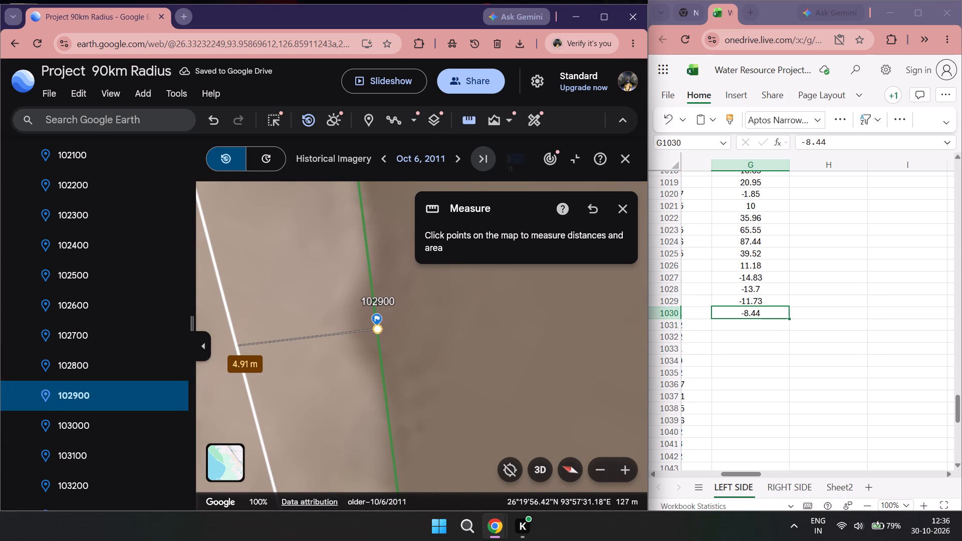
pyautogui.doubleClick(734, 323)
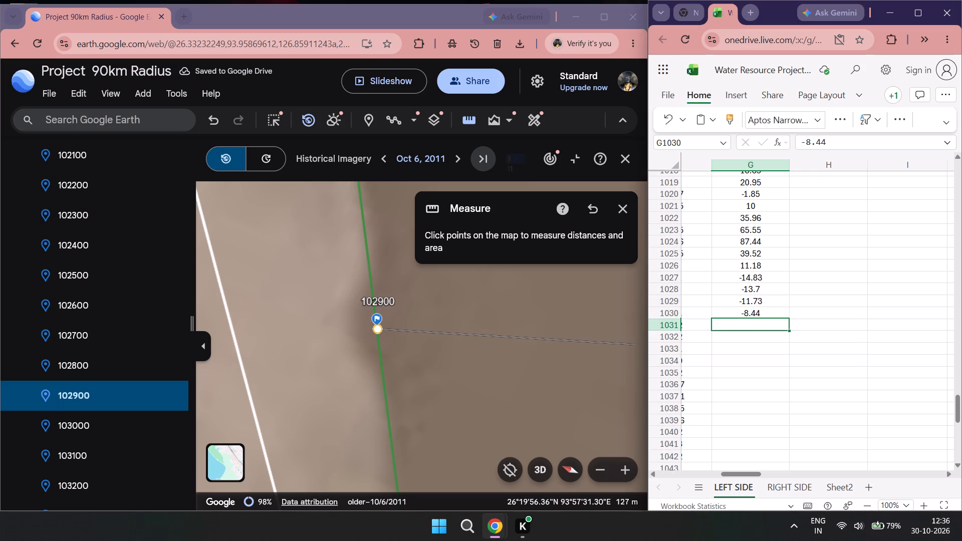
pyautogui.write('-4.')
pyautogui.write('91')
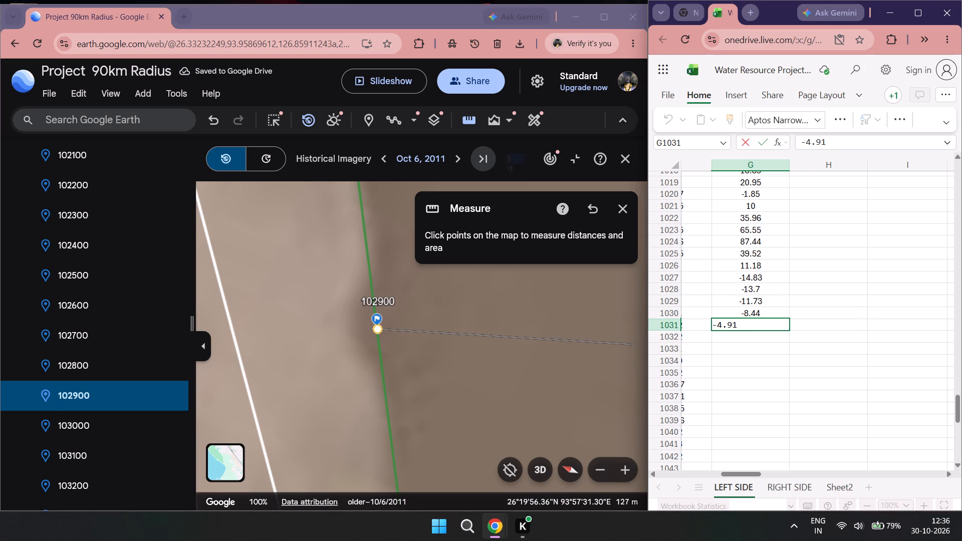
# Measure the distance from the green line to the white line at placemark 103000 and enter -17,19 in cell G1032.
pyautogui.doubleClick(85, 428)
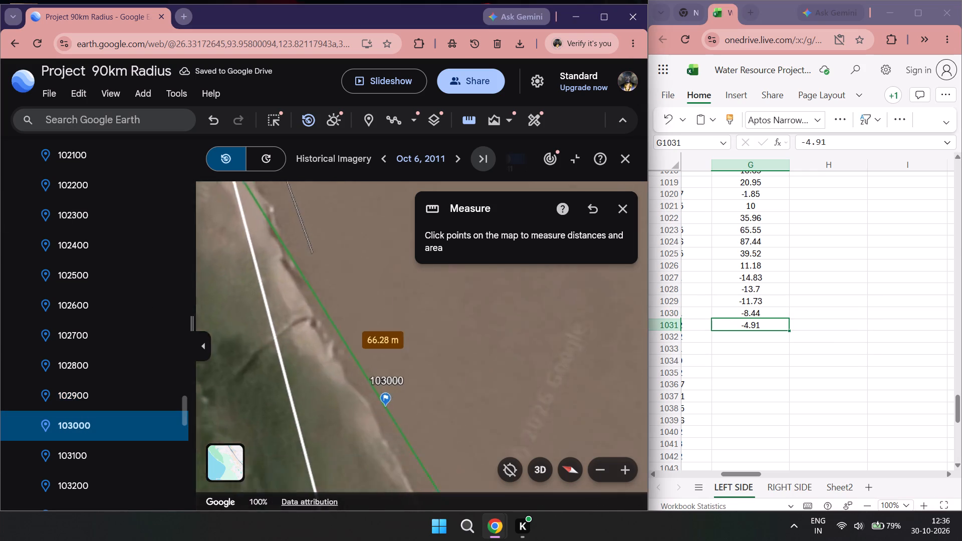
pyautogui.scroll(-2, 343, 323)
pyautogui.doubleClick(466, 113)
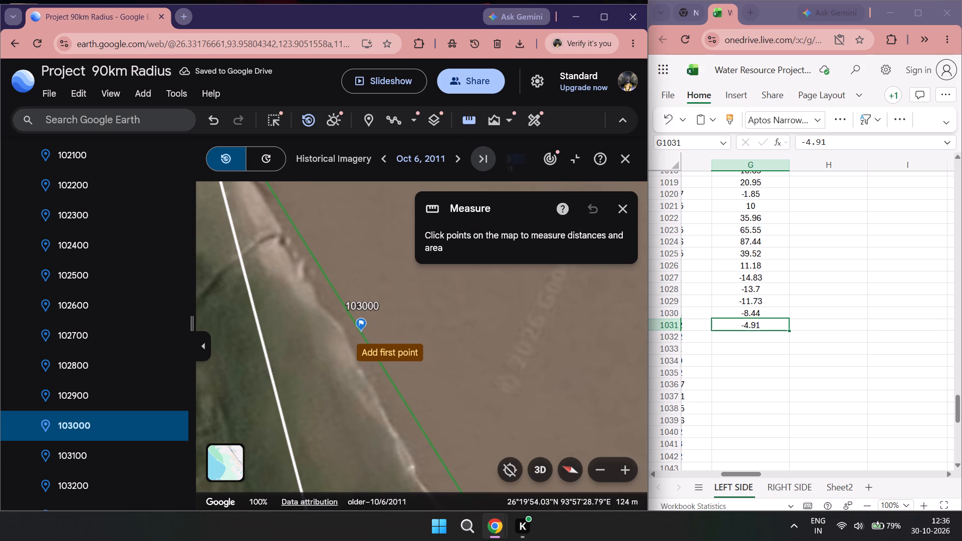
pyautogui.click(364, 332)
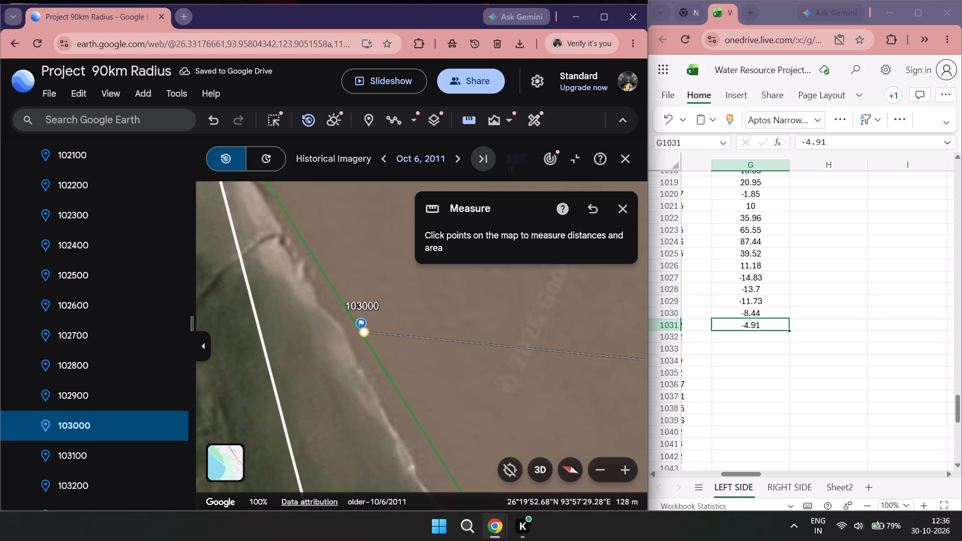
pyautogui.doubleClick(768, 336)
pyautogui.press('1')
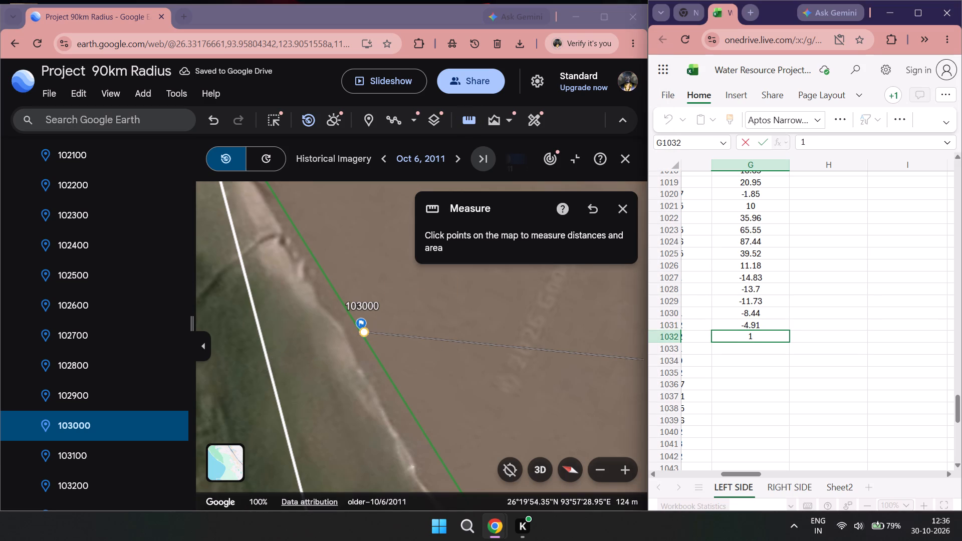
pyautogui.write('7.19')
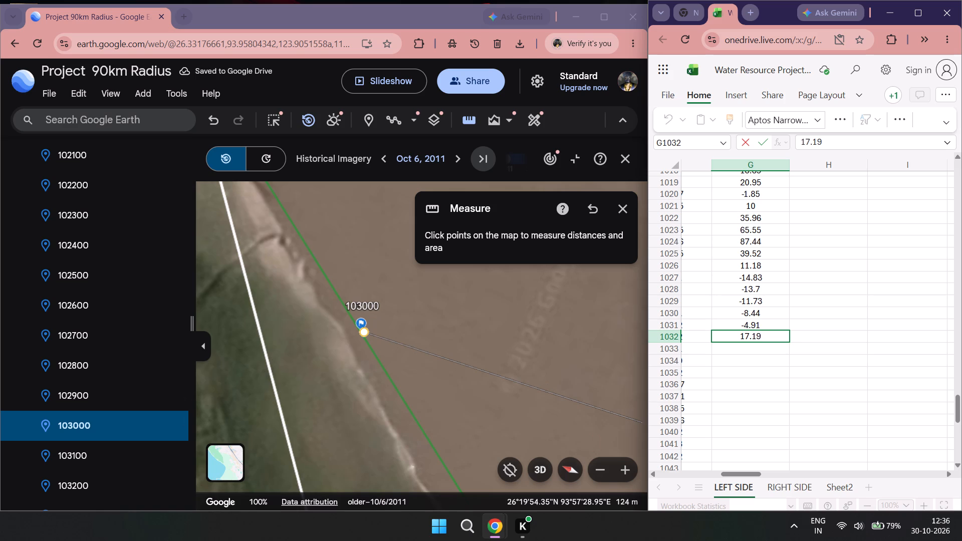
pyautogui.press('BackSpace')
pyautogui.press('BackSpace')
pyautogui.press('BackSpace')
pyautogui.press('BackSpace')
pyautogui.press('BackSpace')
pyautogui.press('BackSpace')
pyautogui.press('BackSpace')
pyautogui.press('BackSpace')
pyautogui.press('BackSpace')
pyautogui.press('BackSpace')
pyautogui.press('BackSpace')
pyautogui.press('BackSpace')
pyautogui.write('-17,19')
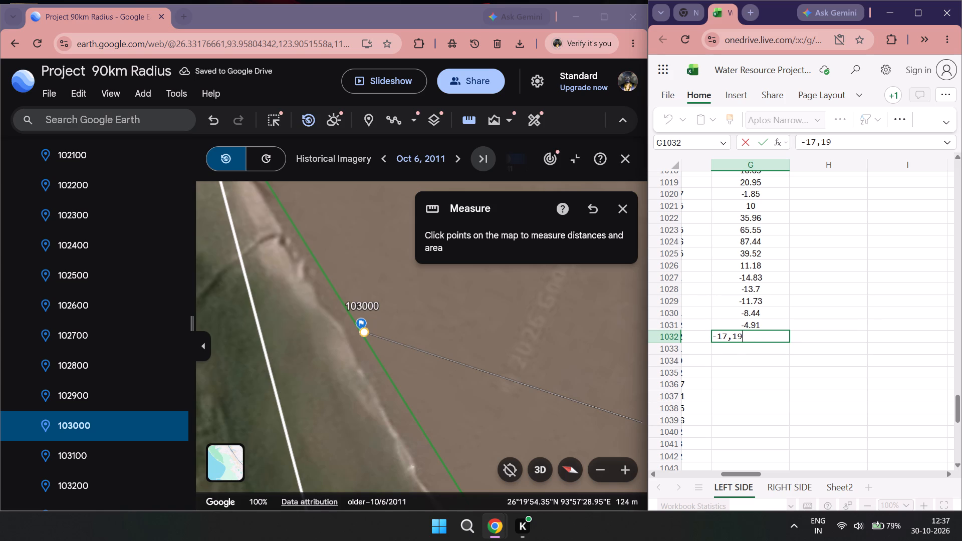
# Measure the distance from the green line to the white line at placemark 103100 and enter -13.19 in cell G1033.
pyautogui.doubleClick(93, 448)
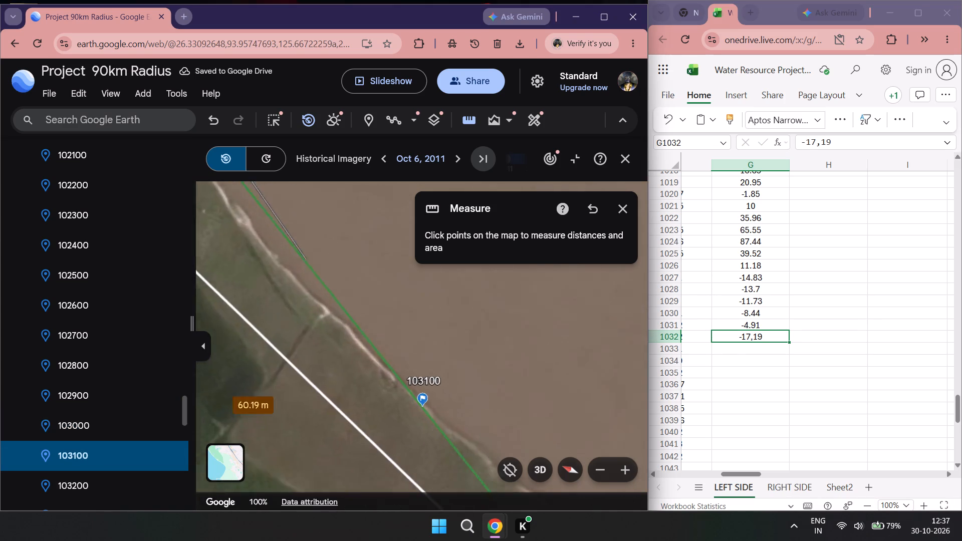
pyautogui.scroll(-1, 275, 380)
pyautogui.doubleClick(479, 120)
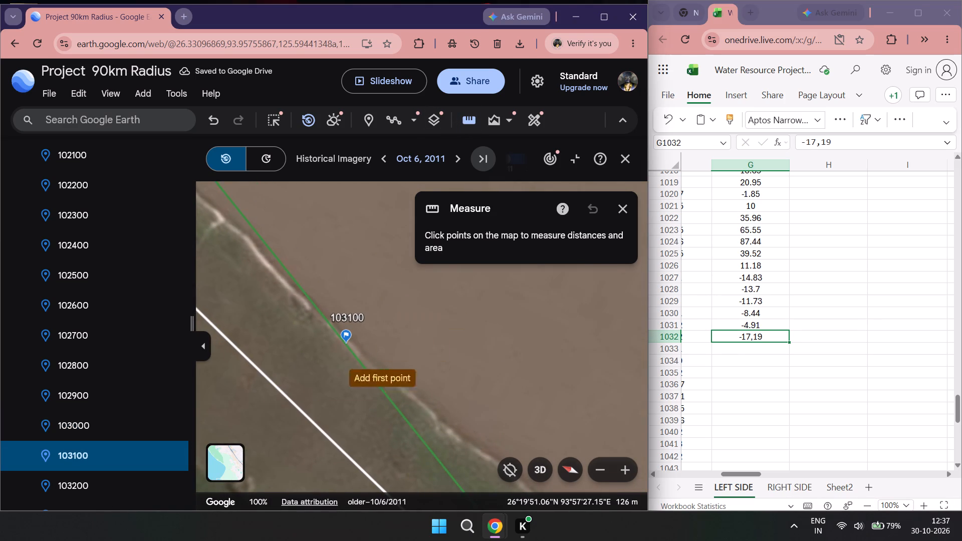
pyautogui.click(347, 348)
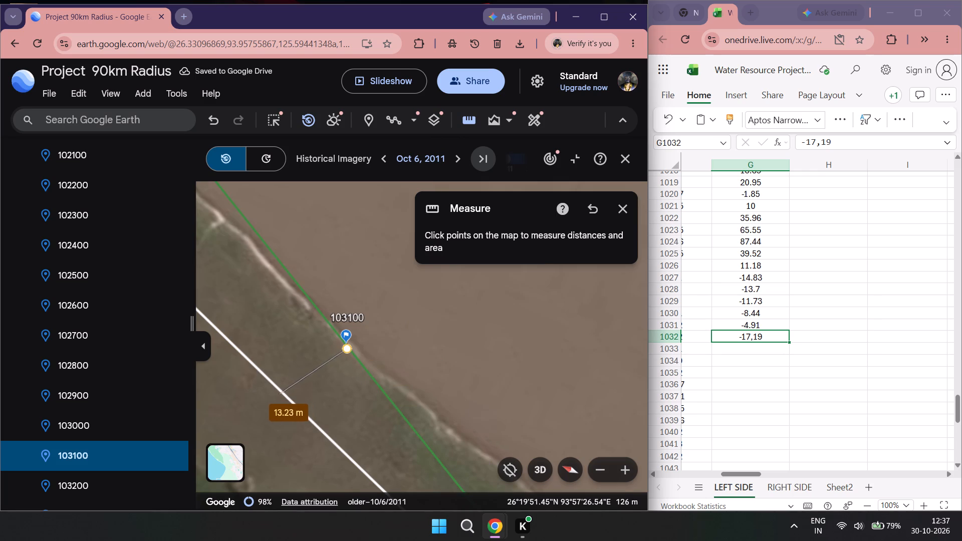
pyautogui.doubleClick(745, 347)
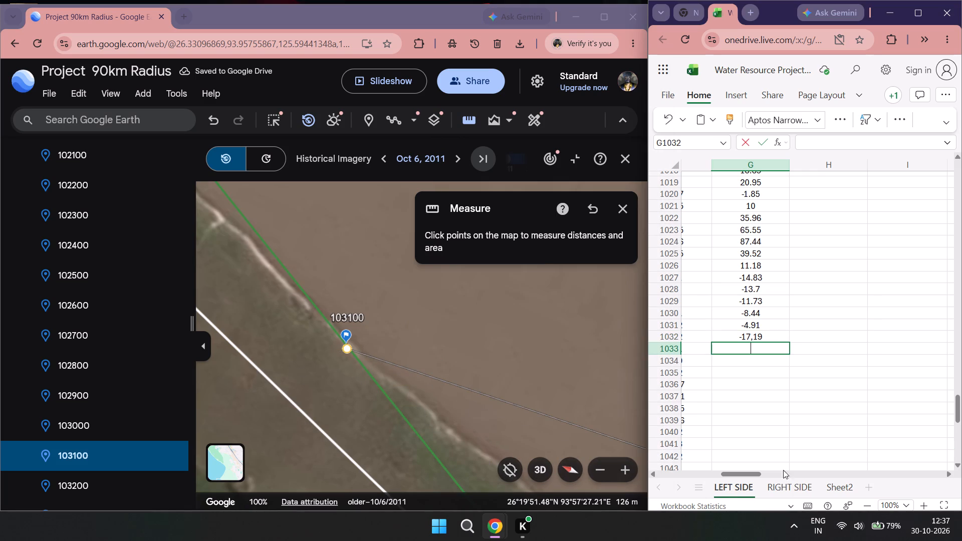
pyautogui.write('-13.19')
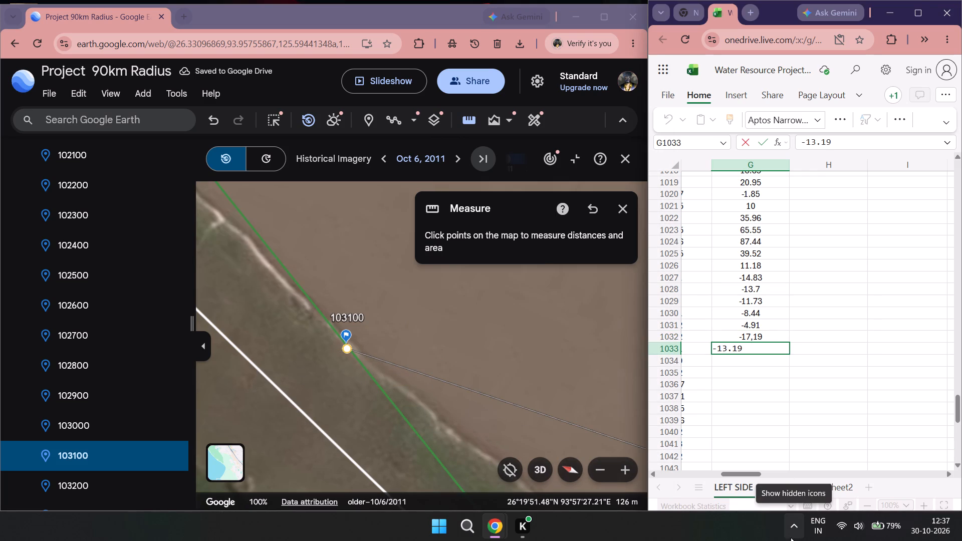
# Measure the distance from the green line to the white line at placemark 103200 and enter -15.69 in cell G1034.
pyautogui.scroll(-5, 57, 449)
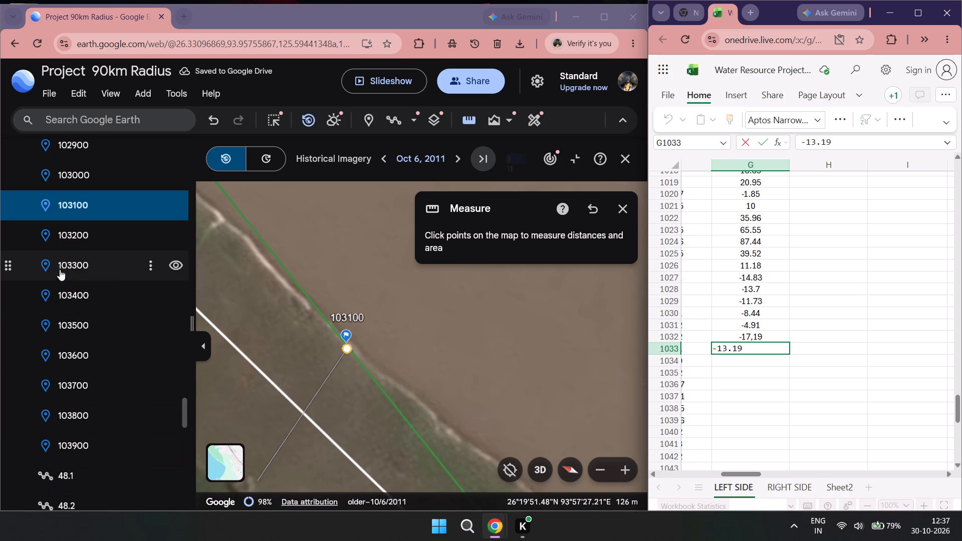
pyautogui.doubleClick(71, 242)
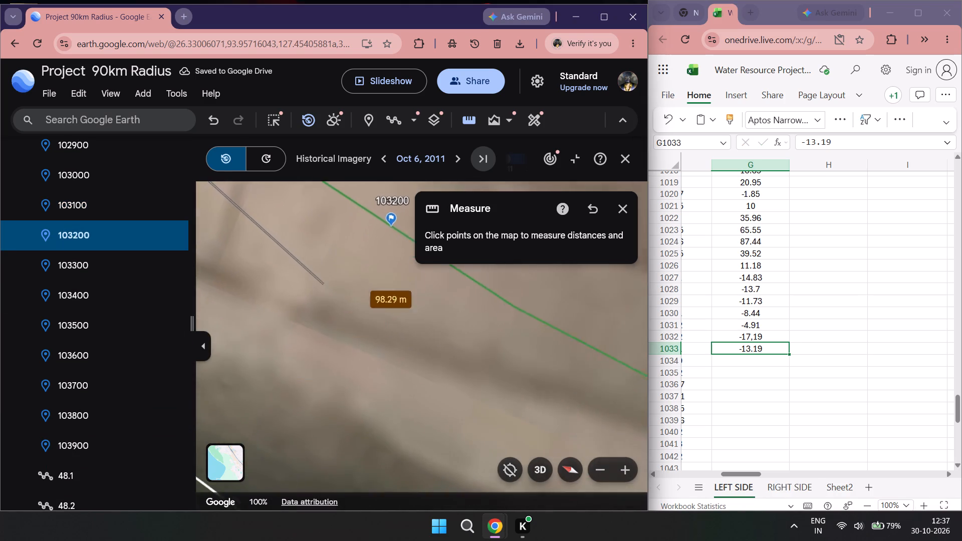
pyautogui.scroll(-3, 325, 313)
pyautogui.doubleClick(464, 119)
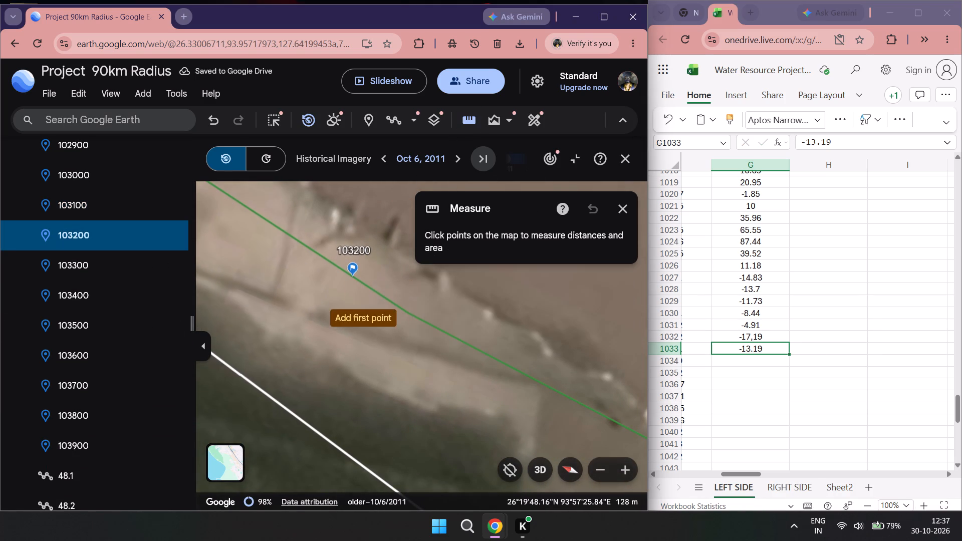
pyautogui.click(354, 282)
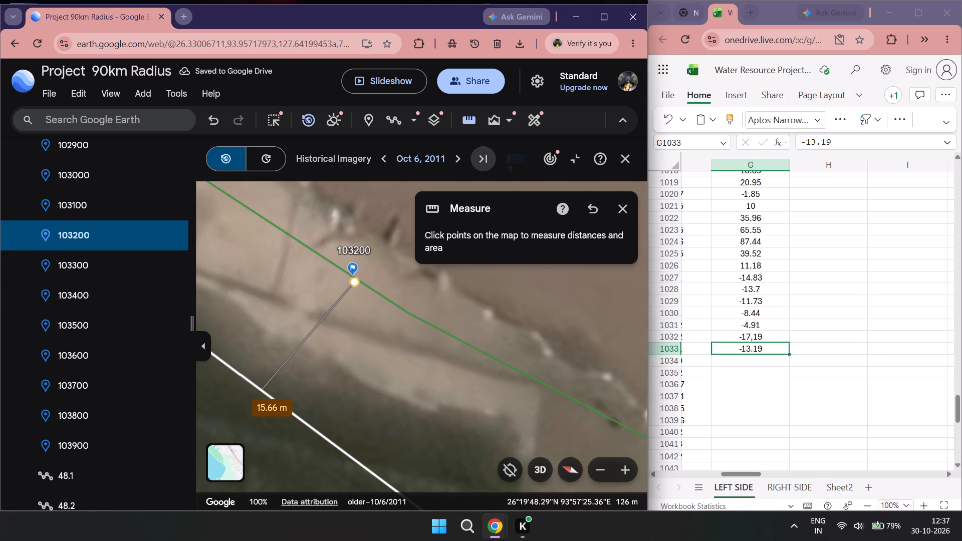
pyautogui.doubleClick(741, 360)
pyautogui.write('-15.')
pyautogui.write('69')
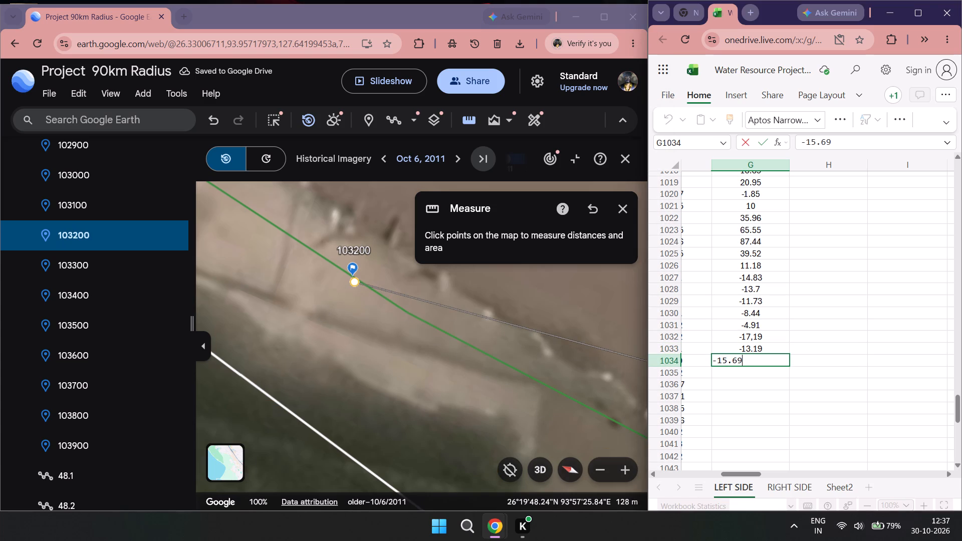
# Measure the distance from the green line to the white line at placemark 103300 and enter -36.34 in cell G1035.
pyautogui.doubleClick(114, 265)
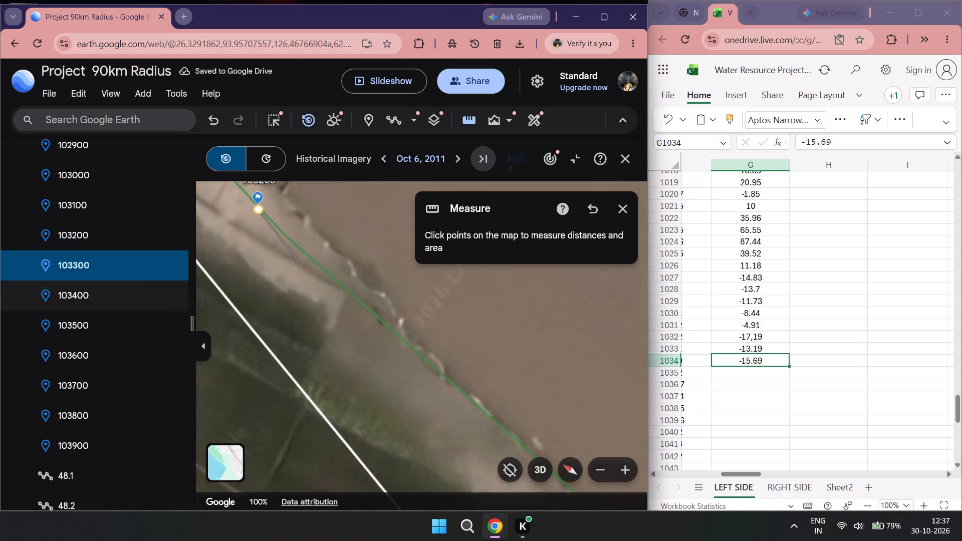
pyautogui.scroll(-1, 386, 323)
pyautogui.doubleClick(475, 122)
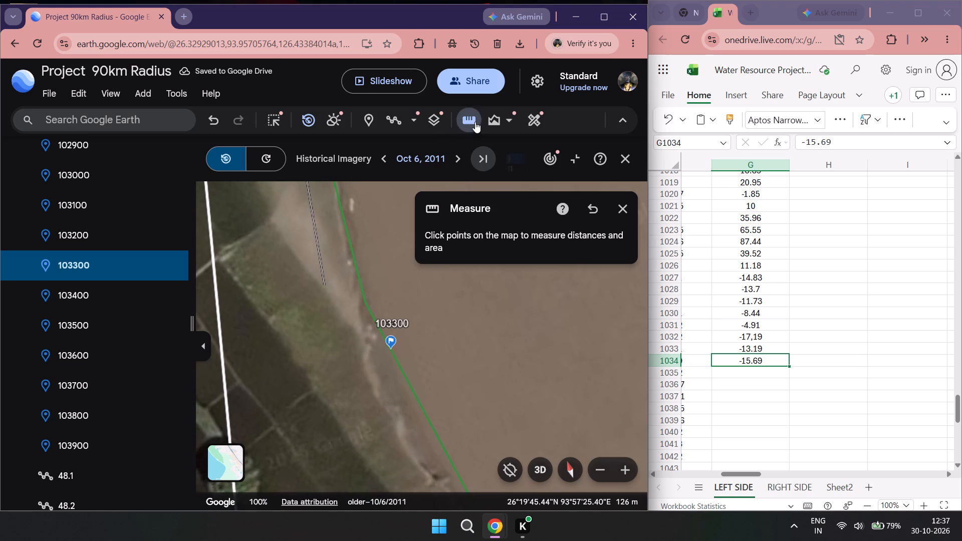
pyautogui.click(392, 354)
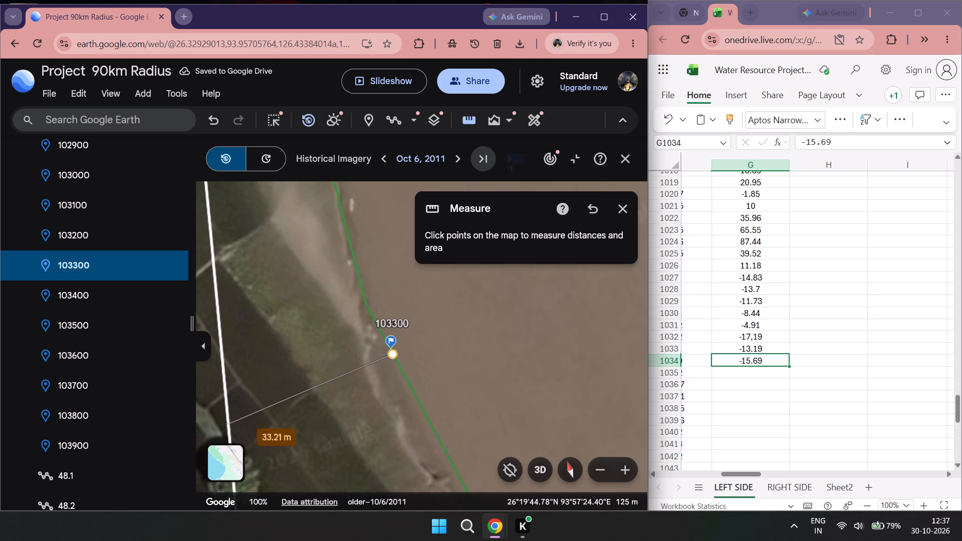
pyautogui.doubleClick(745, 380)
pyautogui.doubleClick(746, 375)
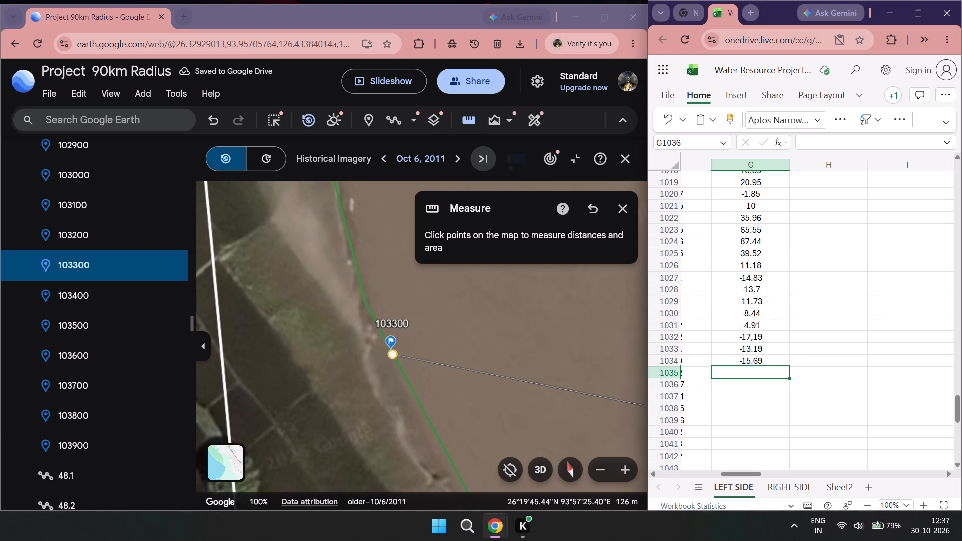
pyautogui.write('-36,')
pyautogui.press('BackSpace')
pyautogui.write('.34')
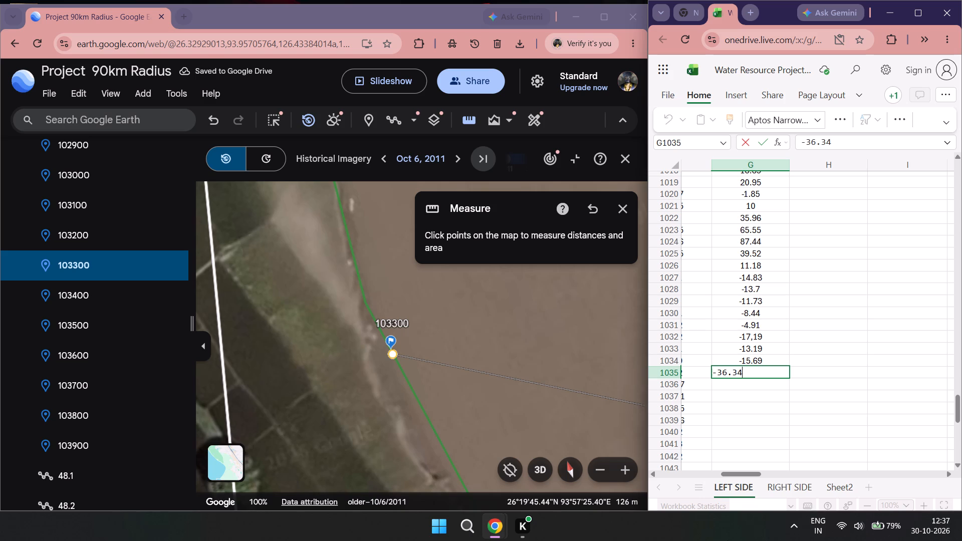
# Measure the distance from the green line to the white line at placemark 103400 and enter -64.77 in cell G1036.
pyautogui.doubleClick(98, 298)
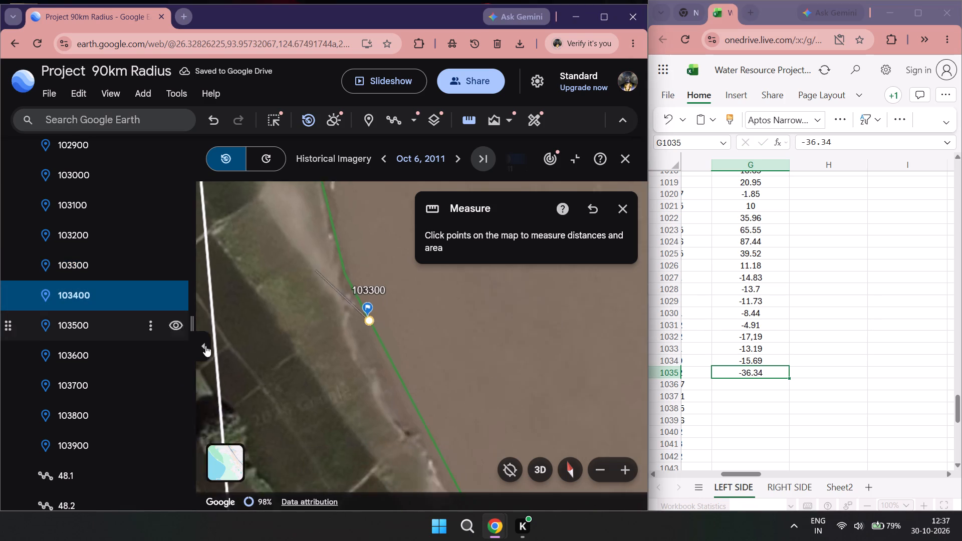
pyautogui.scroll(-4, 353, 417)
pyautogui.moveTo(285, 415); pyautogui.dragTo(297, 350)
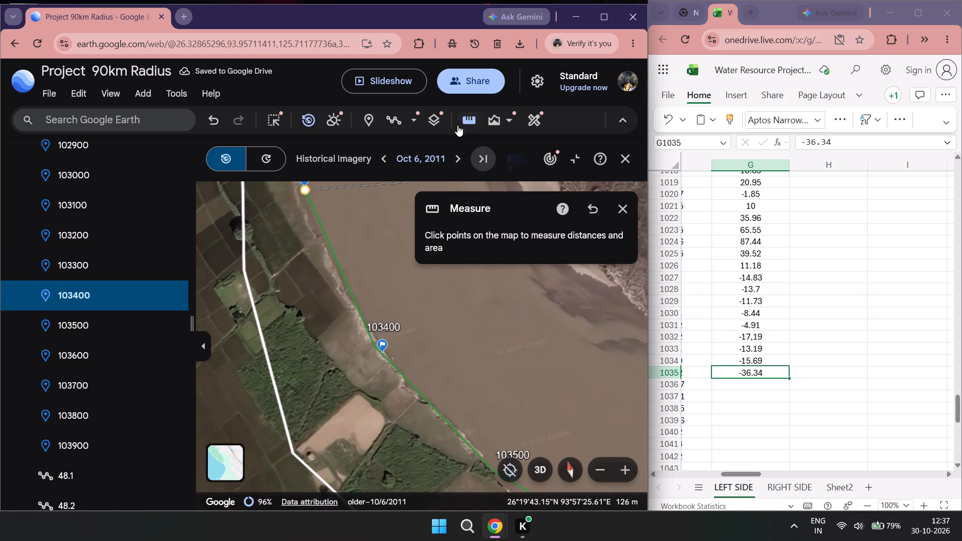
pyautogui.doubleClick(462, 122)
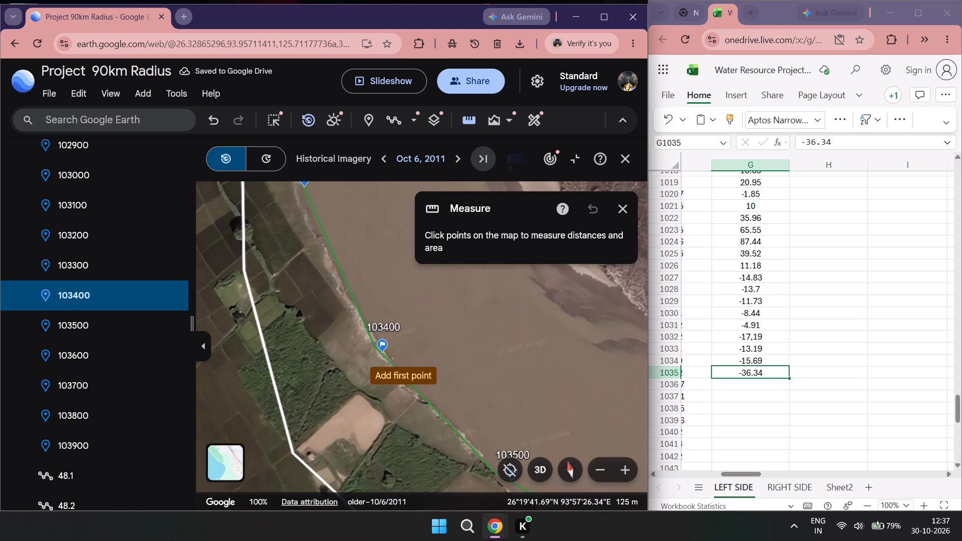
pyautogui.click(384, 356)
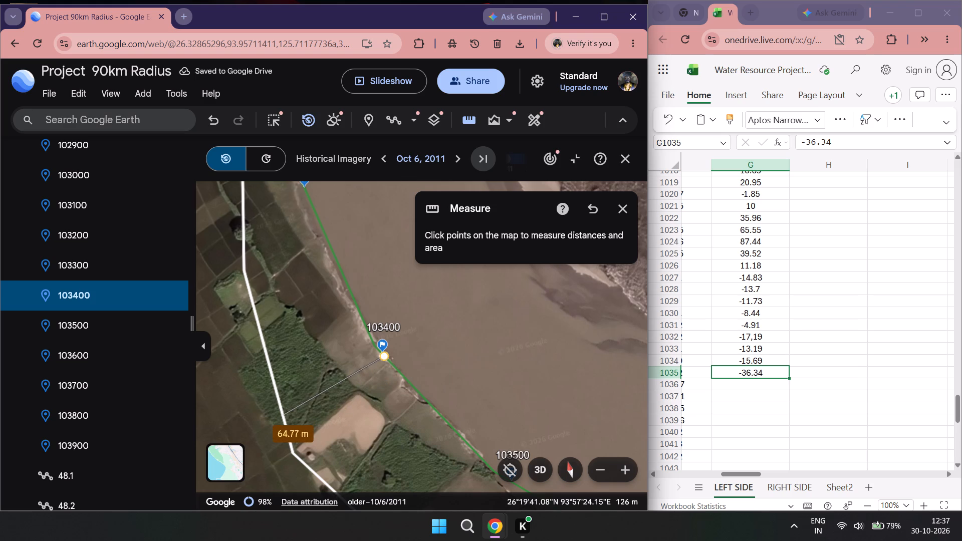
pyautogui.doubleClick(764, 385)
pyautogui.press('-')
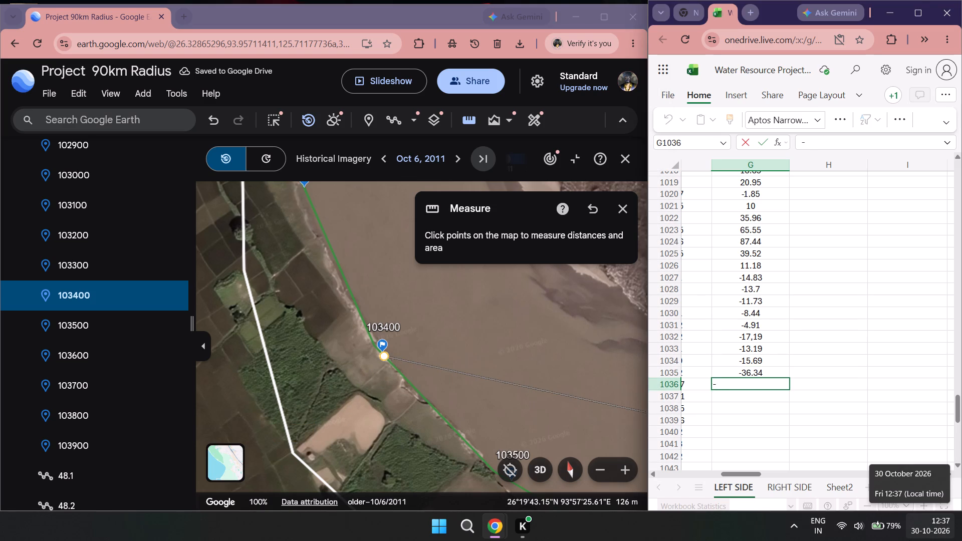
pyautogui.write('64')
pyautogui.write('.77')
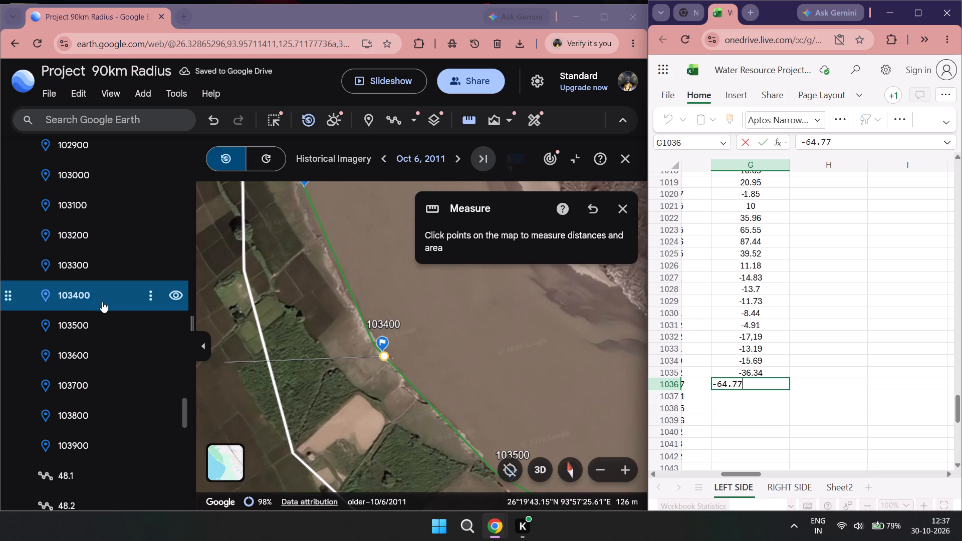
# Measure the distance from the green line to the white line at placemark 103500 and enter -70.69 in cell G1037.
pyautogui.doubleClick(89, 325)
pyautogui.scroll(-1, 357, 442)
pyautogui.moveTo(348, 436); pyautogui.dragTo(316, 350)
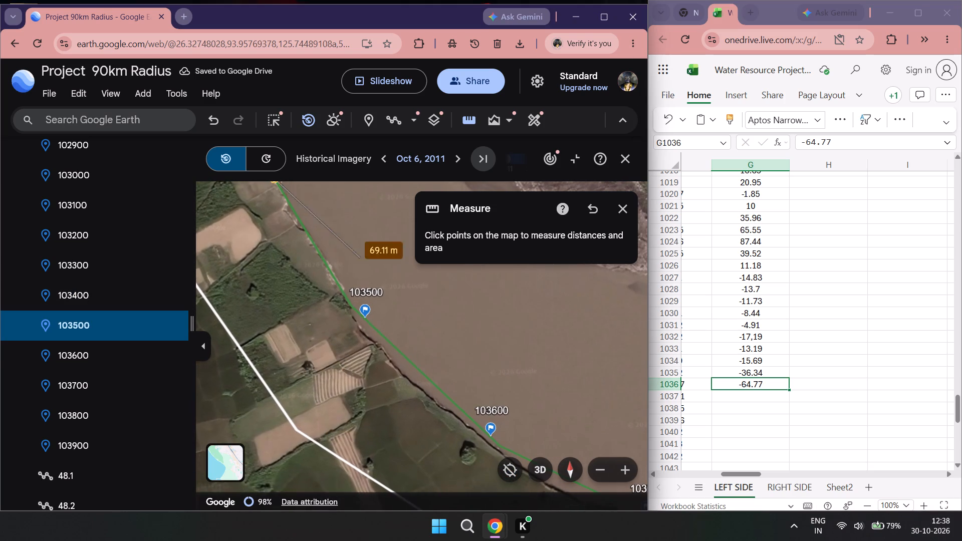
pyautogui.doubleClick(467, 126)
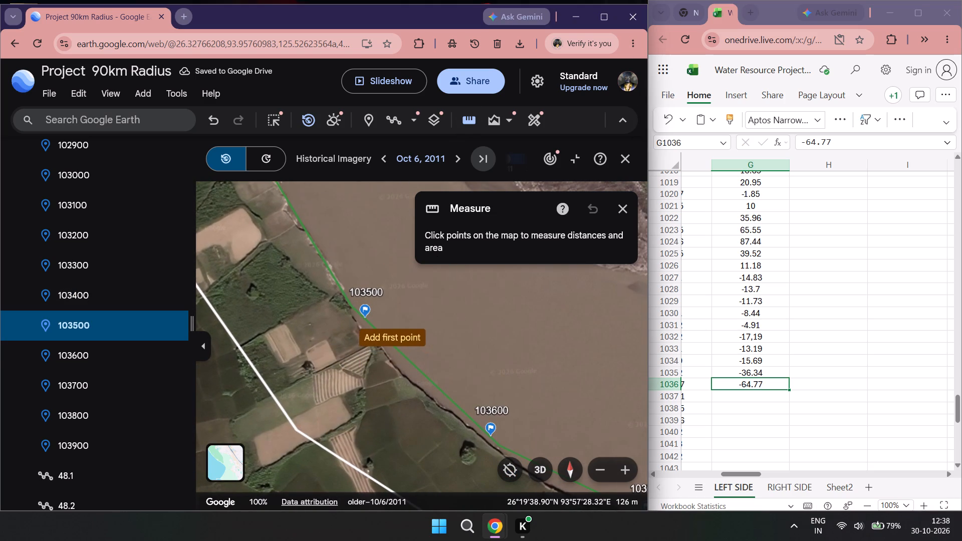
pyautogui.click(368, 319)
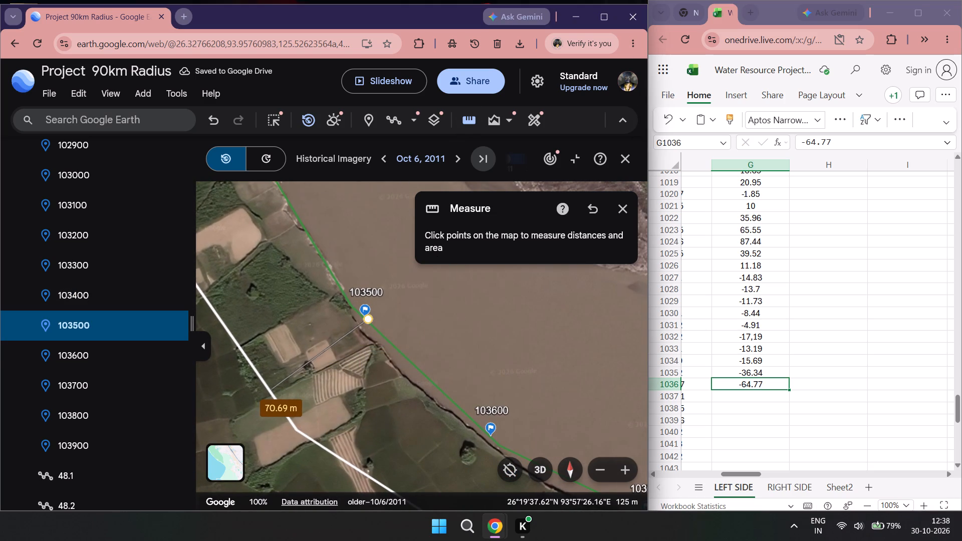
pyautogui.doubleClick(758, 398)
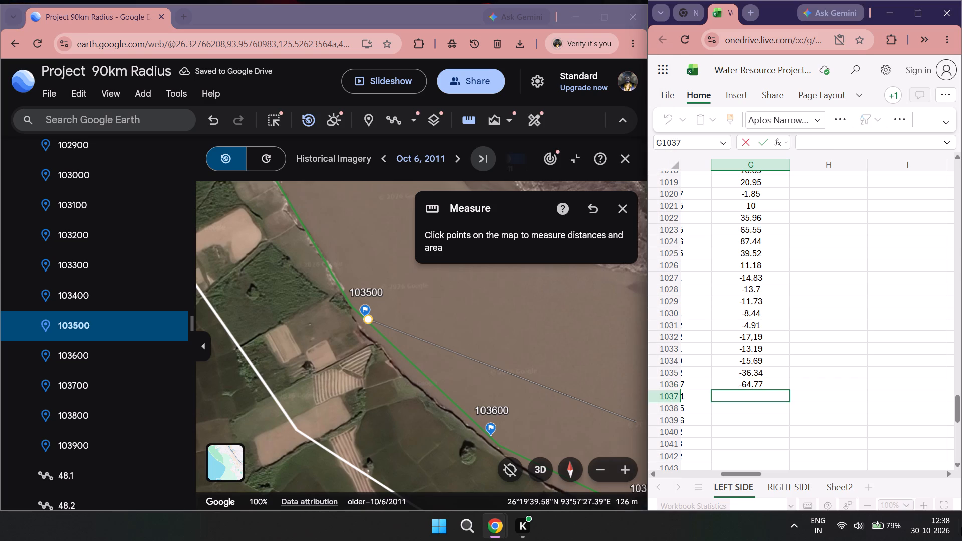
pyautogui.press('-')
pyautogui.write('70.')
pyautogui.write('69')
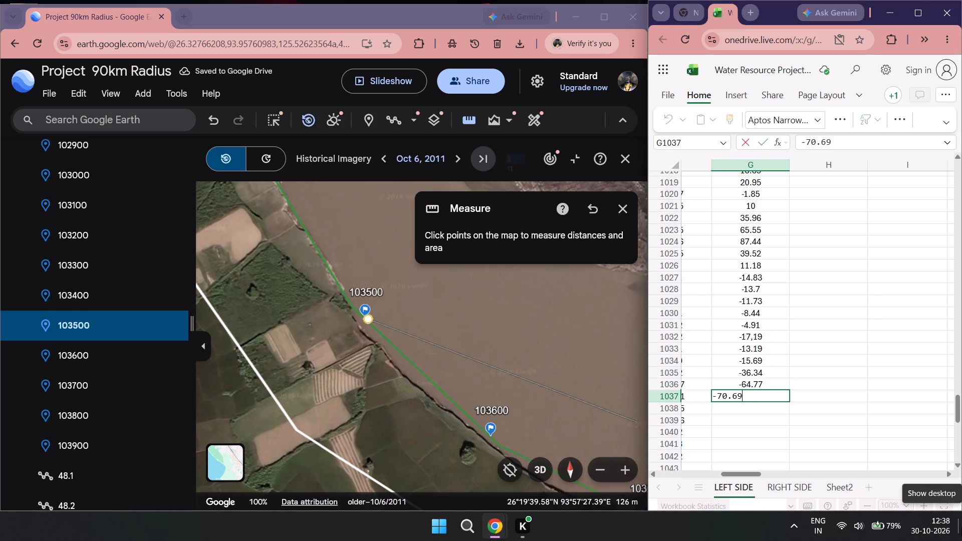
# Measure the distance from the green line to the white line at placemark 103600 and enter -60.07 in cell G1038.
pyautogui.doubleClick(98, 349)
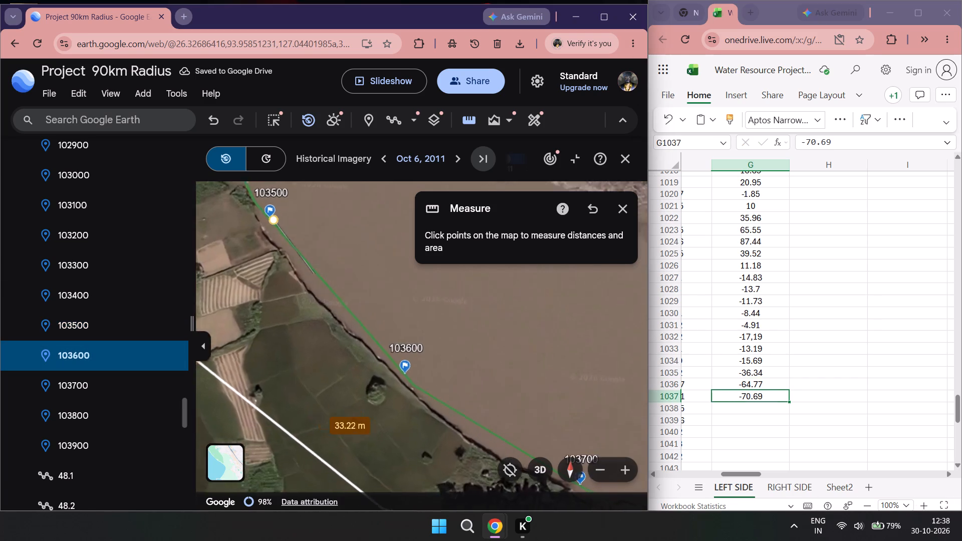
pyautogui.moveTo(335, 401); pyautogui.dragTo(317, 275)
pyautogui.doubleClick(467, 126)
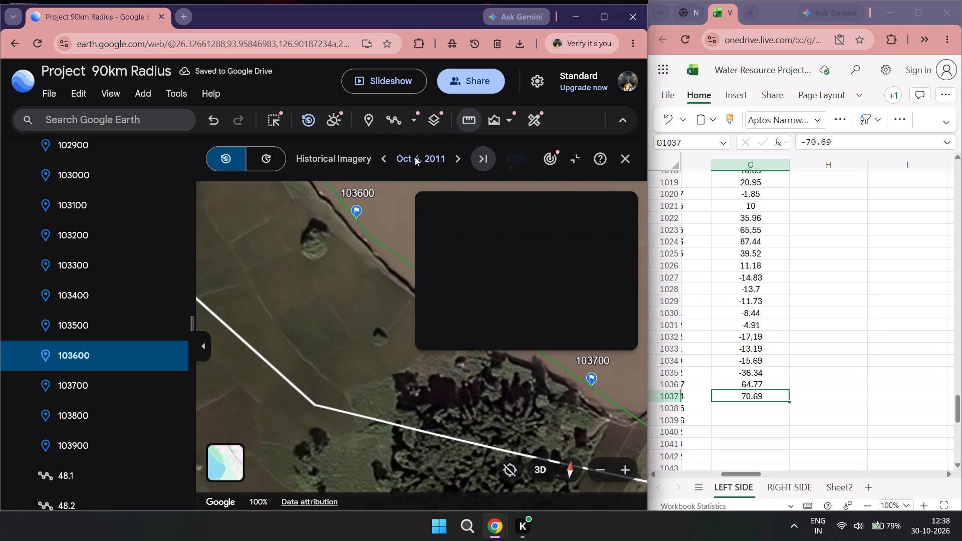
pyautogui.click(357, 217)
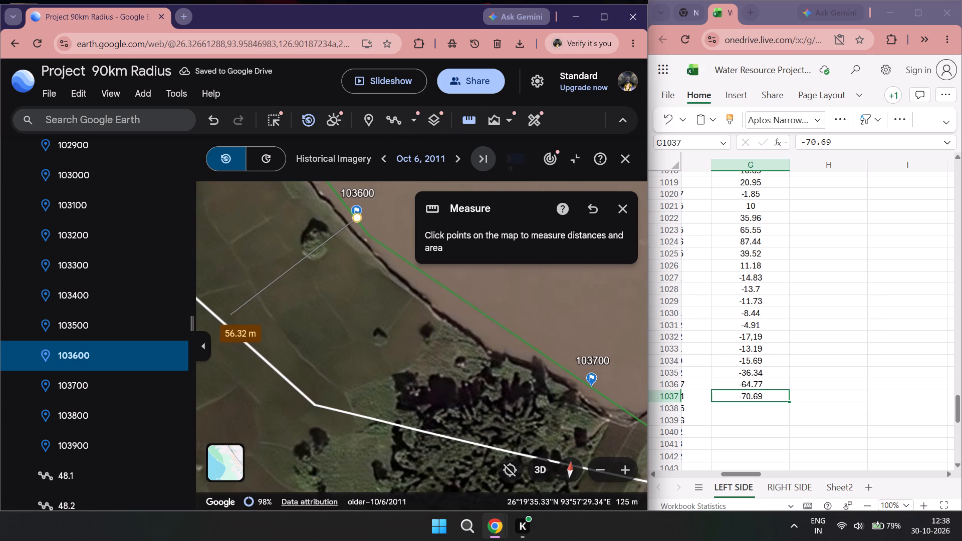
pyautogui.doubleClick(731, 412)
pyautogui.press('-')
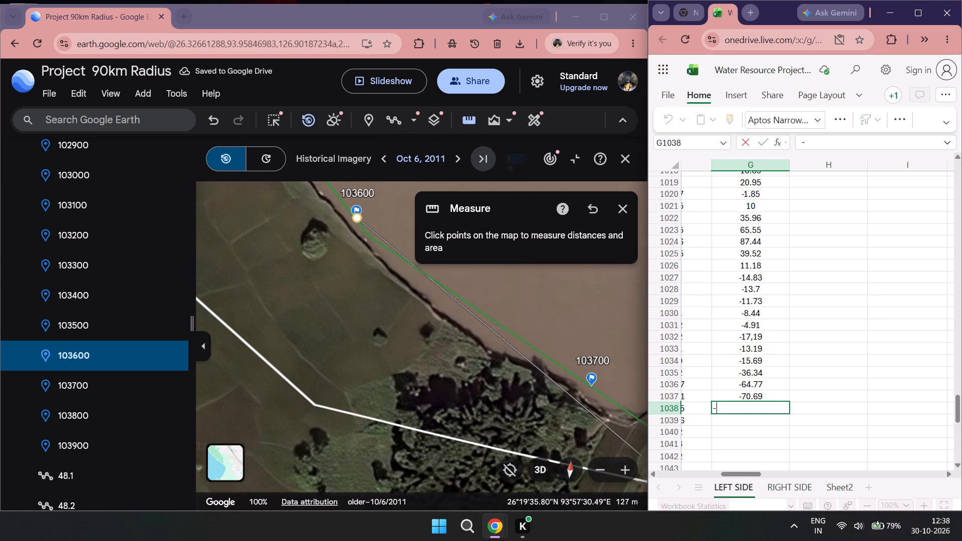
pyautogui.write('60.')
pyautogui.write('07')
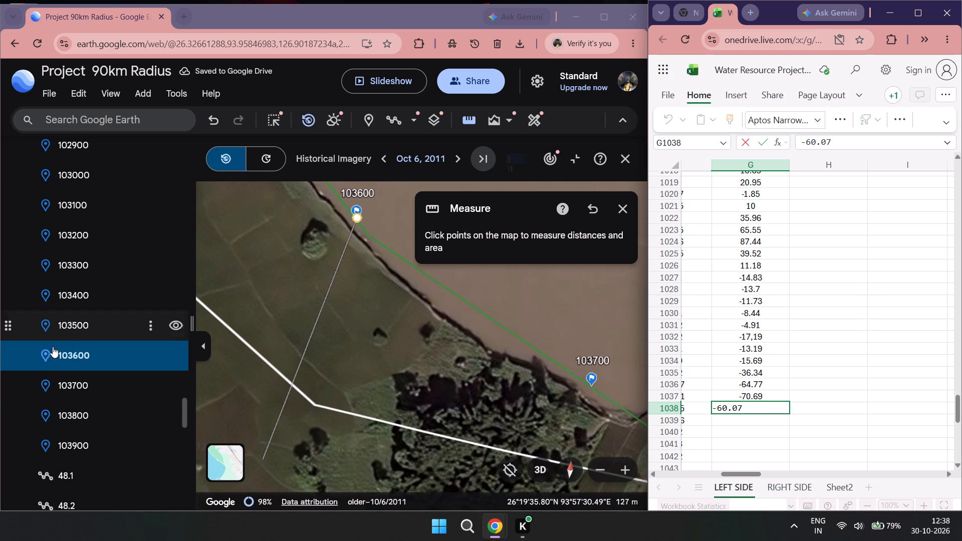
# Measure the distance from the green line to the white line at placemark 103700 and enter -30.78 in cell G1039.
pyautogui.doubleClick(78, 382)
pyautogui.moveTo(399, 362); pyautogui.dragTo(400, 322)
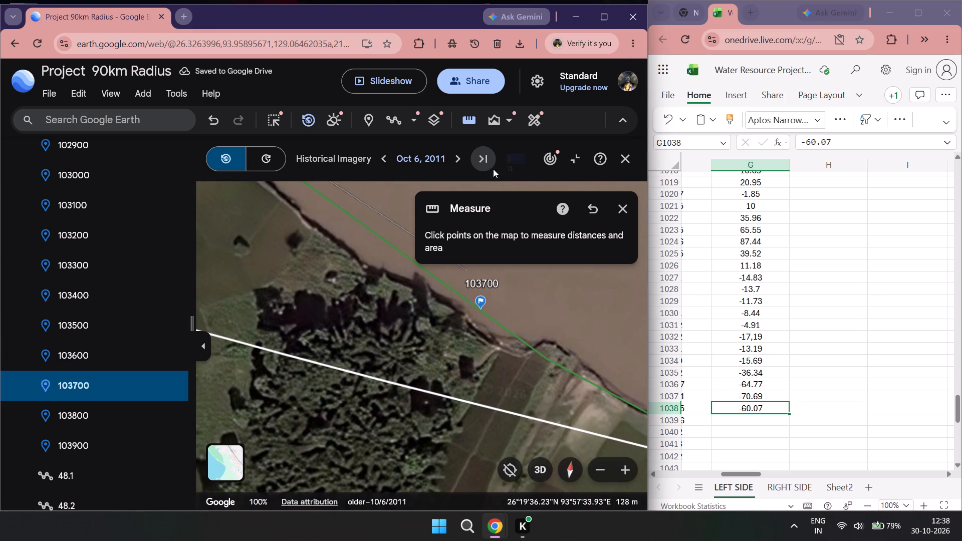
pyautogui.doubleClick(473, 119)
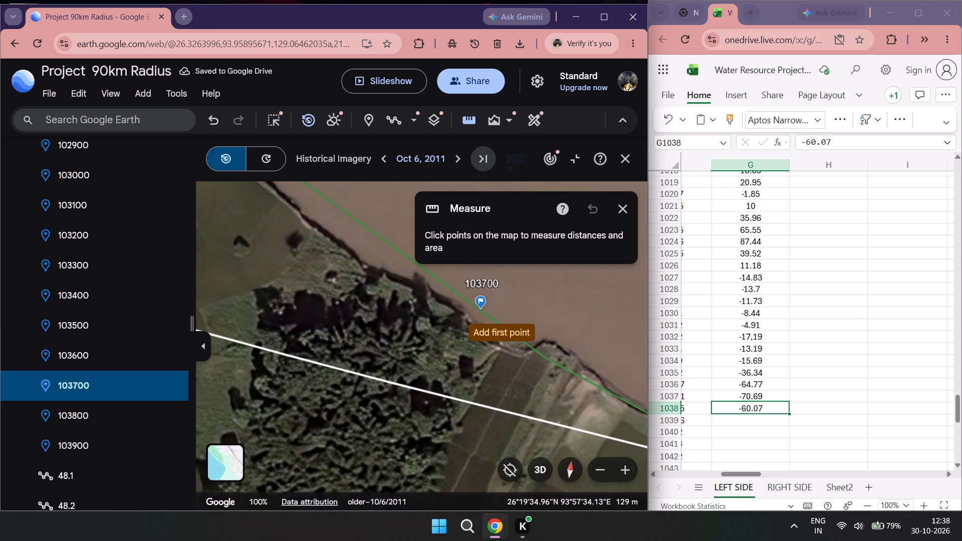
pyautogui.click(480, 309)
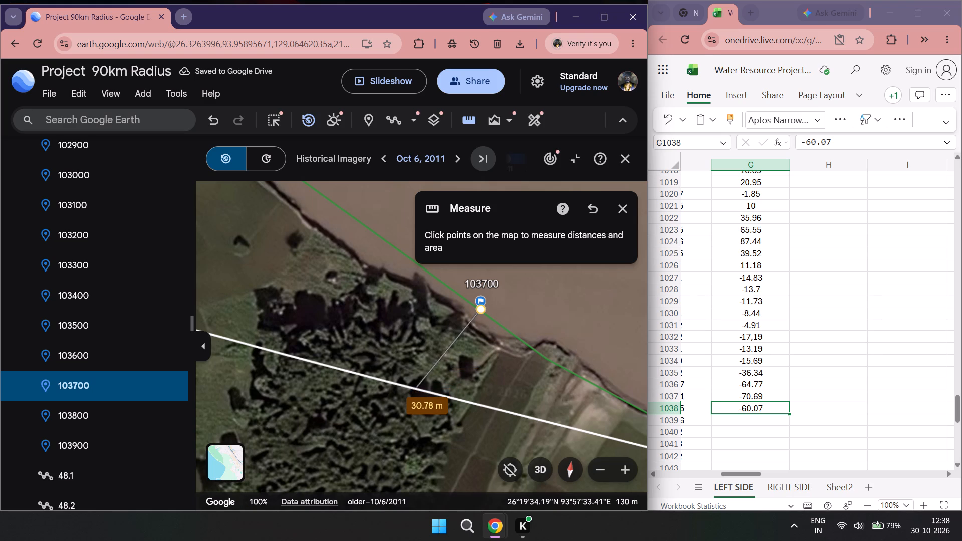
pyautogui.doubleClick(750, 420)
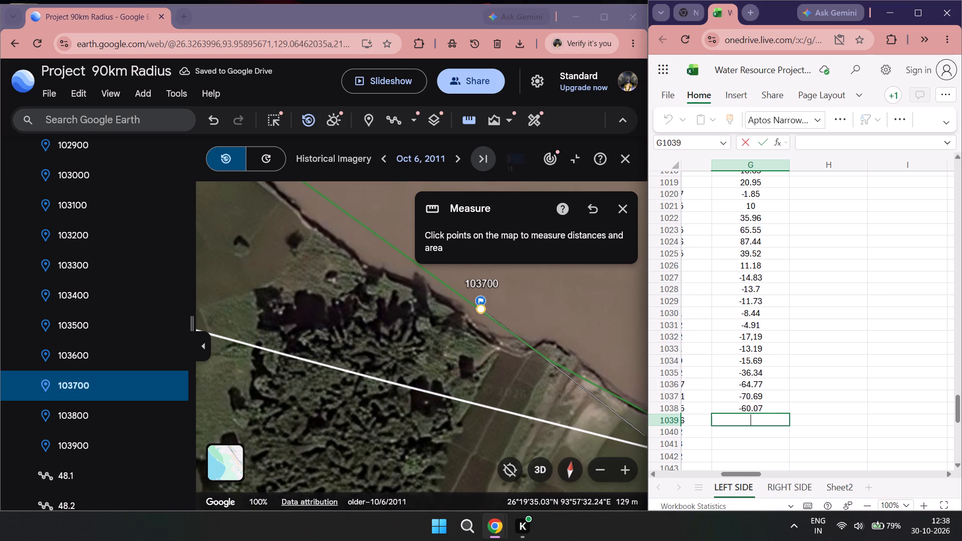
pyautogui.write('-30.78')
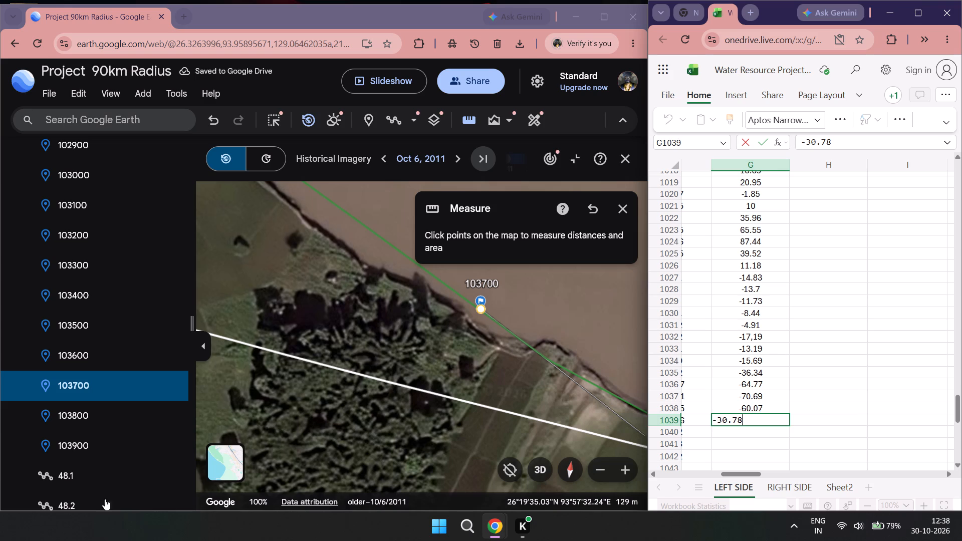
# Measure the distance from the green line to the white line at placemark 103800 and enter -1.39 in cell G1040.
pyautogui.doubleClick(112, 415)
pyautogui.scroll(-1, 426, 371)
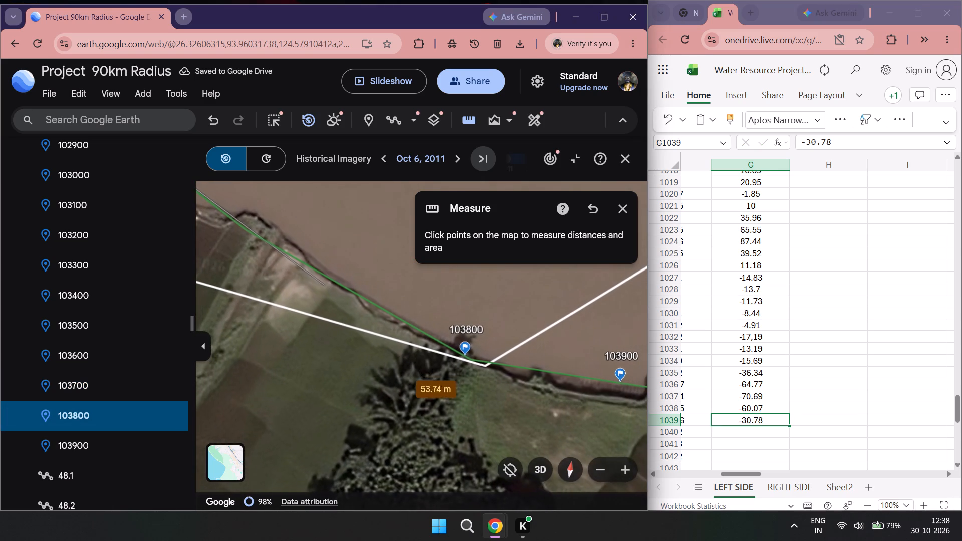
pyautogui.doubleClick(458, 121)
pyautogui.scroll(3, 389, 364)
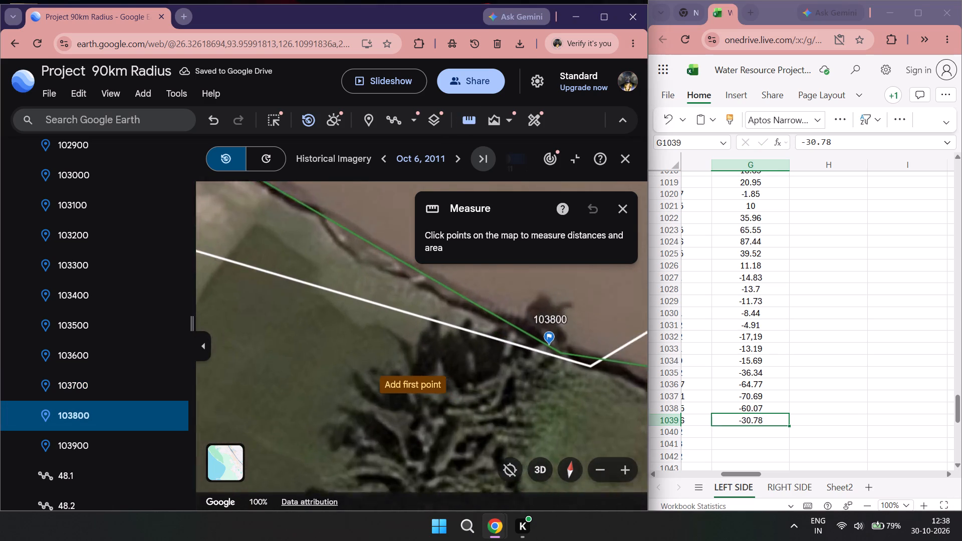
pyautogui.moveTo(477, 366); pyautogui.dragTo(345, 375)
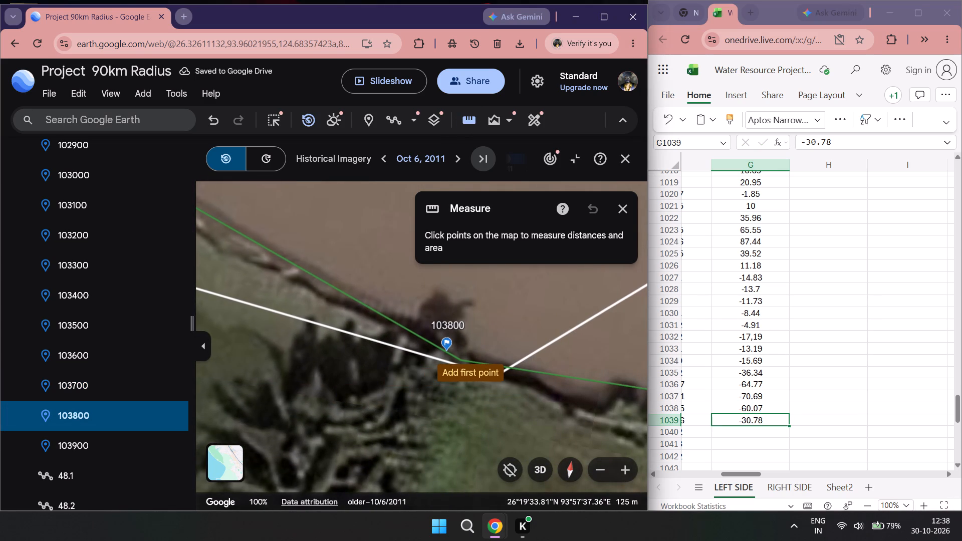
pyautogui.click(447, 354)
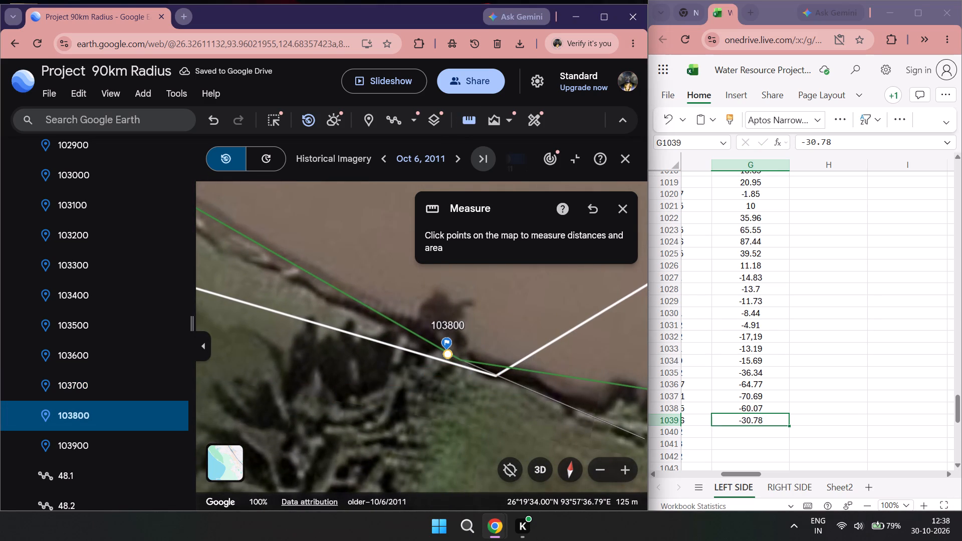
pyautogui.doubleClick(740, 432)
pyautogui.write('-1.39')
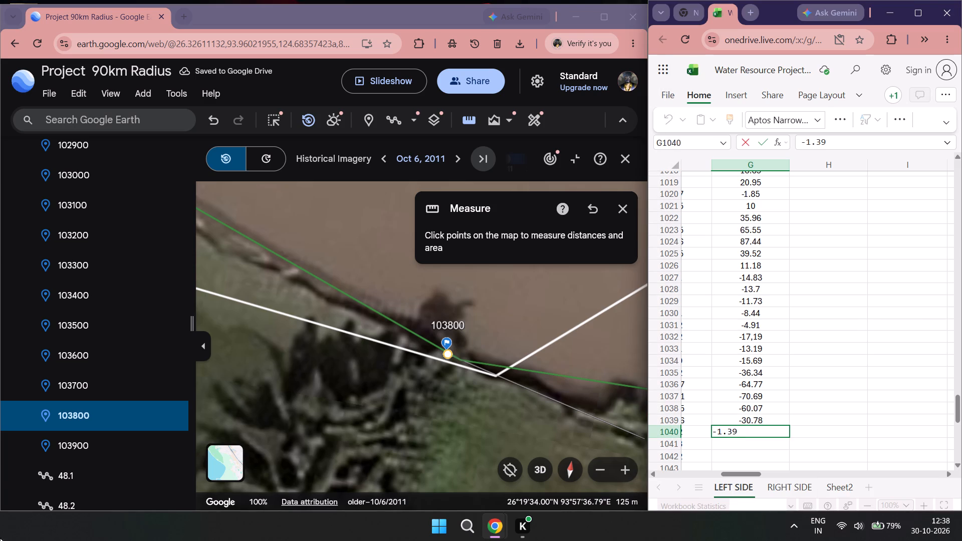
# Measure the distance from the green line to the white line at placemark 103900 and enter 30.89 in cell G1041.
pyautogui.doubleClick(90, 439)
pyautogui.scroll(-2, 468, 387)
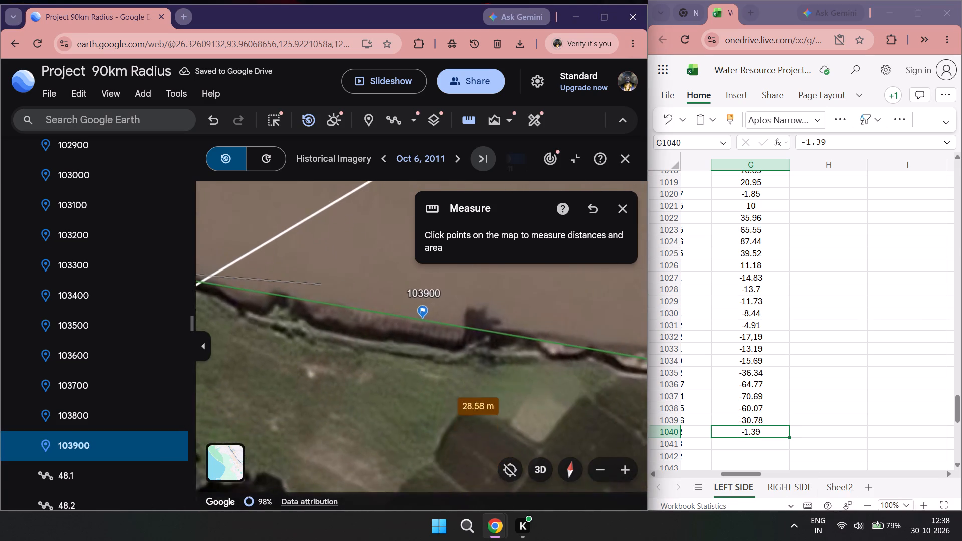
pyautogui.doubleClick(457, 110)
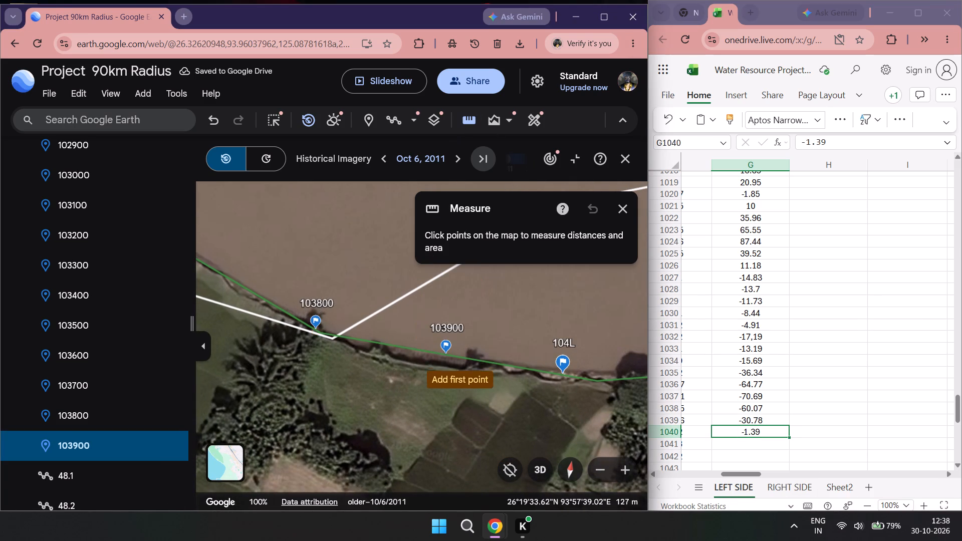
pyautogui.click(449, 354)
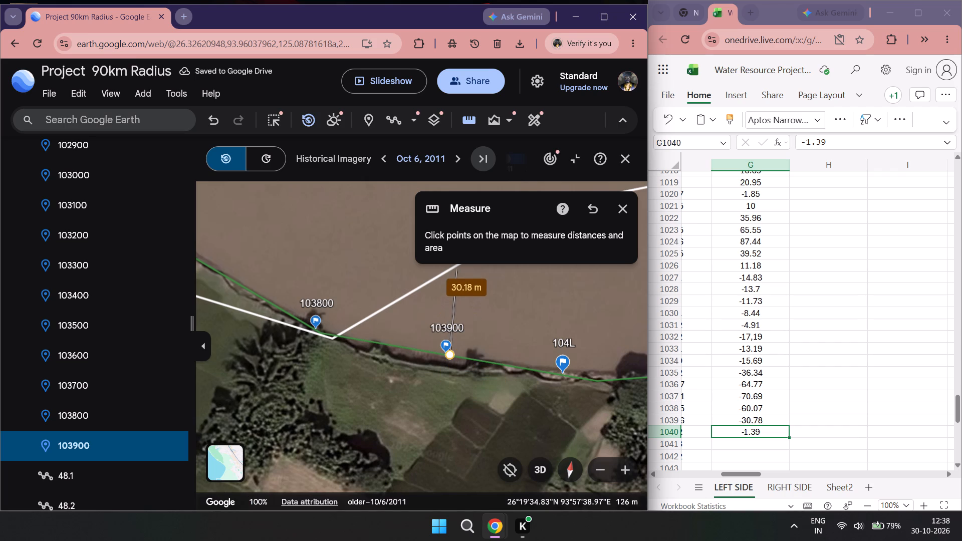
pyautogui.doubleClick(731, 444)
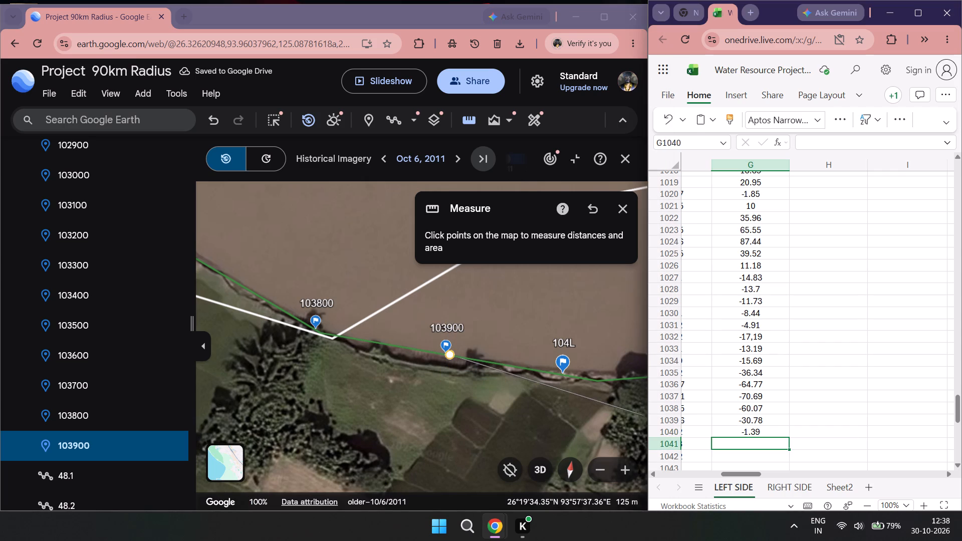
pyautogui.write('-30')
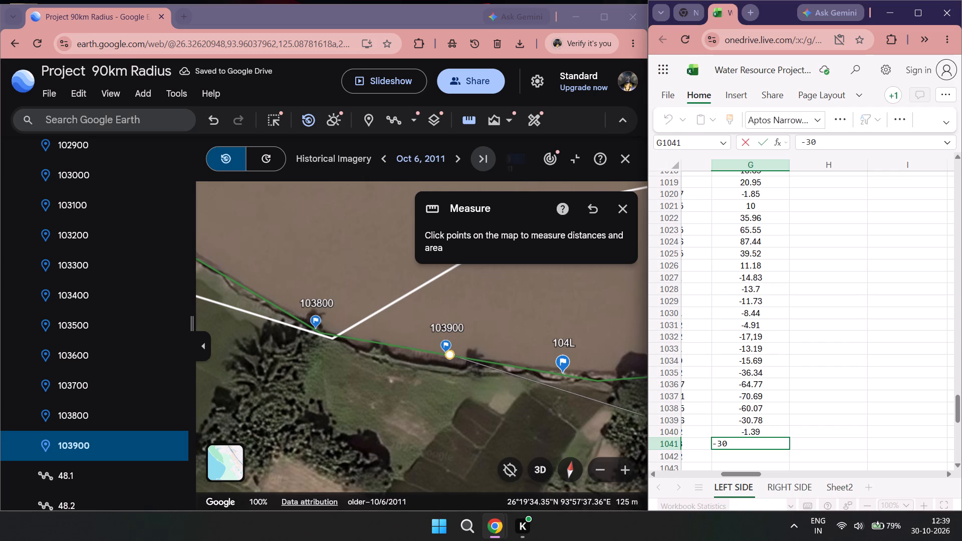
pyautogui.press('BackSpace')
pyautogui.press('BackSpace')
pyautogui.press('BackSpace')
pyautogui.press('BackSpace')
pyautogui.write('30.89')
# Measure the distance from the green line to the white line at placemark 104L.
pyautogui.scroll(-1, 87, 442)
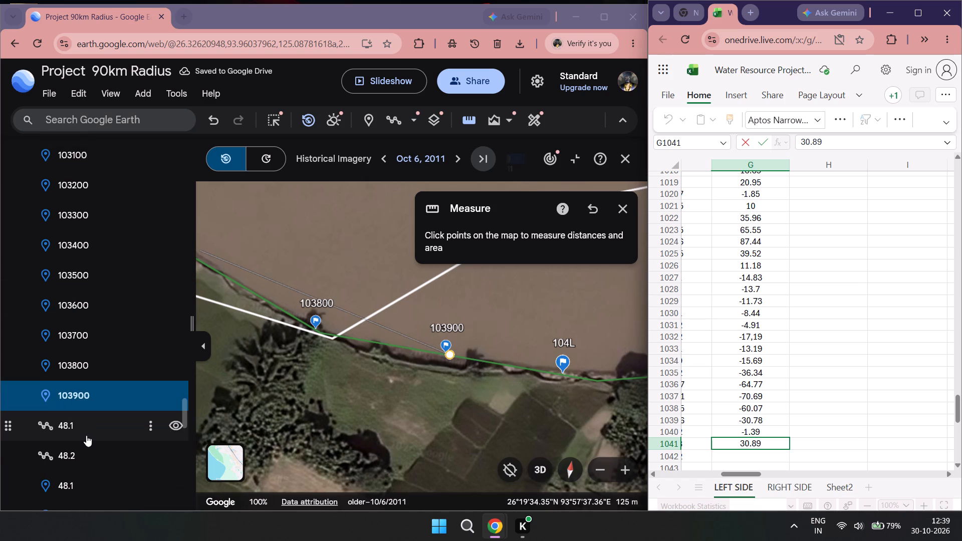
pyautogui.scroll(-1, 85, 435)
pyautogui.moveTo(509, 441); pyautogui.dragTo(307, 458)
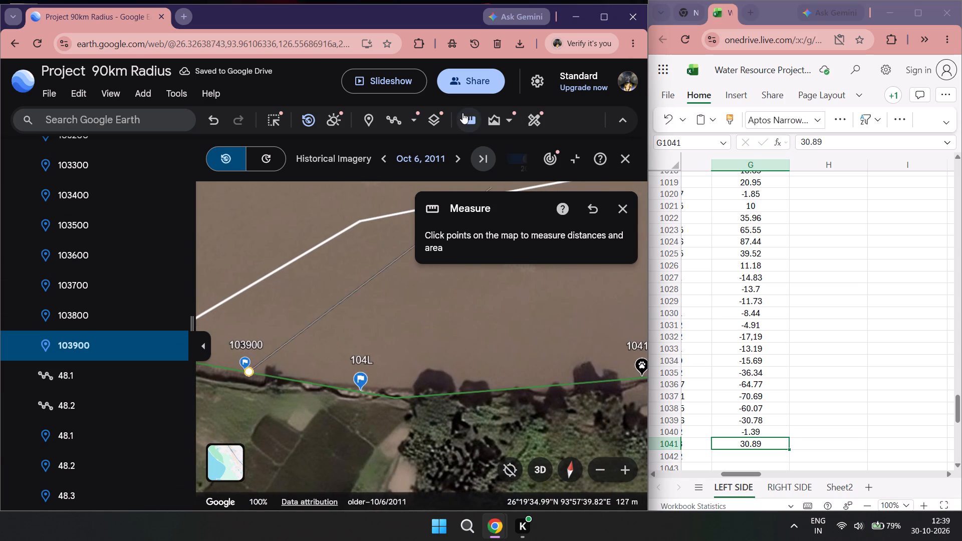
pyautogui.doubleClick(462, 113)
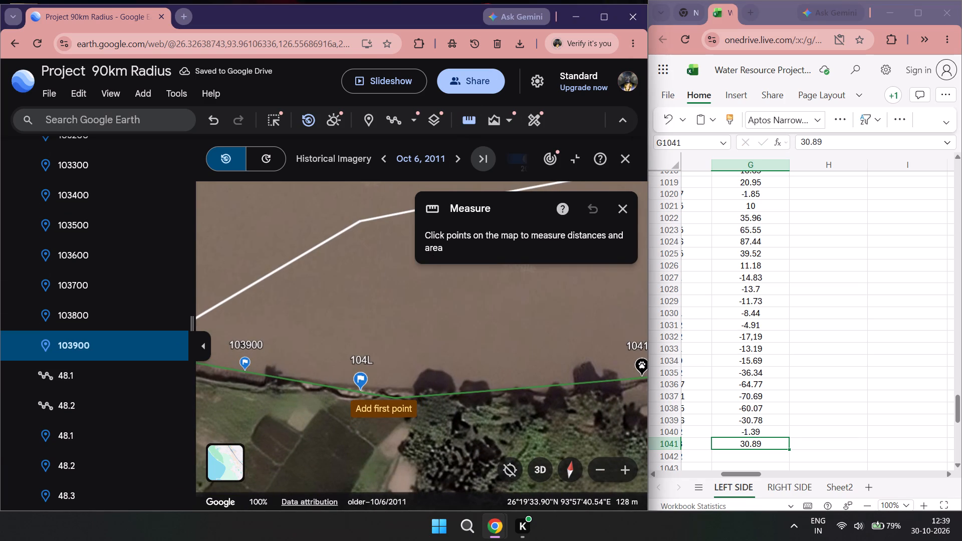
pyautogui.click(361, 390)
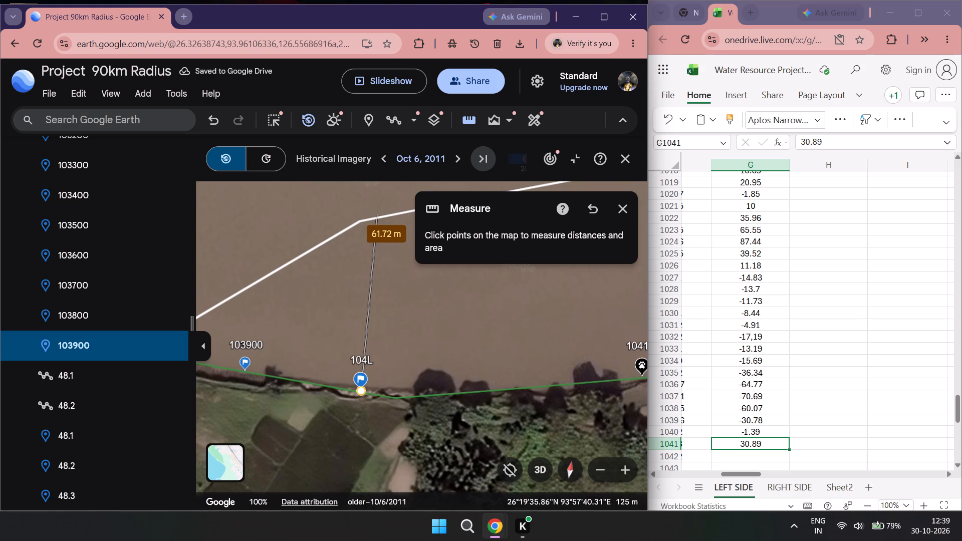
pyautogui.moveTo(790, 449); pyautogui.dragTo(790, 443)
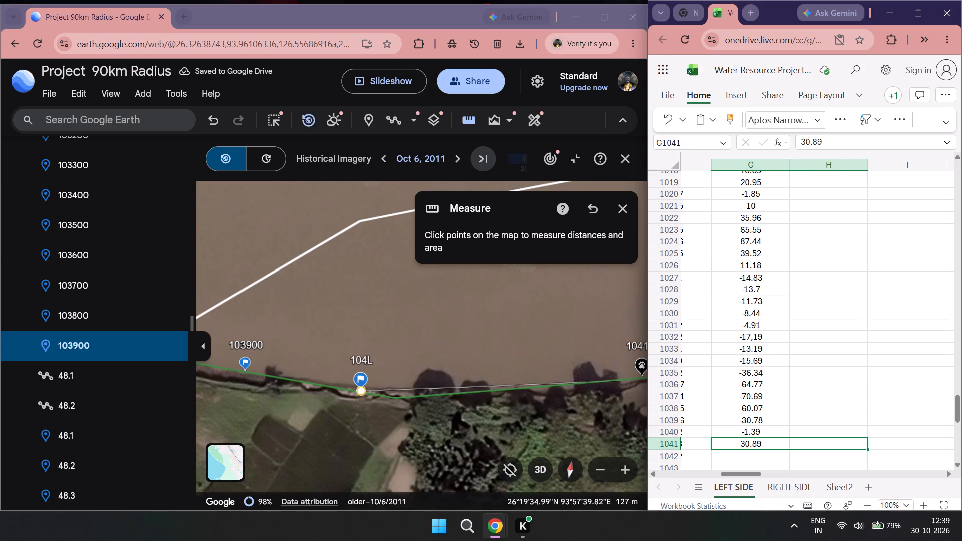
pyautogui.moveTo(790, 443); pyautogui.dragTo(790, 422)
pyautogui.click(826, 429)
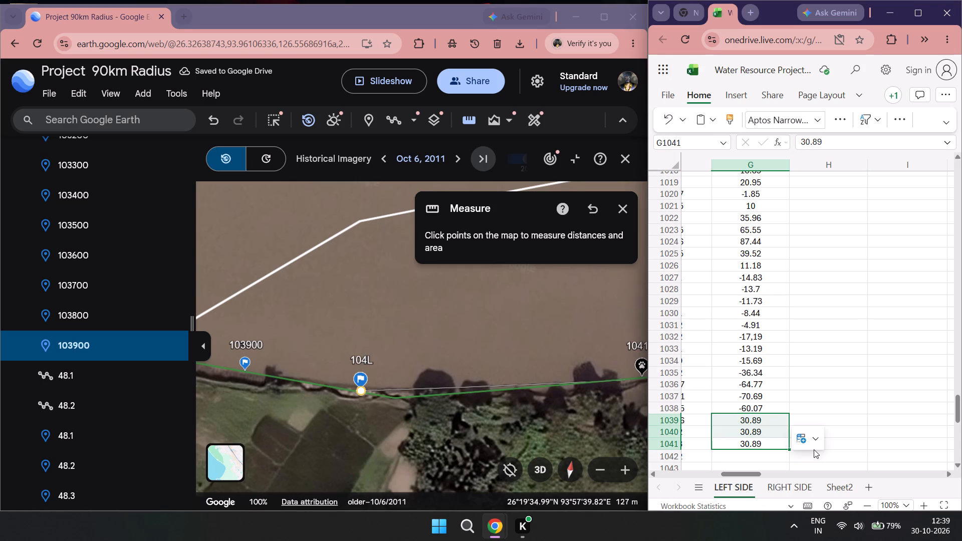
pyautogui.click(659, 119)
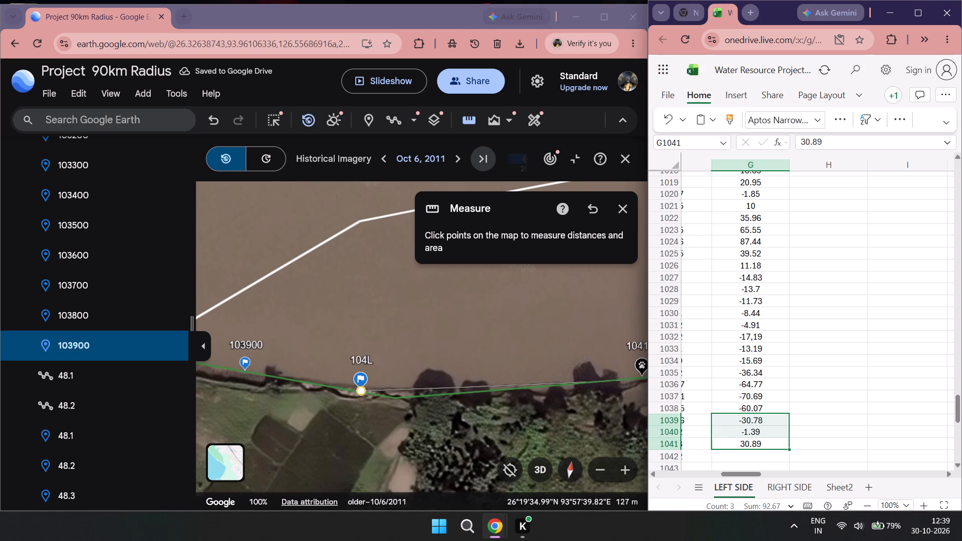
# Enter 61.72 in cell G1042 of LEFT SIDE as the offset for placemark 104L.
pyautogui.click(816, 452)
pyautogui.doubleClick(752, 456)
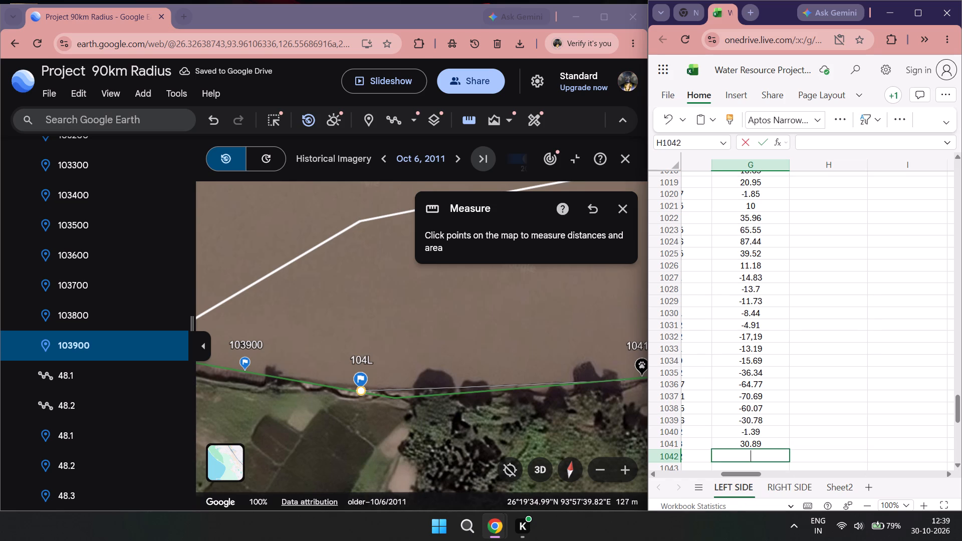
pyautogui.write('61.')
pyautogui.write('72')
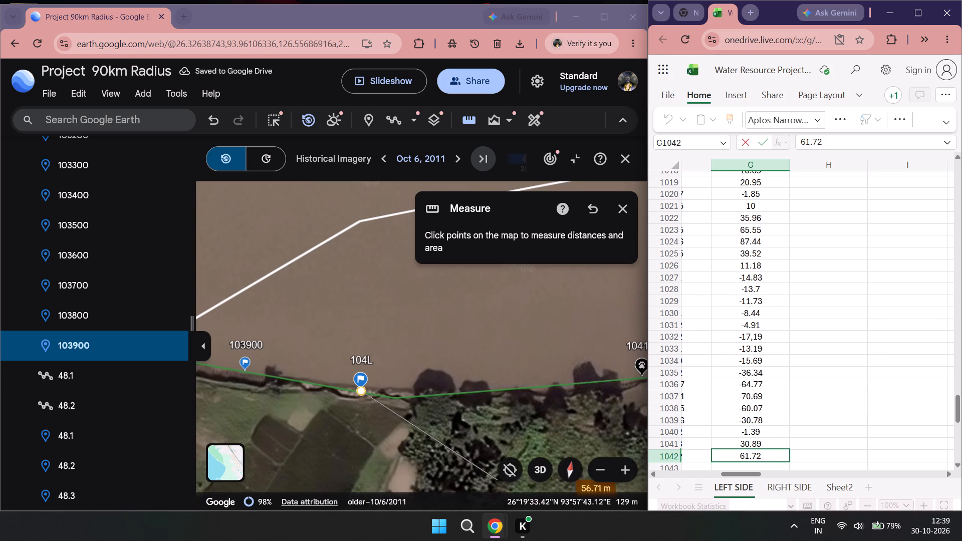
pyautogui.scroll(-5, 849, 407)
pyautogui.click(783, 373)
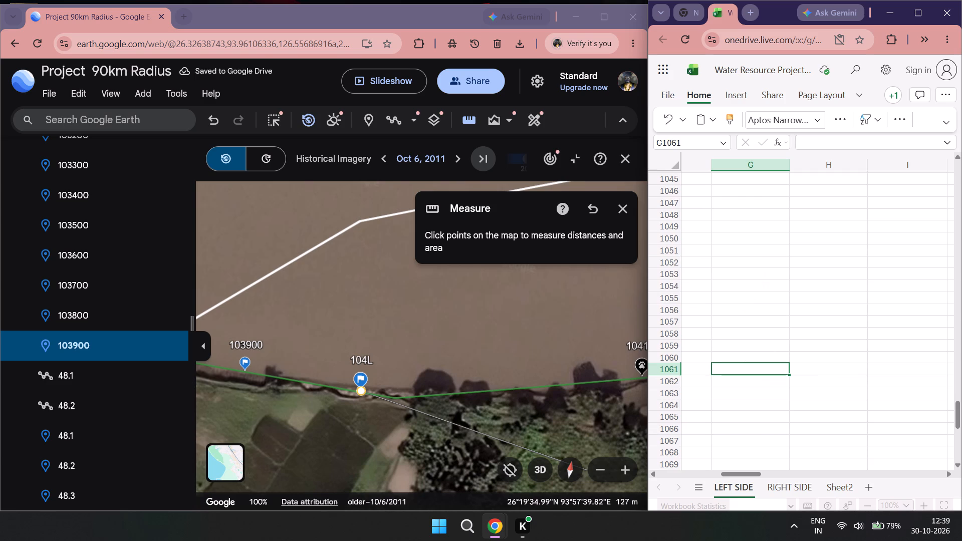
# Check the placemark numbers in column A from row 1043 down, leave the Measure tool and examine the river bends around placemark 103900.
pyautogui.scroll(1, 782, 386)
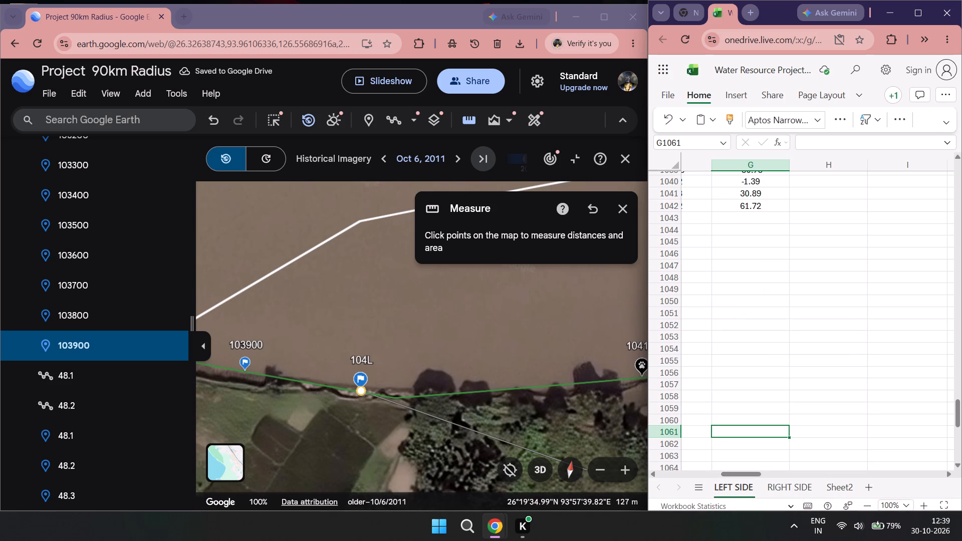
pyautogui.click(770, 218)
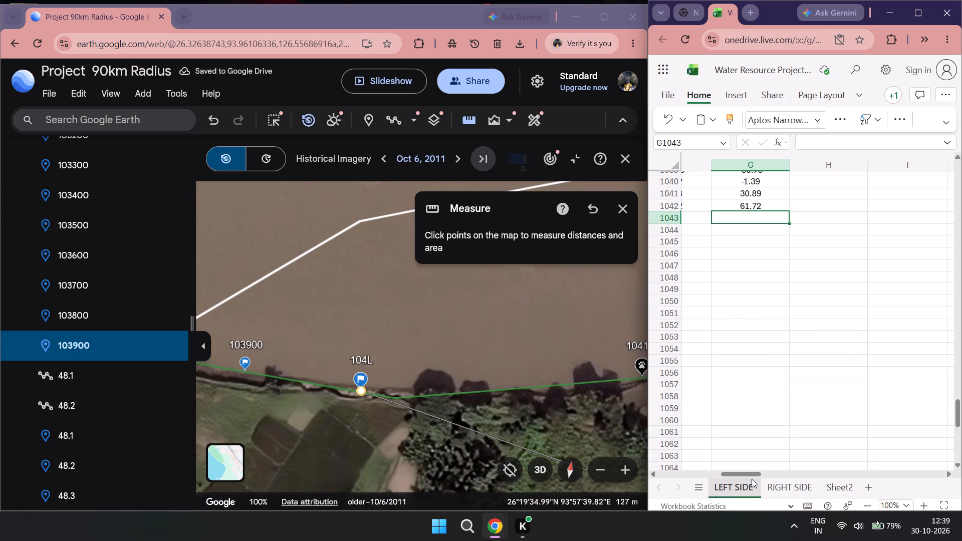
pyautogui.moveTo(750, 474); pyautogui.dragTo(480, 476)
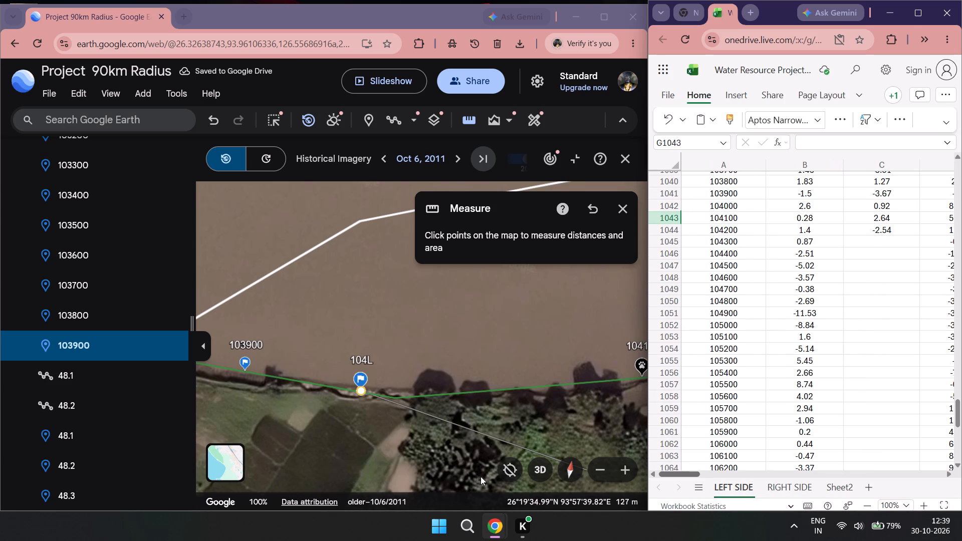
pyautogui.moveTo(480, 476); pyautogui.dragTo(553, 475)
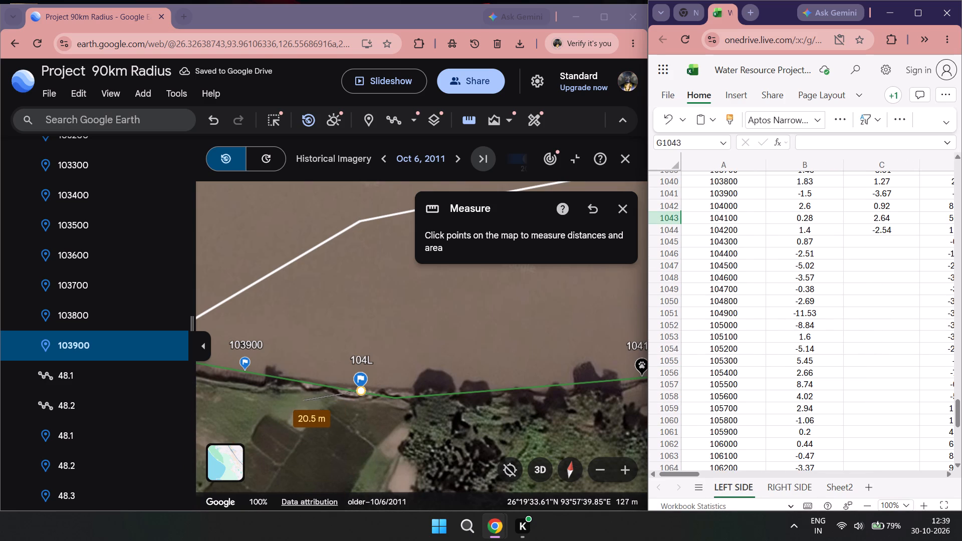
pyautogui.scroll(-3, 270, 405)
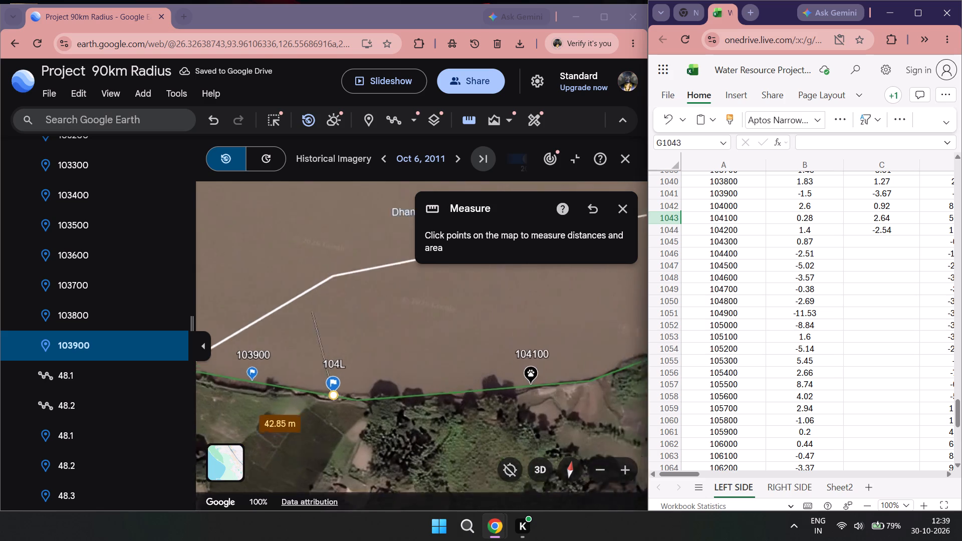
pyautogui.click(468, 113)
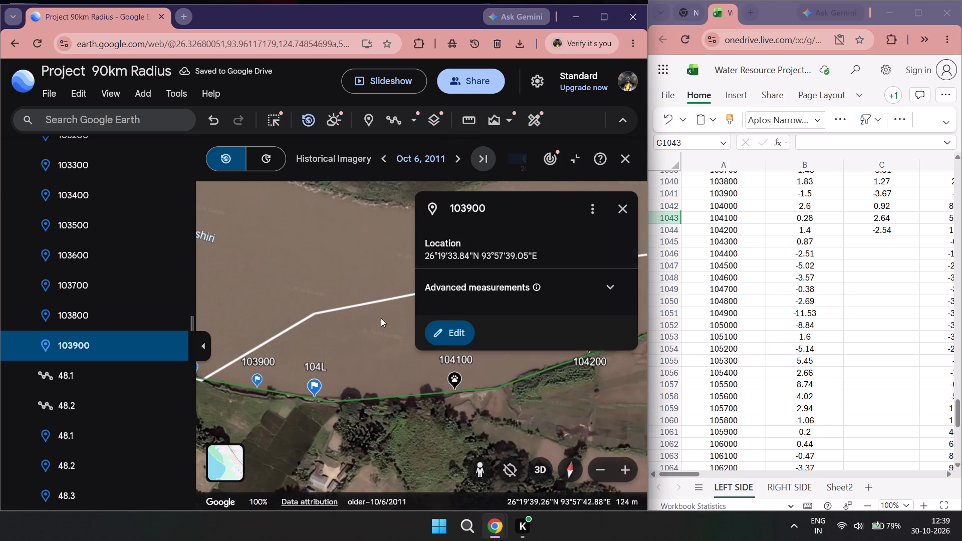
pyautogui.scroll(-5, 336, 352)
pyautogui.moveTo(279, 357); pyautogui.dragTo(403, 448)
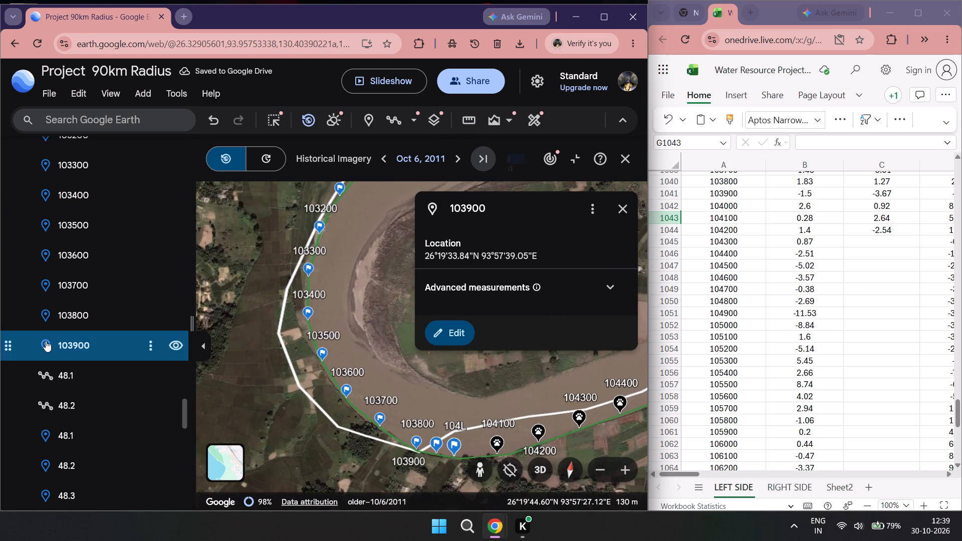
pyautogui.moveTo(349, 273); pyautogui.dragTo(340, 352)
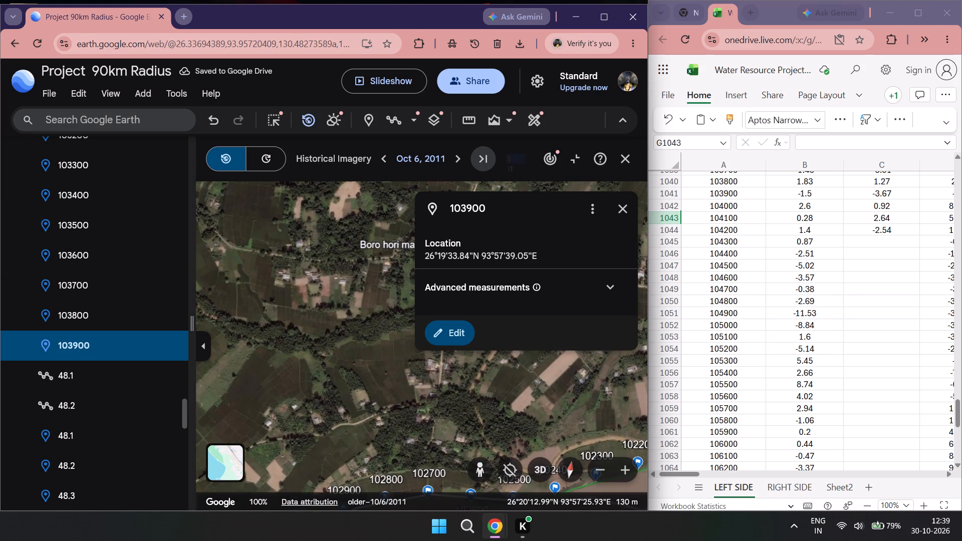
# Hide the Mayur 2020 L line and show the Baishnabi 2022 L line for the 2011-2022 comparison.
pyautogui.moveTo(183, 404); pyautogui.dragTo(198, 43)
pyautogui.moveTo(183, 136); pyautogui.dragTo(198, 53, button='right')
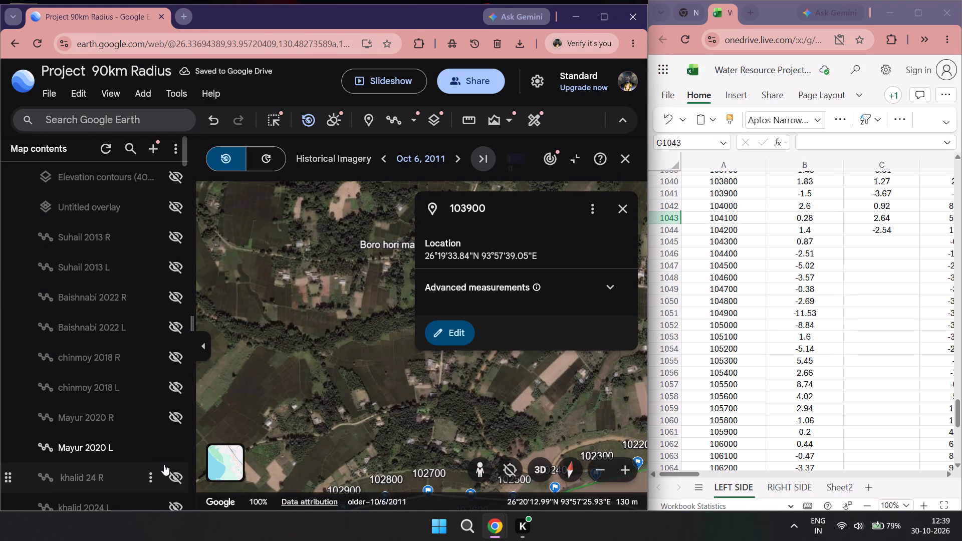
pyautogui.scroll(2, 121, 436)
pyautogui.scroll(-1, 113, 419)
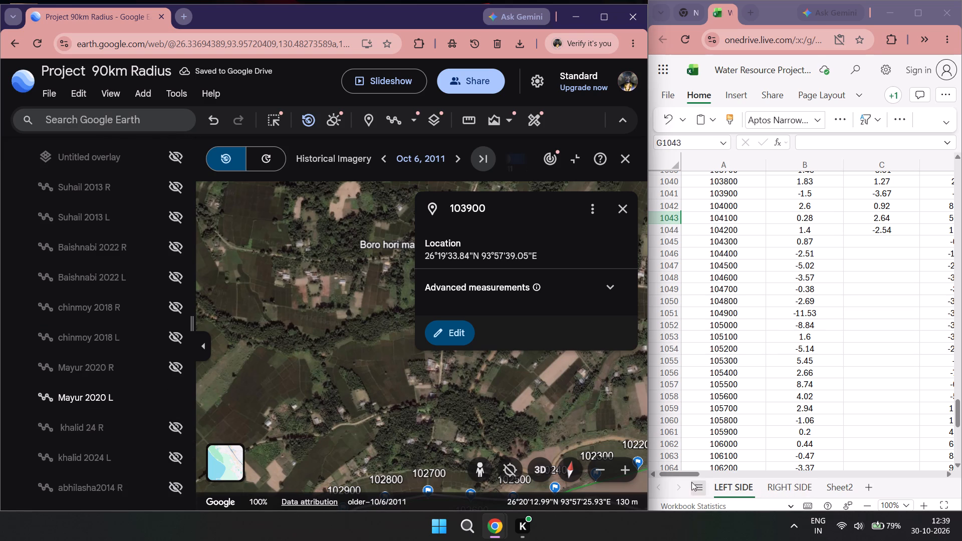
pyautogui.moveTo(683, 477); pyautogui.dragTo(750, 478)
pyautogui.scroll(14, 767, 399)
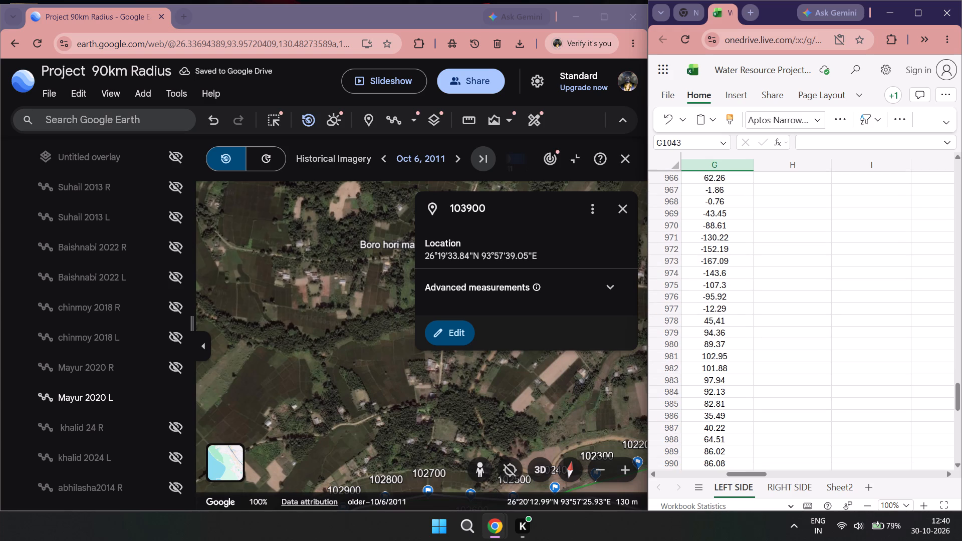
pyautogui.moveTo(957, 398); pyautogui.dragTo(938, 152)
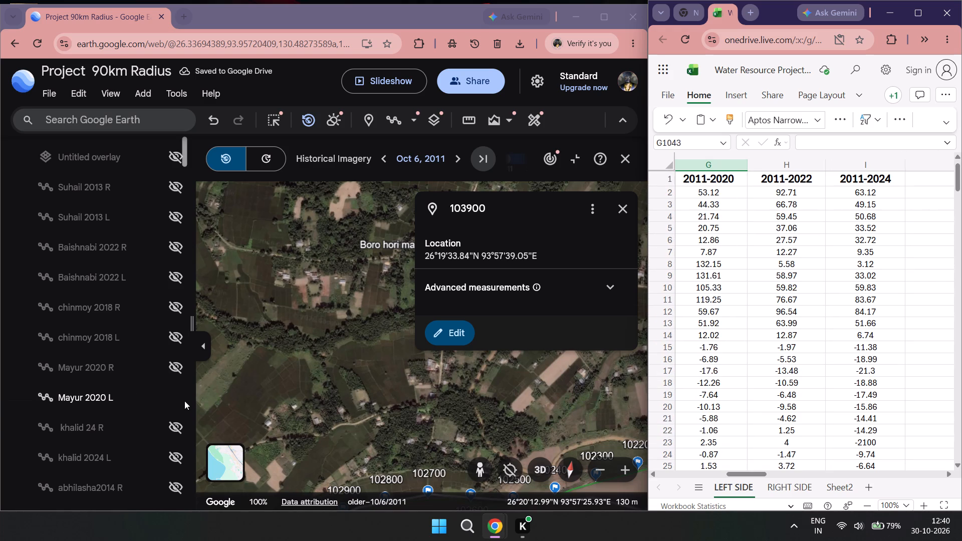
pyautogui.click(171, 396)
pyautogui.scroll(3, 132, 332)
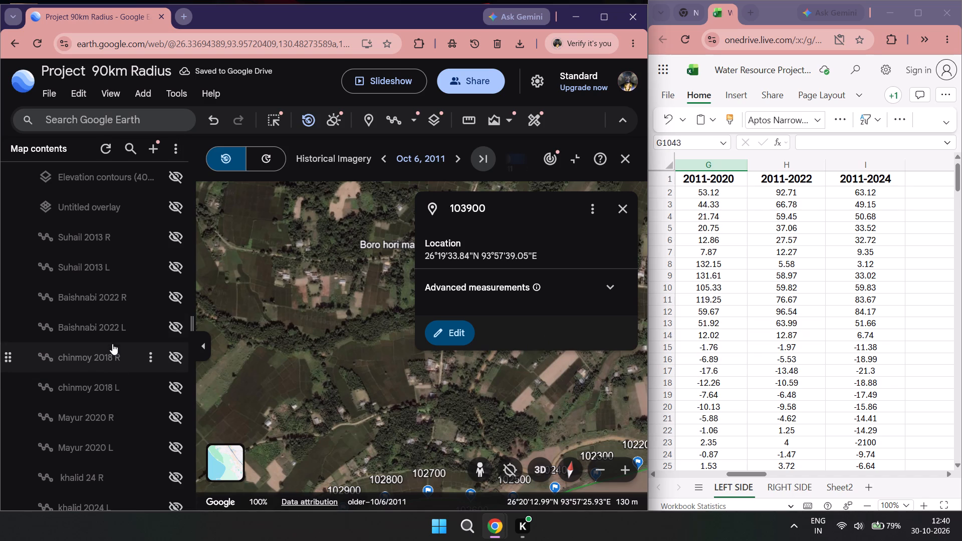
pyautogui.click(175, 330)
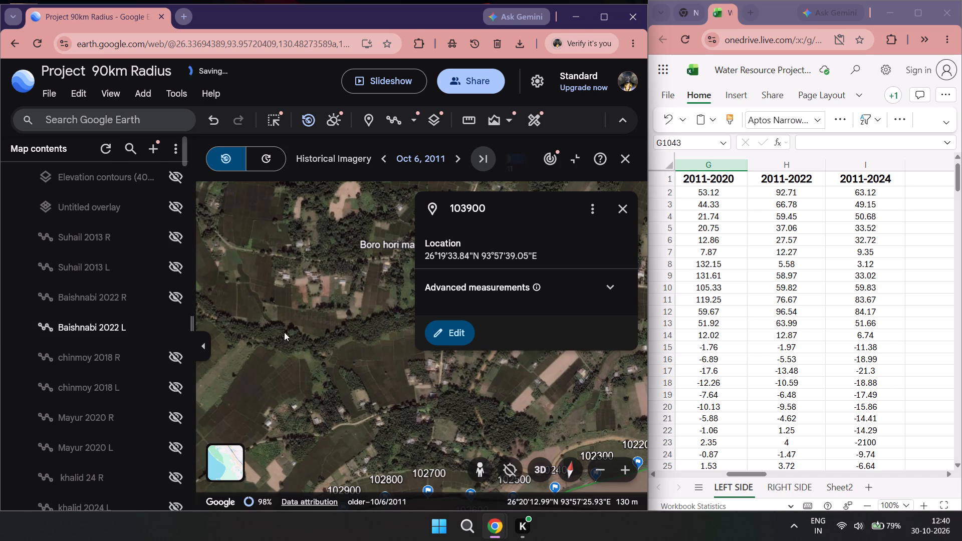
# Follow the river's placemarks back to 91L and examine the green and black lines there up close.
pyautogui.scroll(-5, 371, 346)
pyautogui.scroll(3, 433, 414)
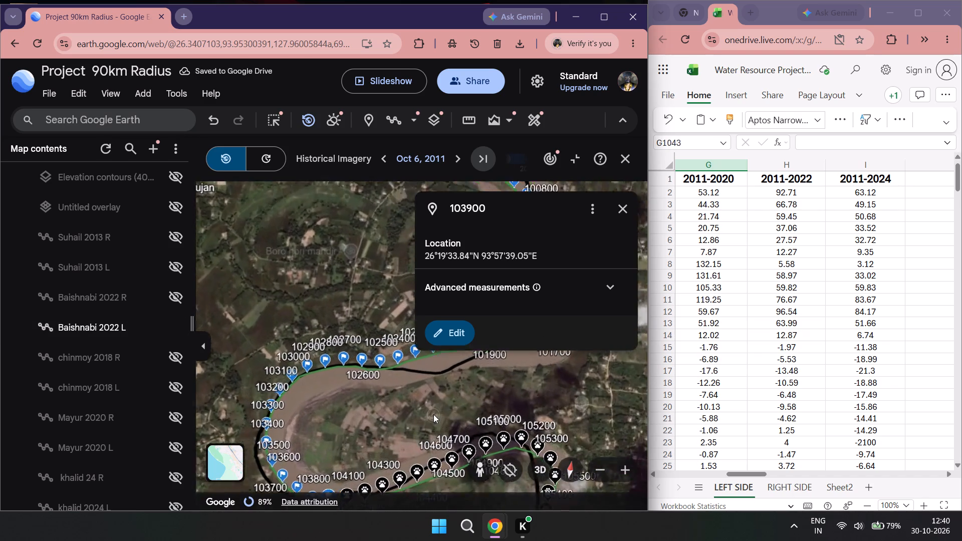
pyautogui.scroll(1, 433, 414)
pyautogui.scroll(-4, 332, 392)
pyautogui.moveTo(285, 306); pyautogui.dragTo(246, 383)
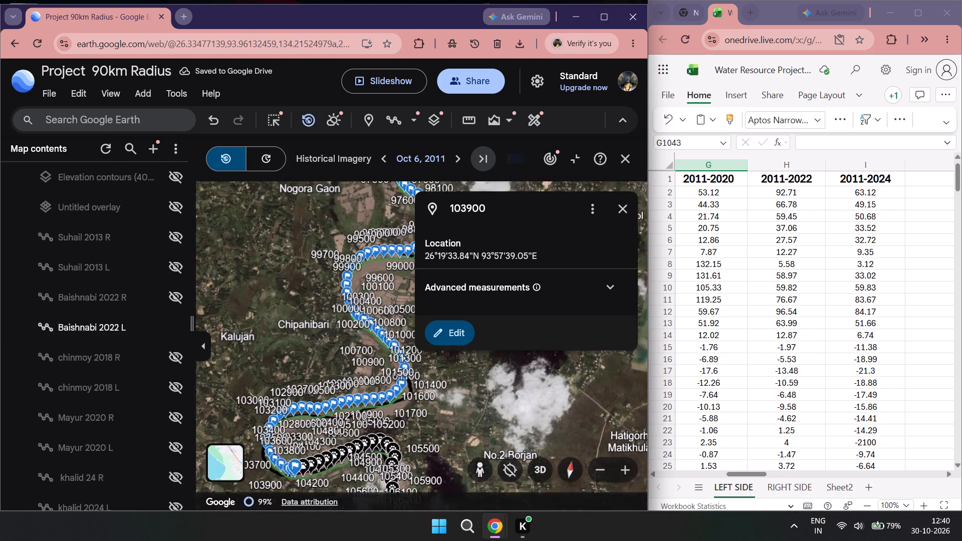
pyautogui.moveTo(246, 383); pyautogui.dragTo(218, 411)
pyautogui.moveTo(259, 244); pyautogui.dragTo(241, 390)
pyautogui.moveTo(229, 382); pyautogui.dragTo(377, 408)
pyautogui.moveTo(270, 364); pyautogui.dragTo(244, 447)
pyautogui.moveTo(268, 360); pyautogui.dragTo(272, 310)
pyautogui.scroll(9, 341, 371)
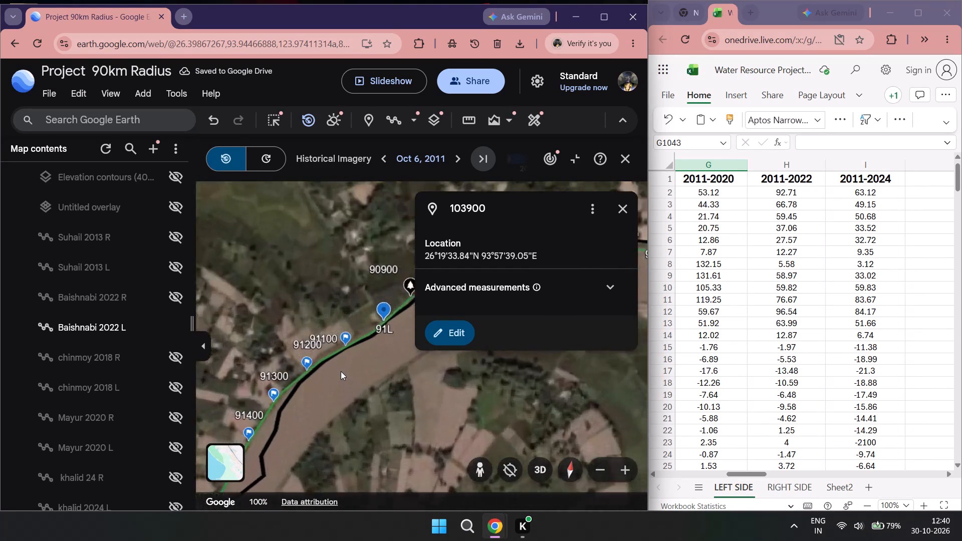
pyautogui.scroll(1, 341, 371)
pyautogui.moveTo(375, 377); pyautogui.dragTo(242, 427)
pyautogui.scroll(3, 283, 402)
pyautogui.moveTo(300, 327); pyautogui.dragTo(319, 400)
pyautogui.scroll(2, 325, 387)
pyautogui.moveTo(325, 375); pyautogui.dragTo(325, 417)
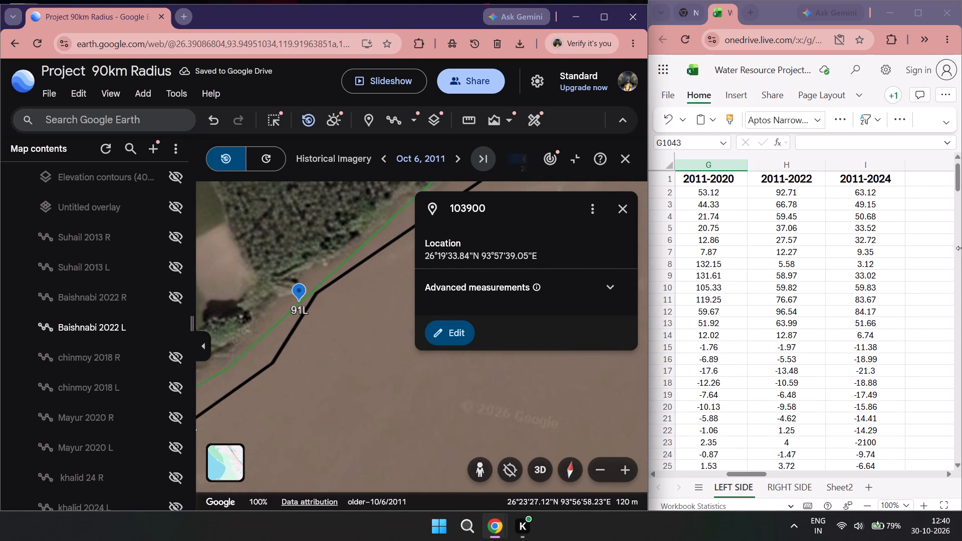
# Select cell H912 in the 2011-2022 column of LEFT SIDE and close the placemark 103900 details.
pyautogui.moveTo(955, 174); pyautogui.dragTo(961, 313)
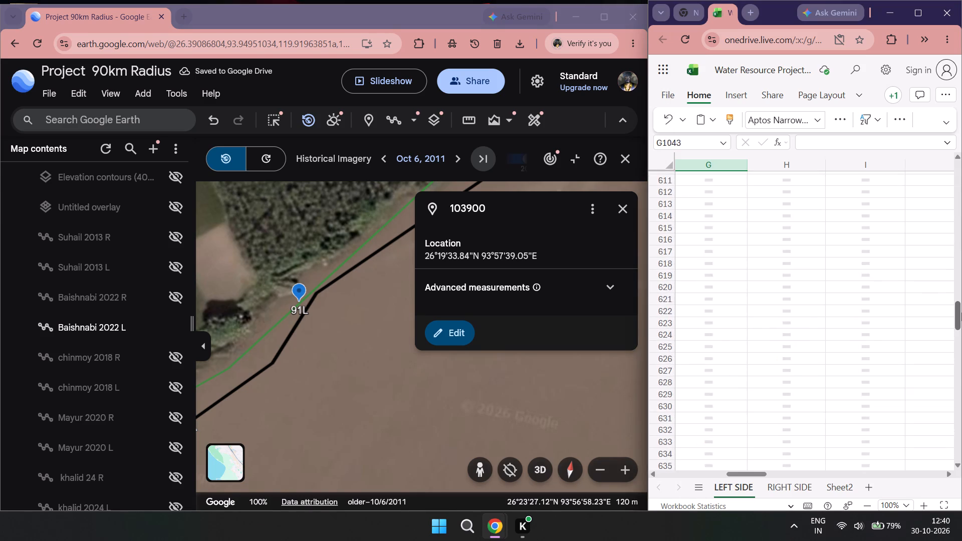
pyautogui.moveTo(961, 313); pyautogui.dragTo(961, 384)
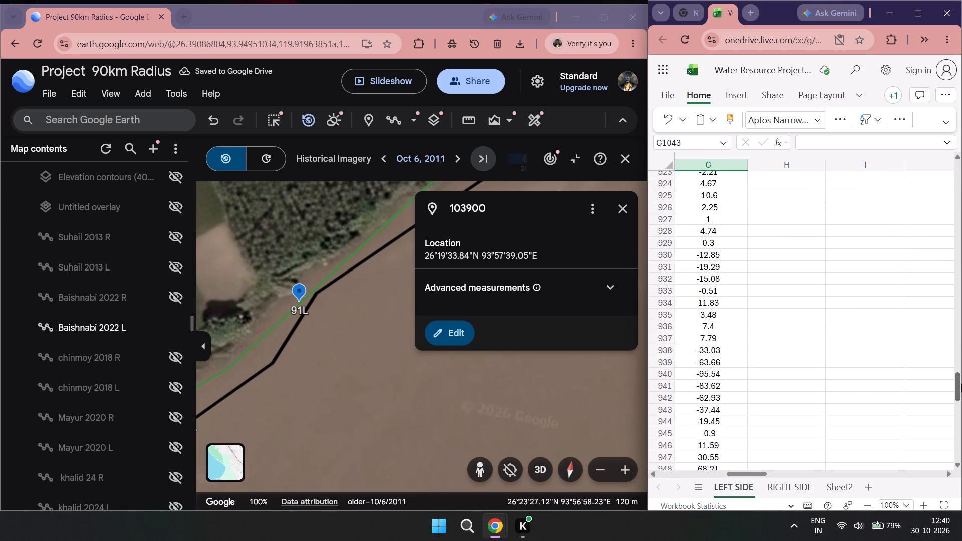
pyautogui.moveTo(961, 384); pyautogui.dragTo(961, 409)
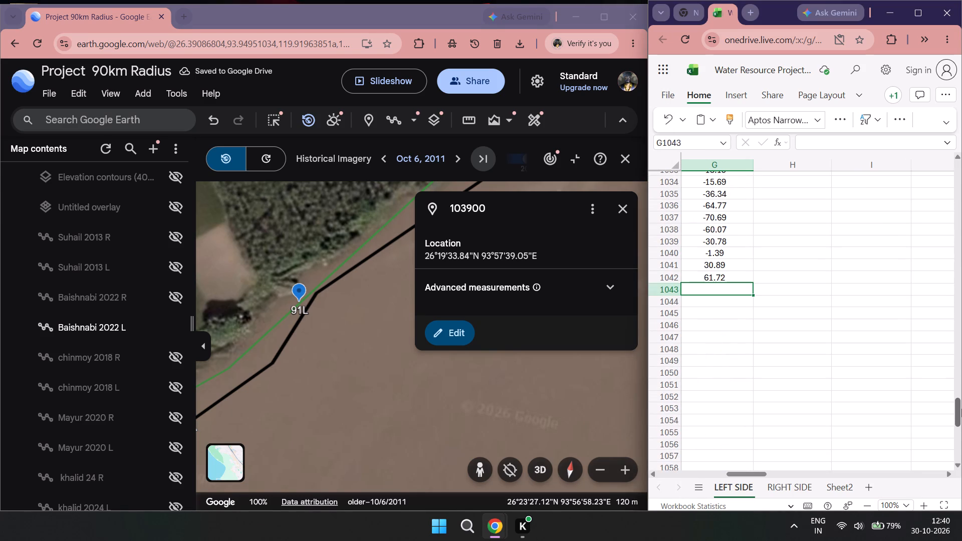
pyautogui.moveTo(961, 409); pyautogui.dragTo(956, 377)
pyautogui.click(781, 383)
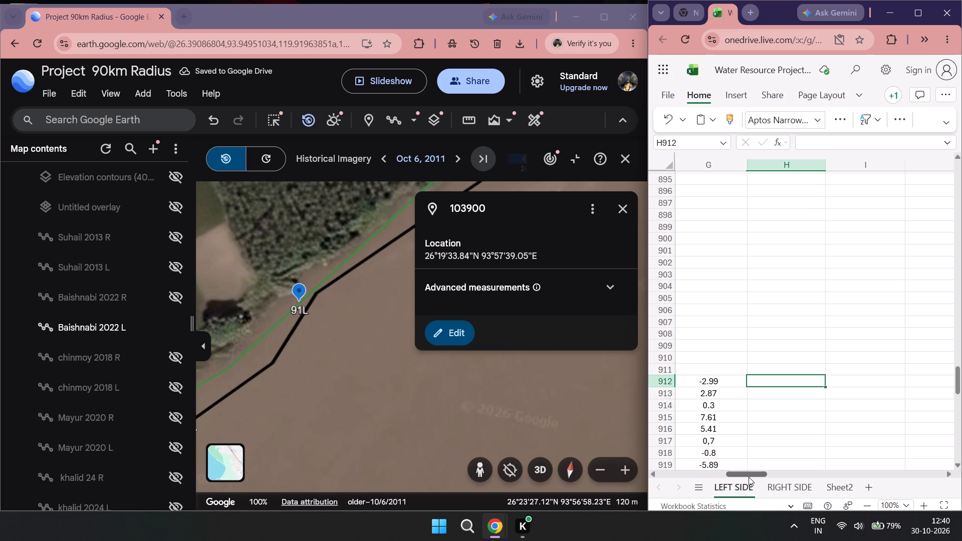
pyautogui.click(749, 472)
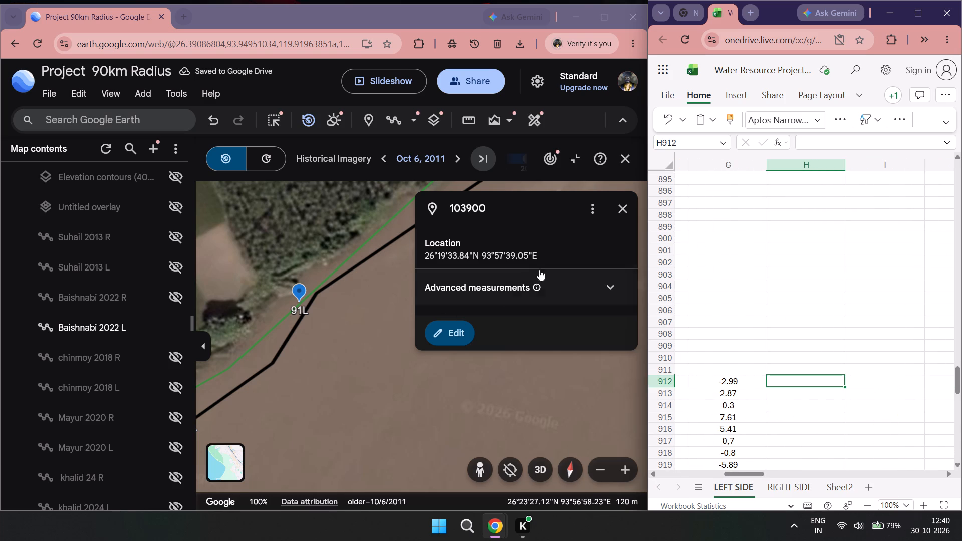
pyautogui.click(628, 201)
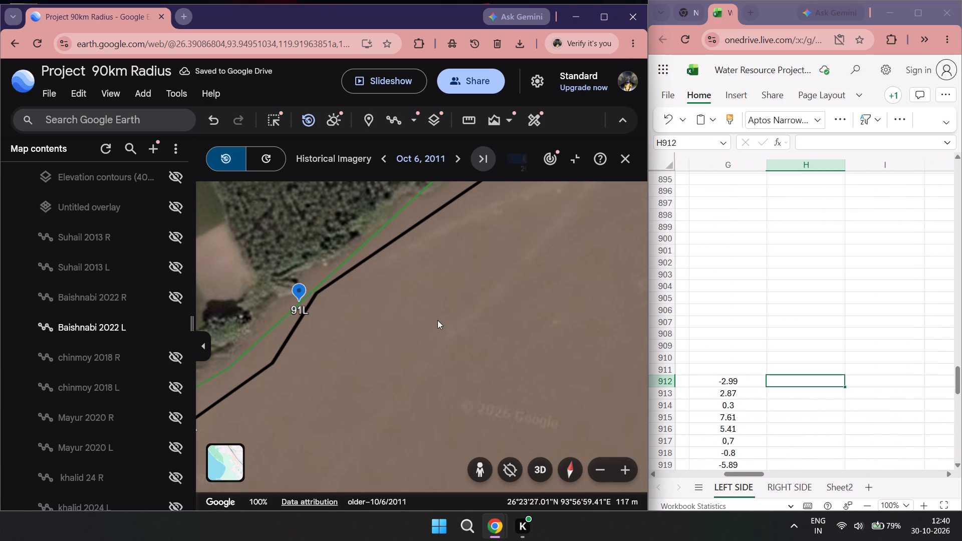
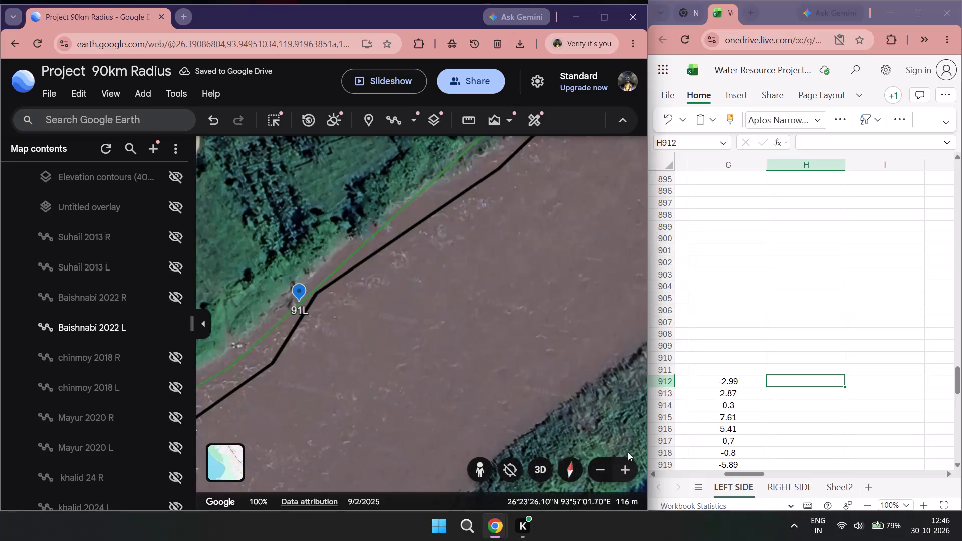
# Check the placemark number in column A of LEFT SIDE against row 912 of the 2011-2022 column H.
pyautogui.moveTo(745, 474); pyautogui.dragTo(705, 479)
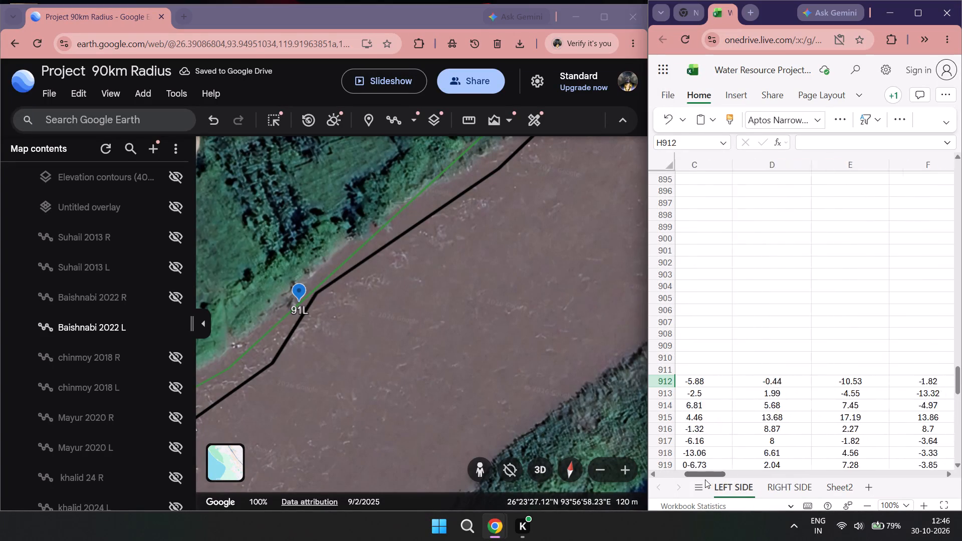
pyautogui.moveTo(705, 479); pyautogui.dragTo(666, 485)
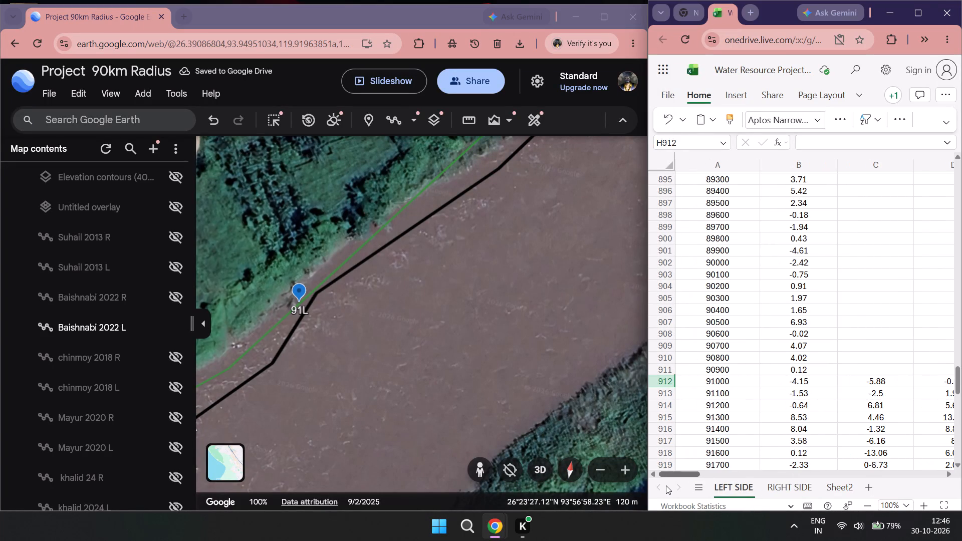
pyautogui.moveTo(666, 485); pyautogui.dragTo(746, 492)
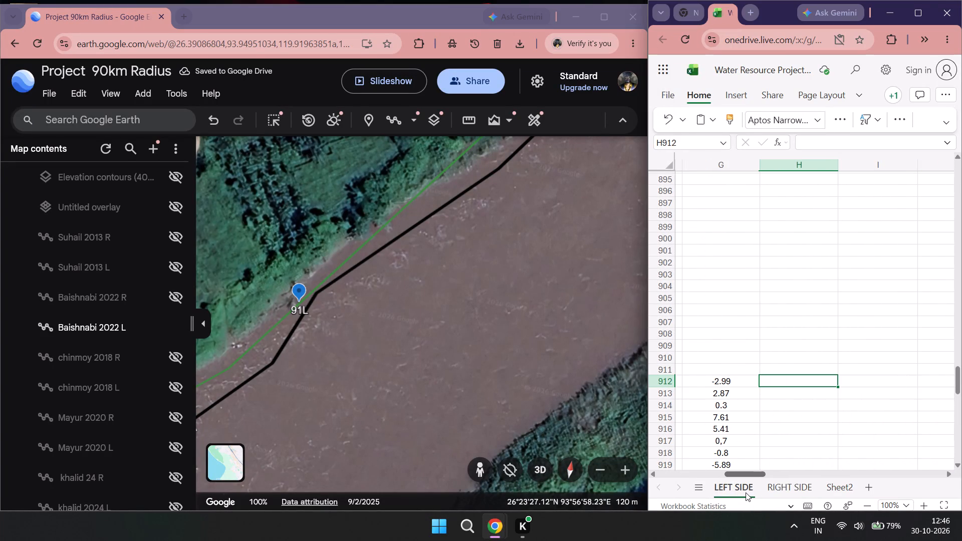
pyautogui.moveTo(746, 492); pyautogui.dragTo(696, 497)
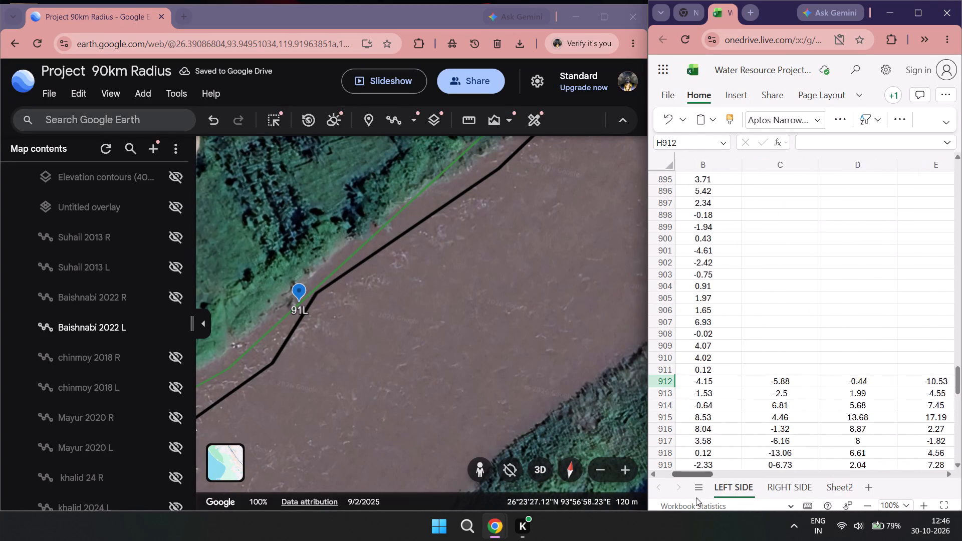
pyautogui.moveTo(696, 497); pyautogui.dragTo(678, 500)
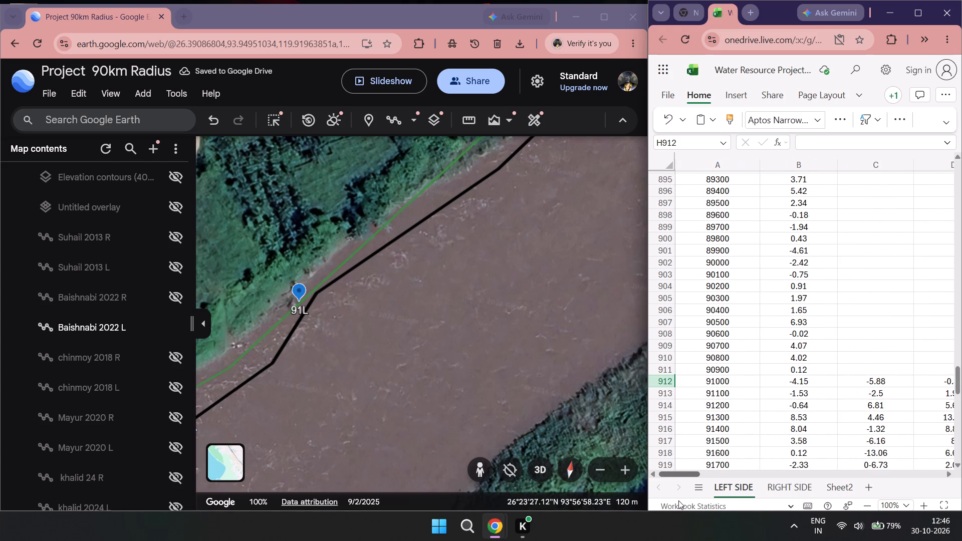
pyautogui.moveTo(678, 500); pyautogui.dragTo(659, 496)
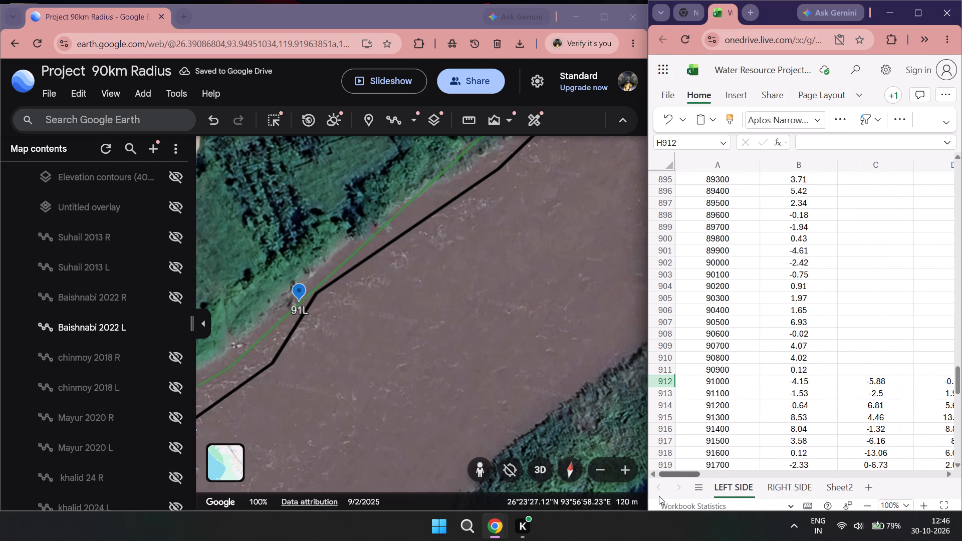
pyautogui.moveTo(659, 496); pyautogui.dragTo(743, 489)
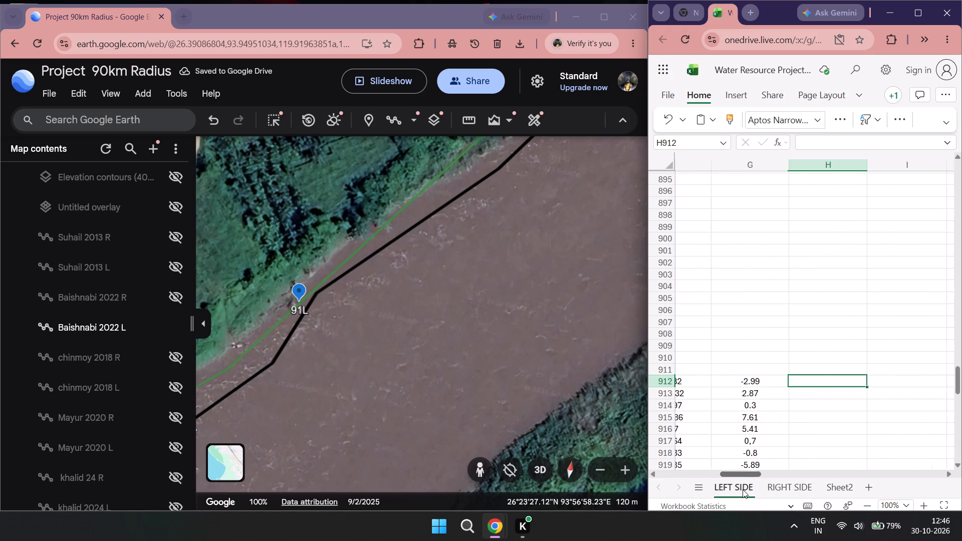
pyautogui.moveTo(743, 489); pyautogui.dragTo(744, 489)
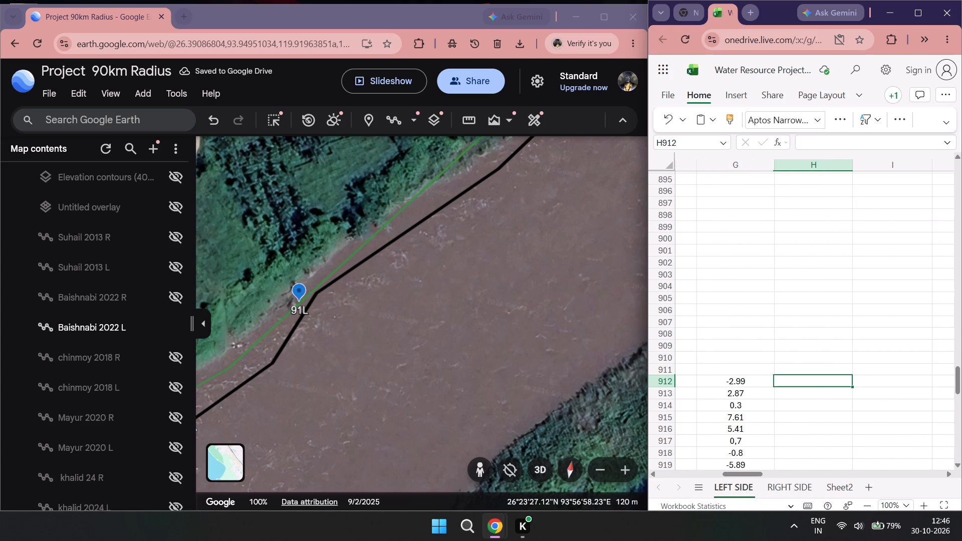
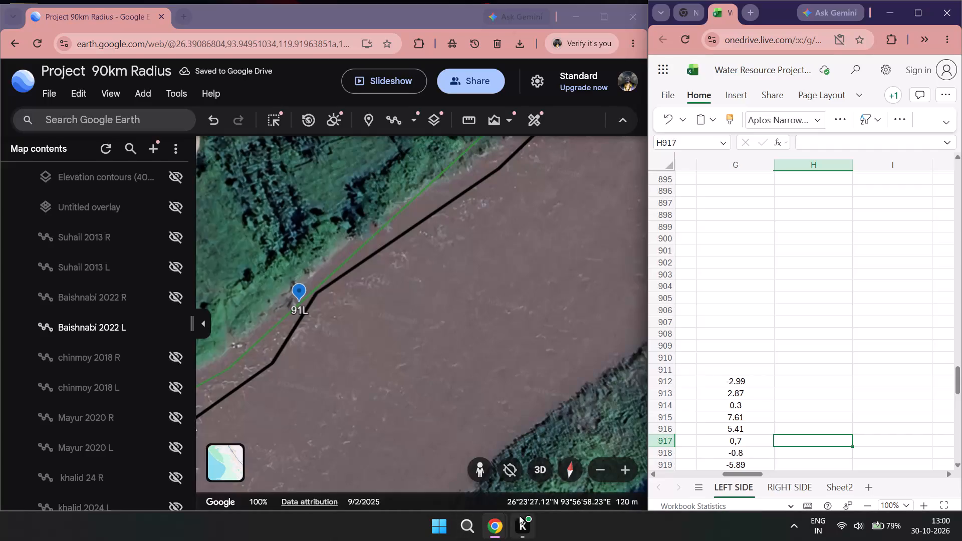
# Select cell H912 in the LEFT SIDE sheet, the 2011-2022 entry for placemark 91L.
pyautogui.click(781, 383)
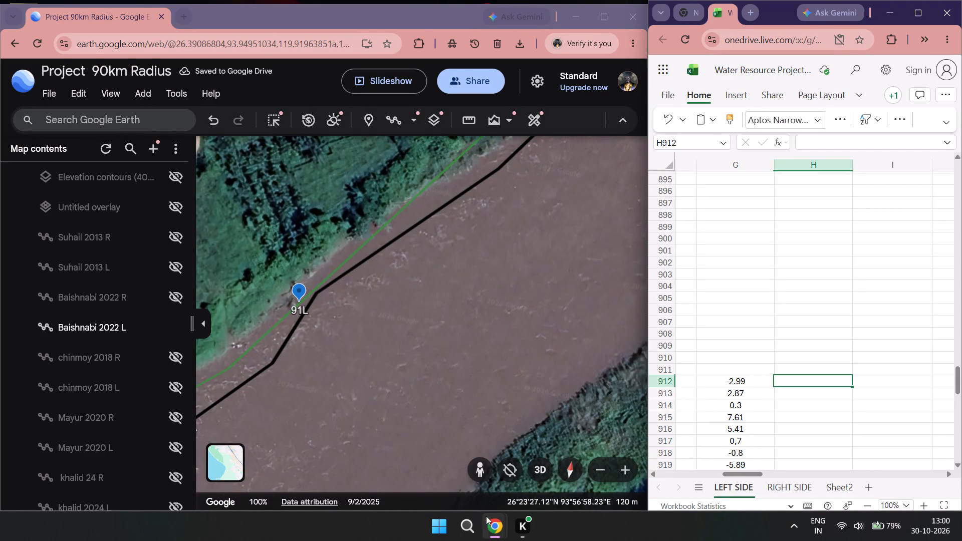